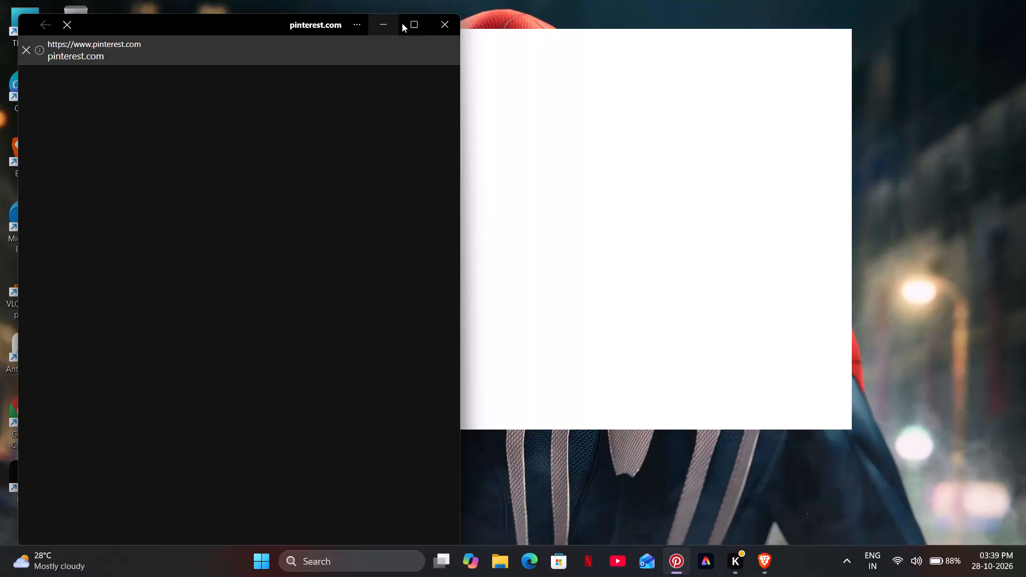
Maximize the Pinterest window and open the pin of the blank frame bordered with suns, rainbows, leaves and flowers.
click(408, 24)
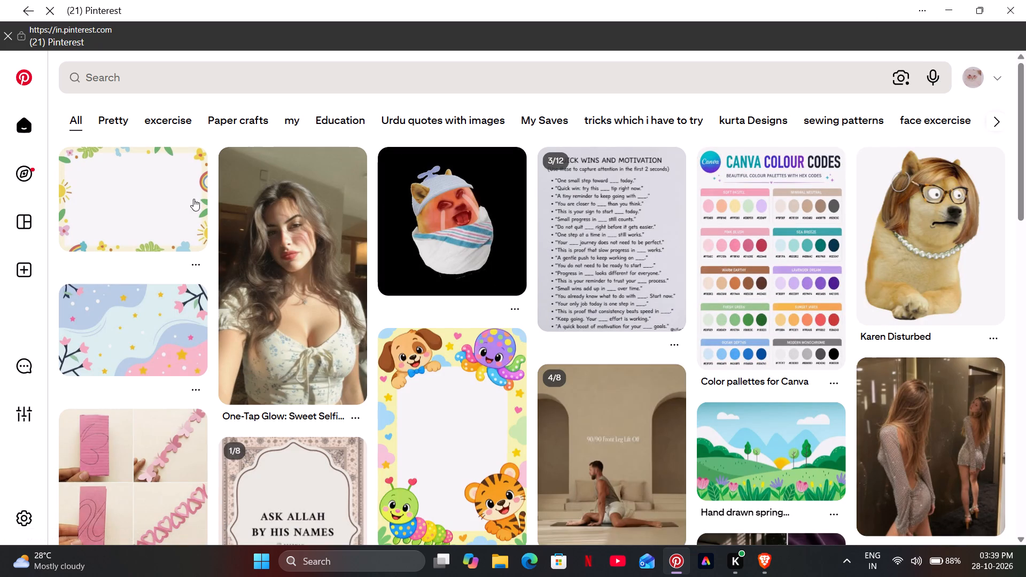
click(179, 199)
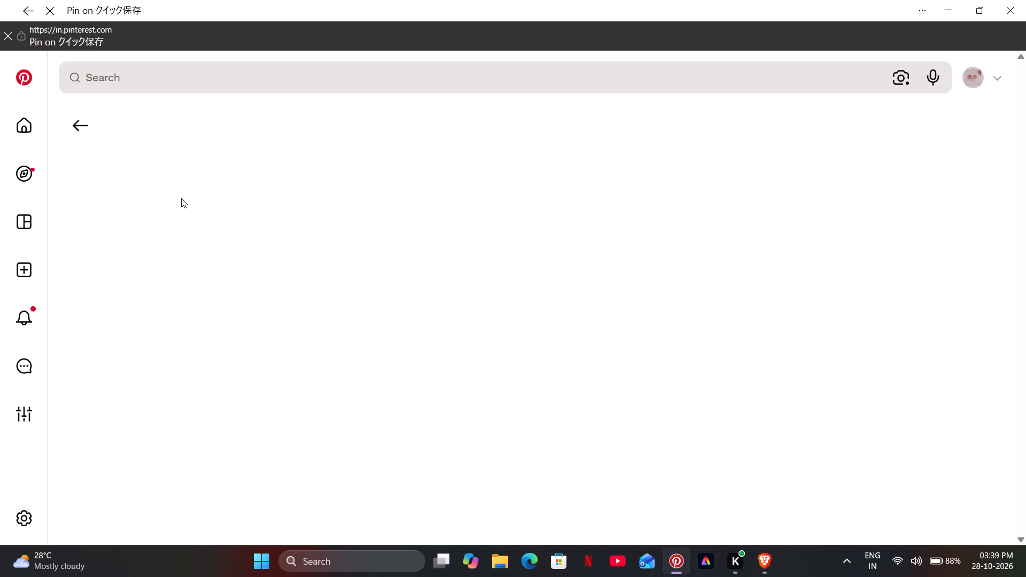
Raise the display brightness in the system quick settings, and return to the opened pin.
click(941, 560)
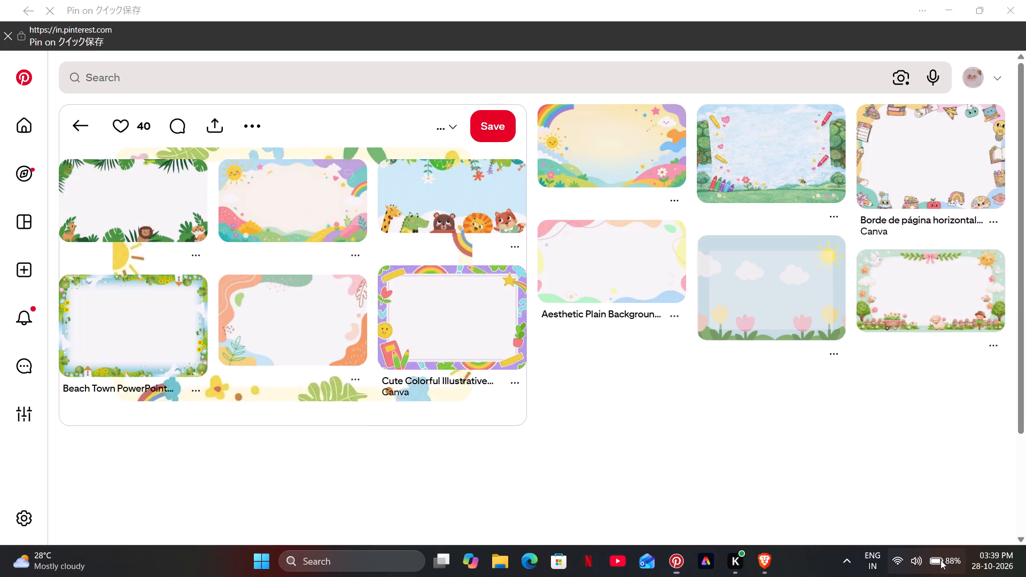
click(877, 445)
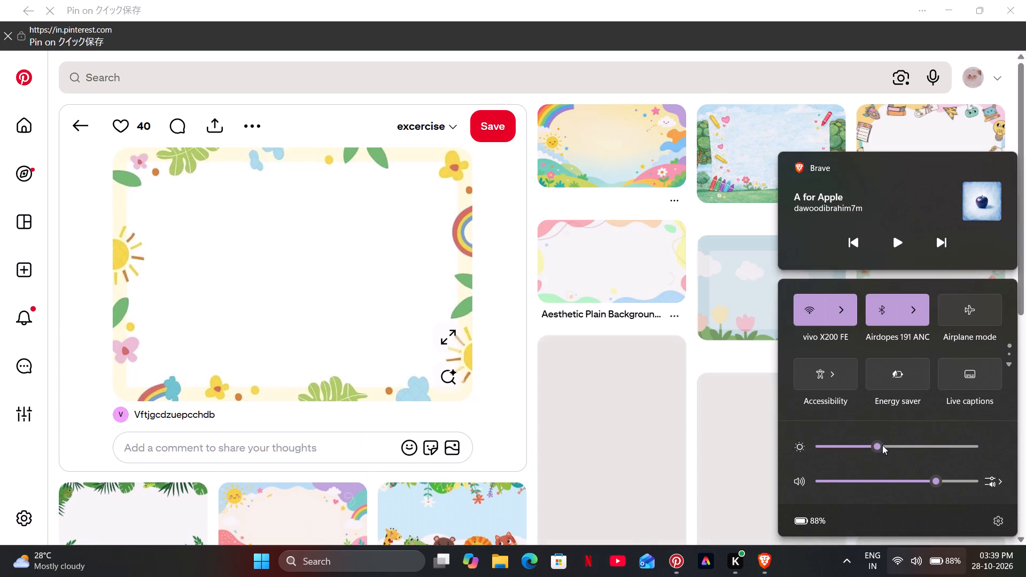
click(922, 442)
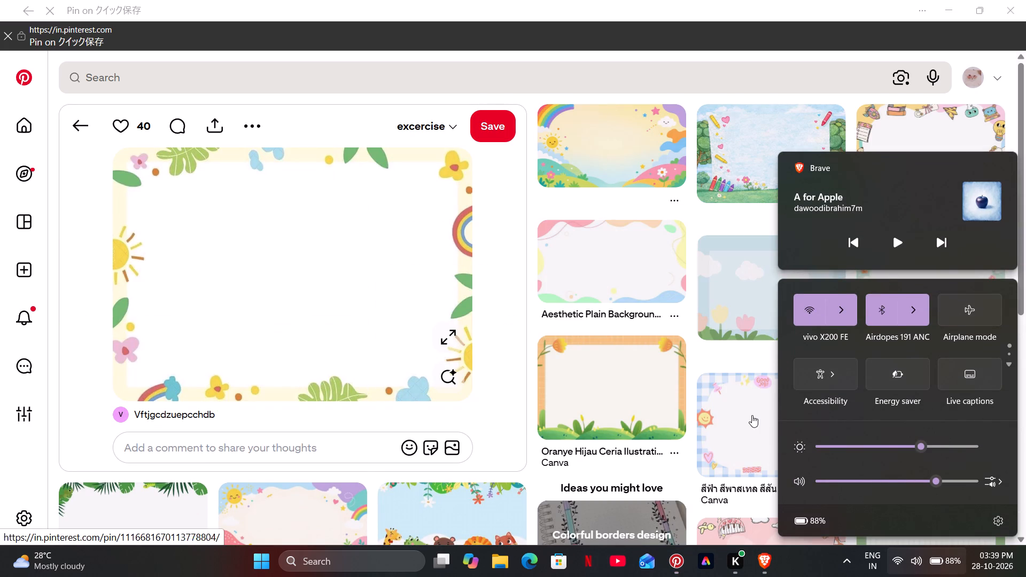
click(727, 360)
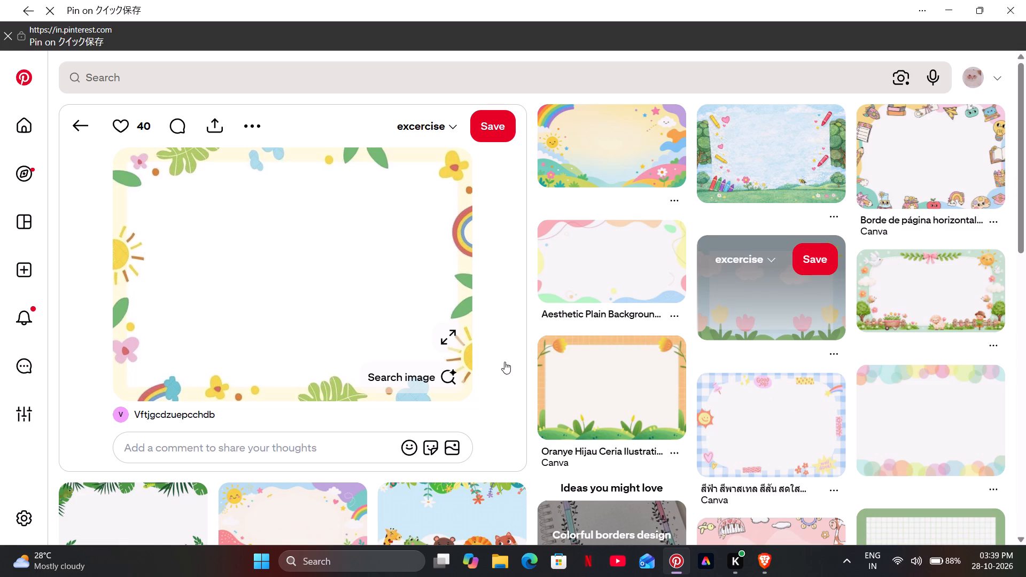
Examine the related colourful border and background designs suggested around the opened pin.
scroll(472, 360, down, 4)
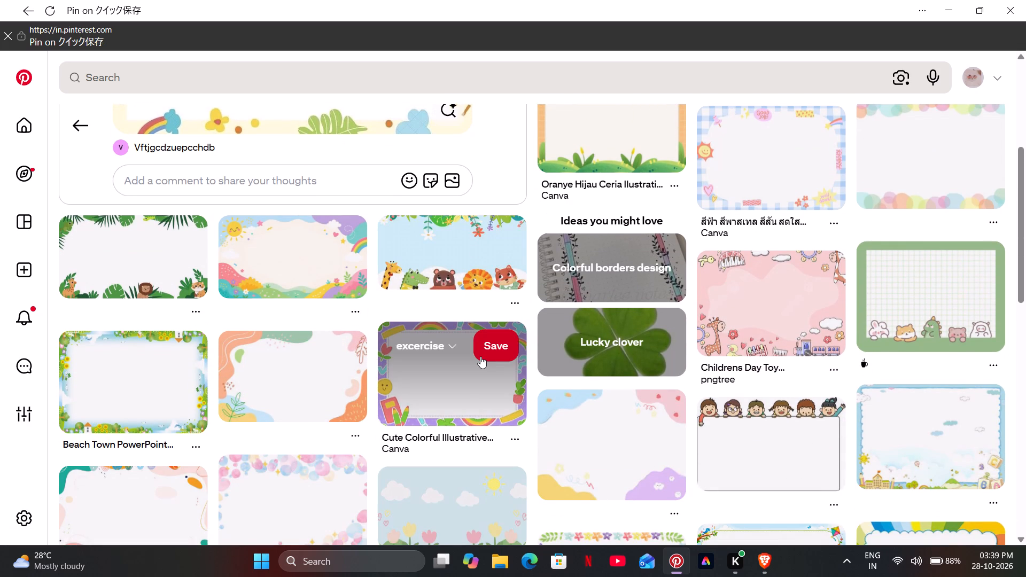
scroll(480, 356, down, 3)
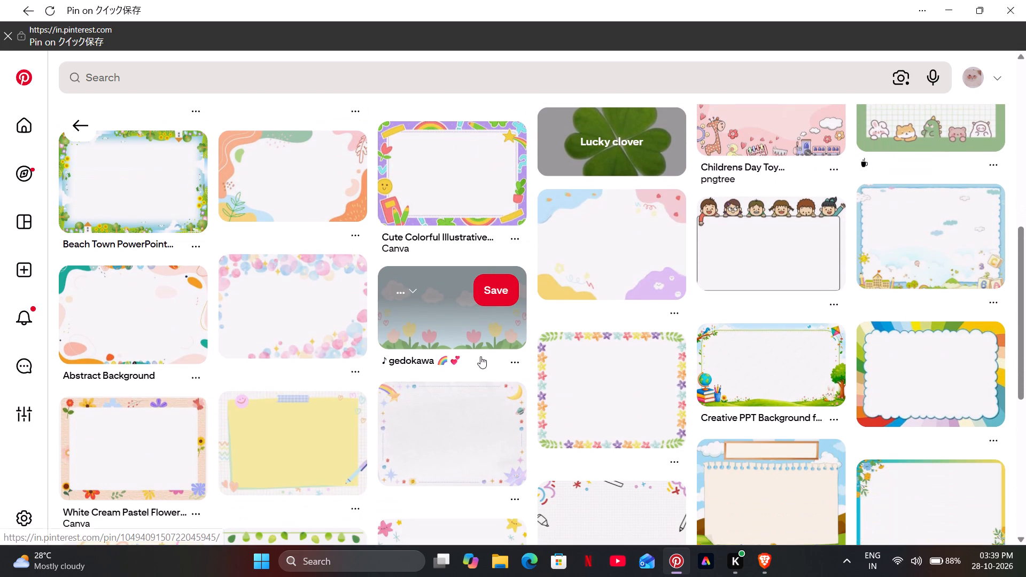
scroll(480, 356, up, 2)
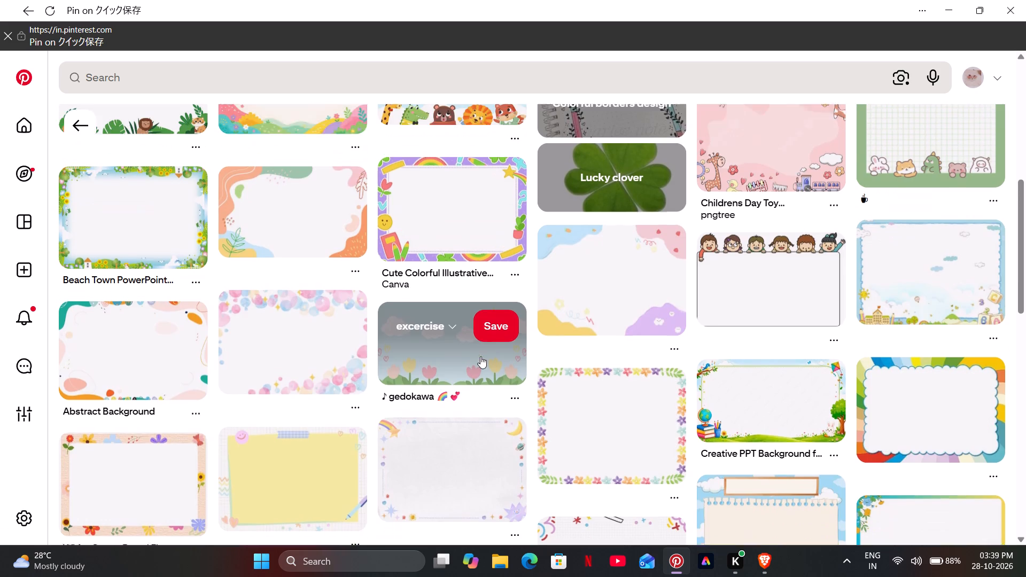
scroll(480, 356, up, 2)
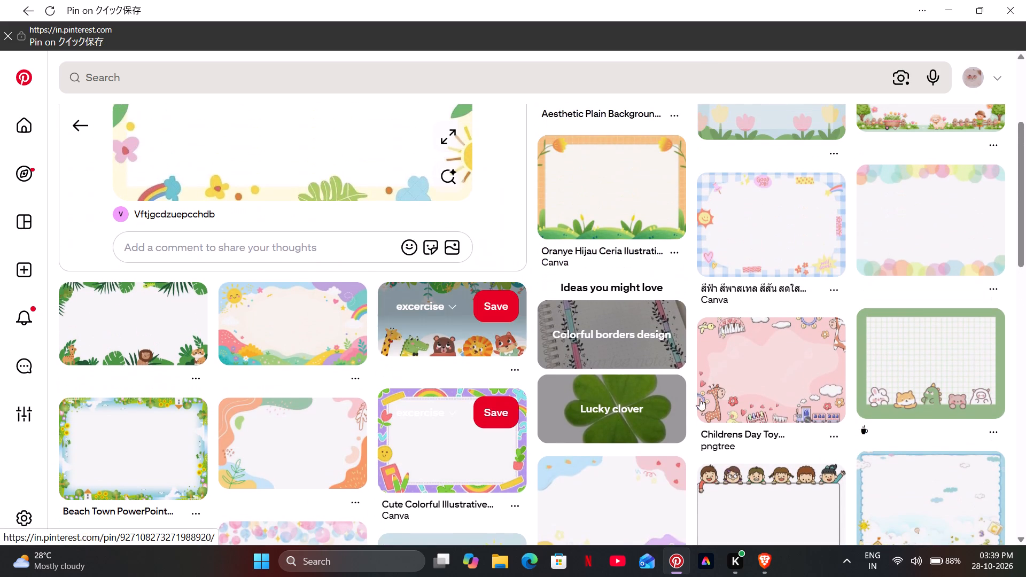
Examine the children's toy, cartoon animal, dinosaur birthday and 7 Animals Birthday Invitation pins as candidate background frames.
click(748, 379)
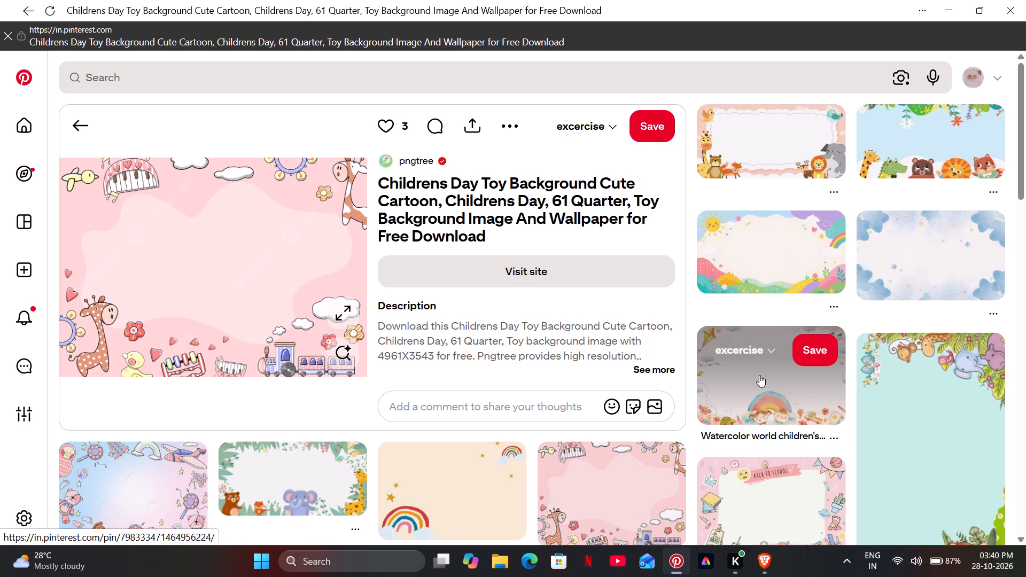
click(941, 155)
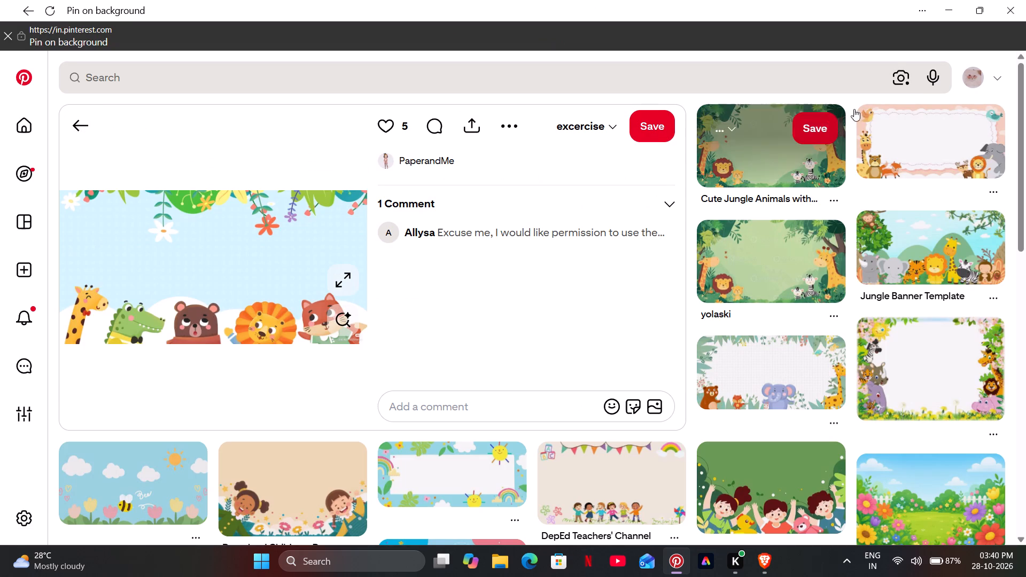
click(894, 152)
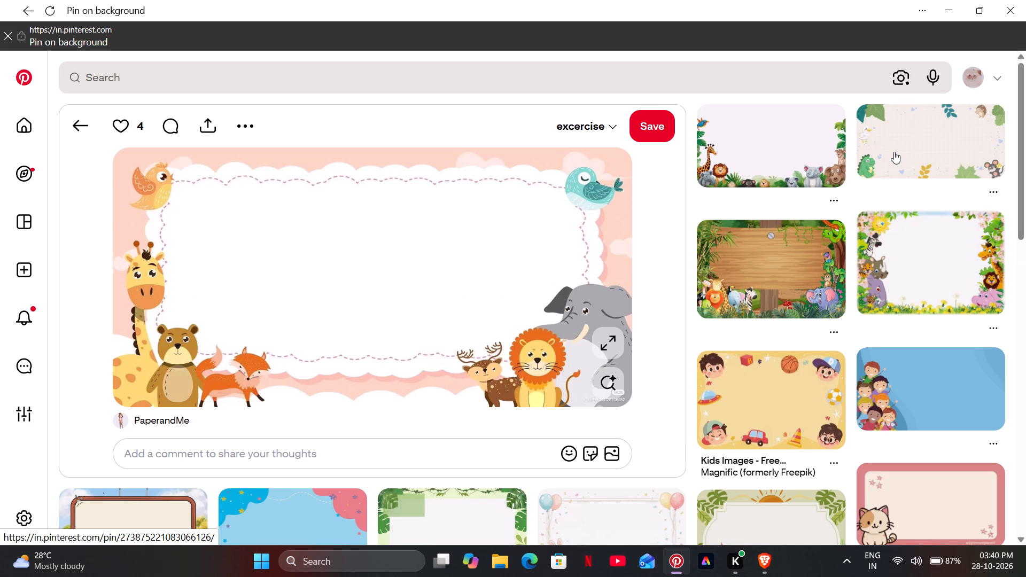
scroll(881, 174, down, 1)
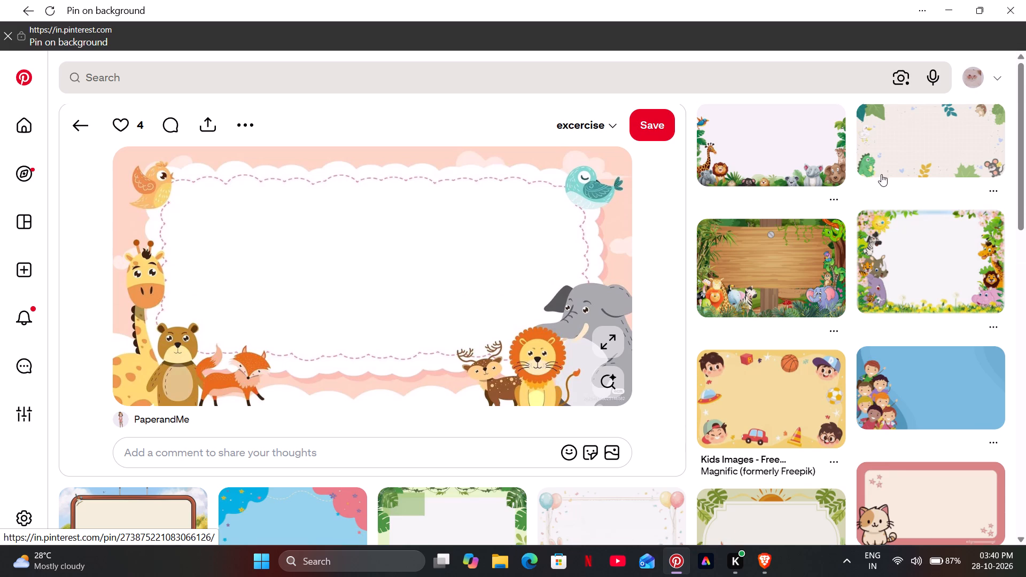
scroll(881, 174, down, 1)
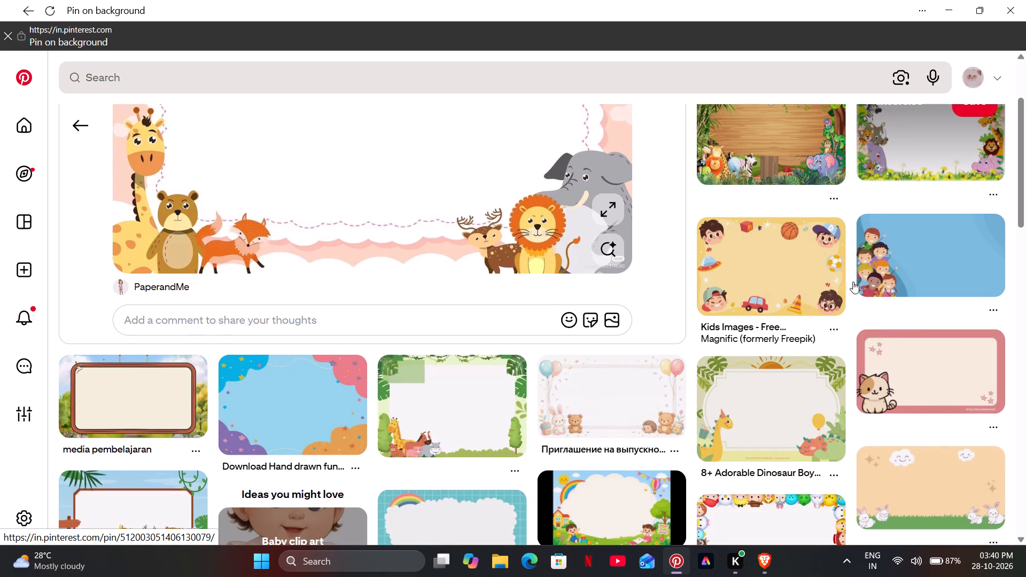
click(774, 415)
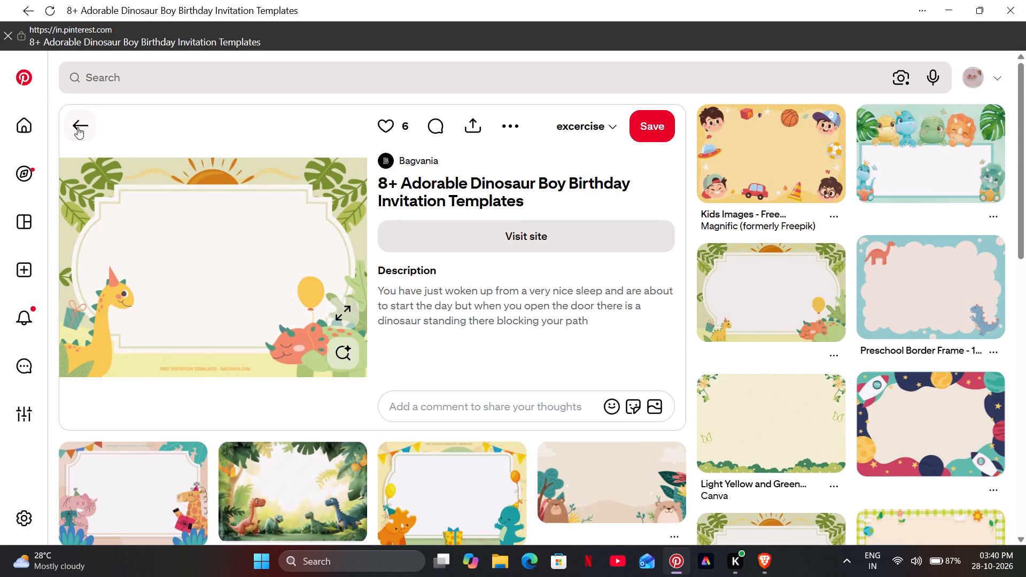
scroll(77, 127, down, 1)
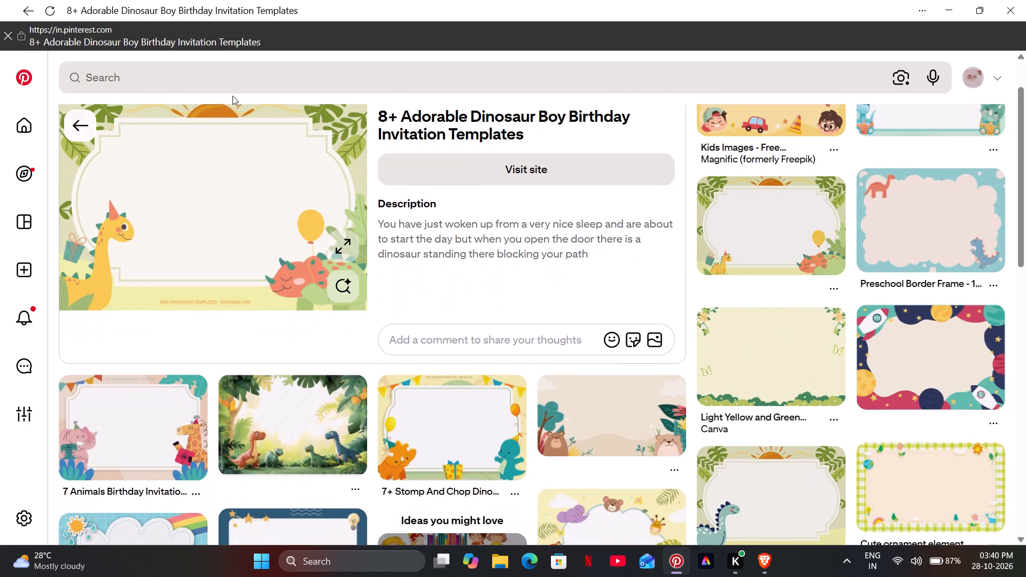
scroll(715, 219, down, 1)
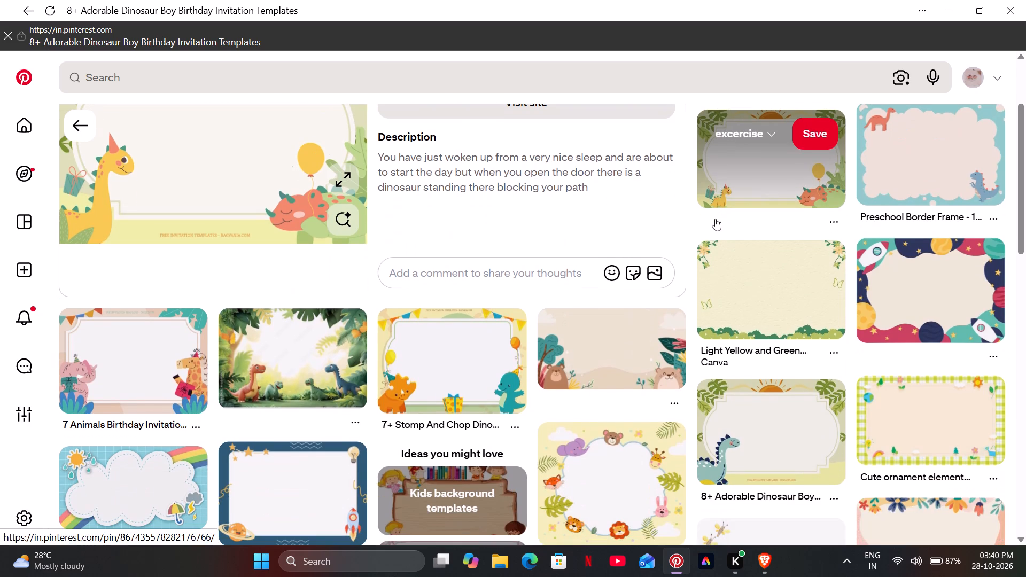
scroll(450, 363, down, 1)
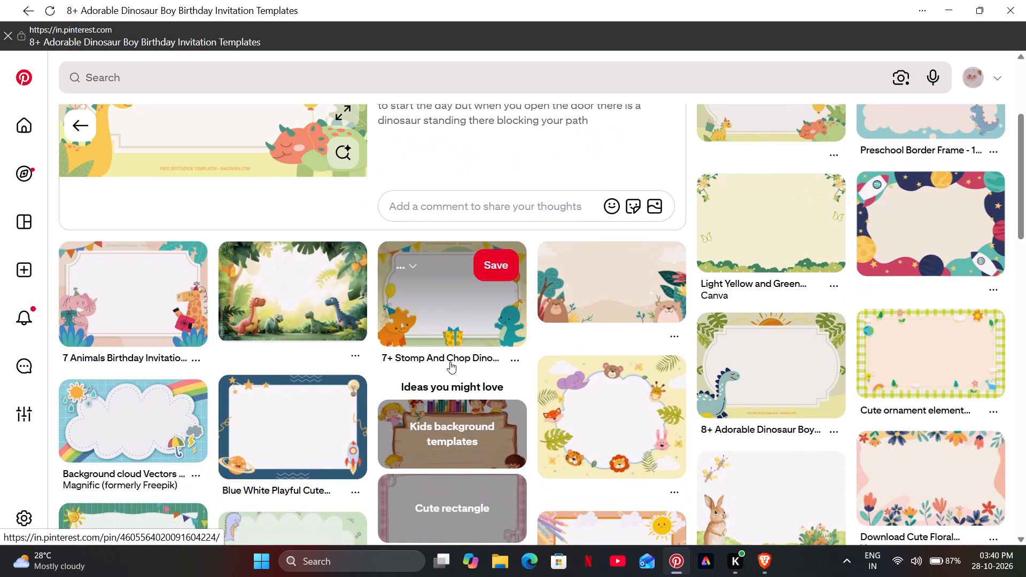
click(107, 280)
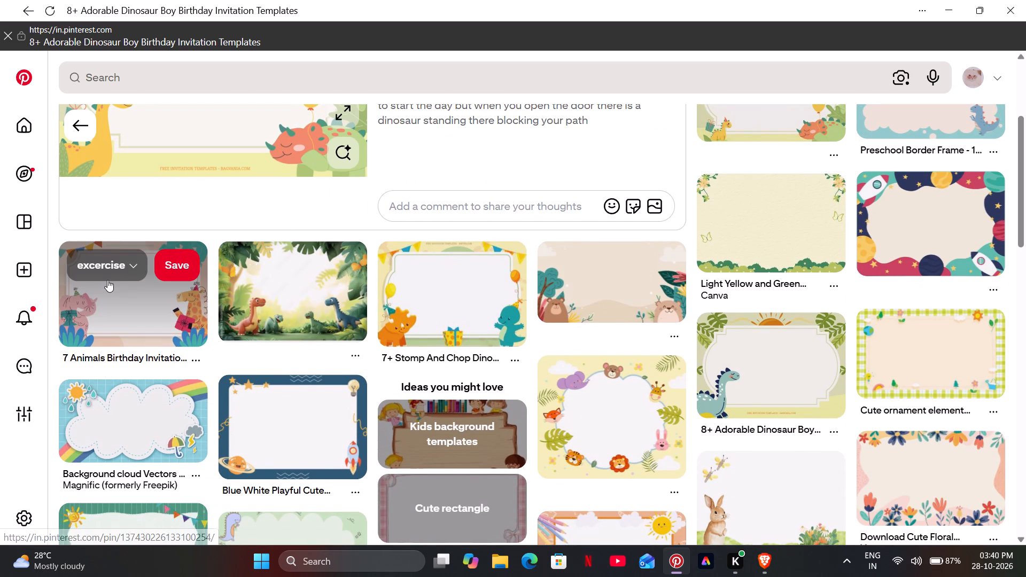
click(114, 294)
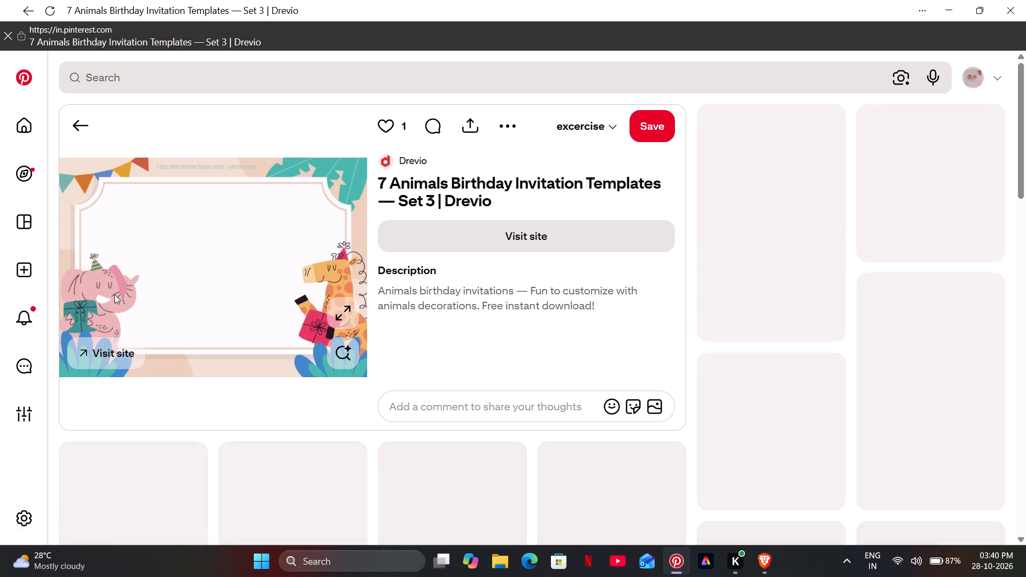
scroll(258, 302, down, 3)
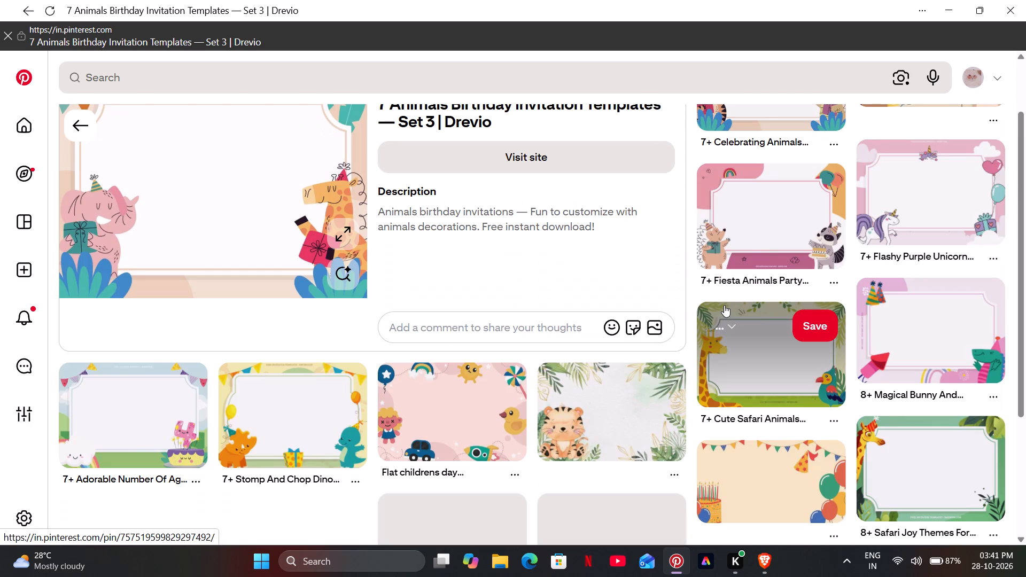
scroll(724, 305, up, 3)
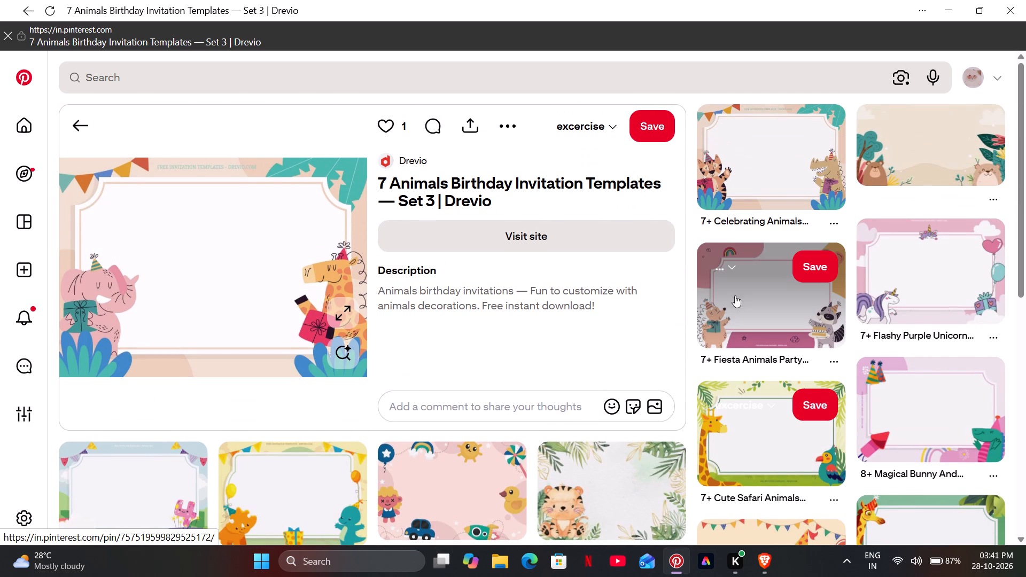
View the beige bear-and-foliage background pin and look through its related pins for a suitable cute background.
click(950, 166)
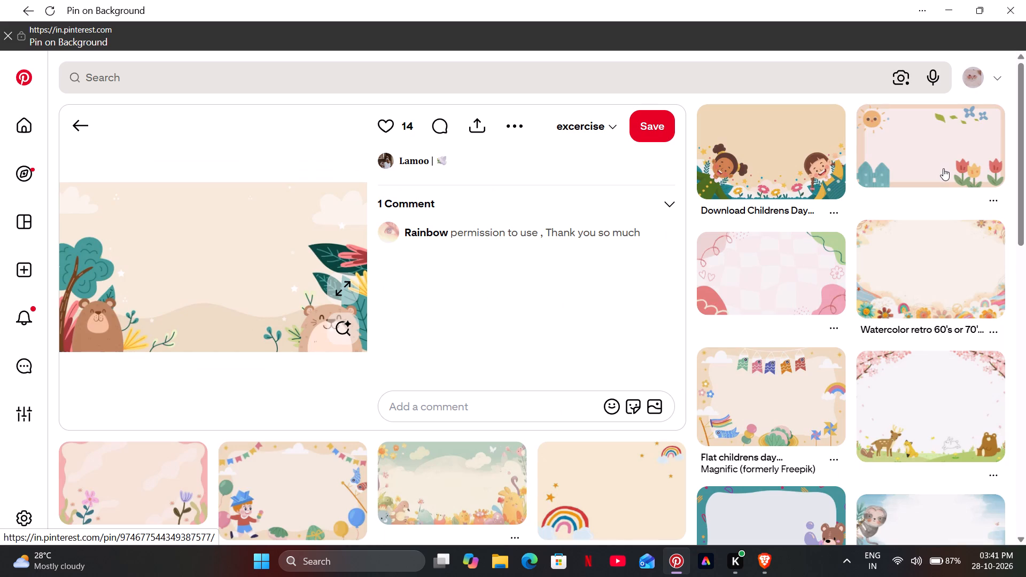
scroll(943, 168, down, 4)
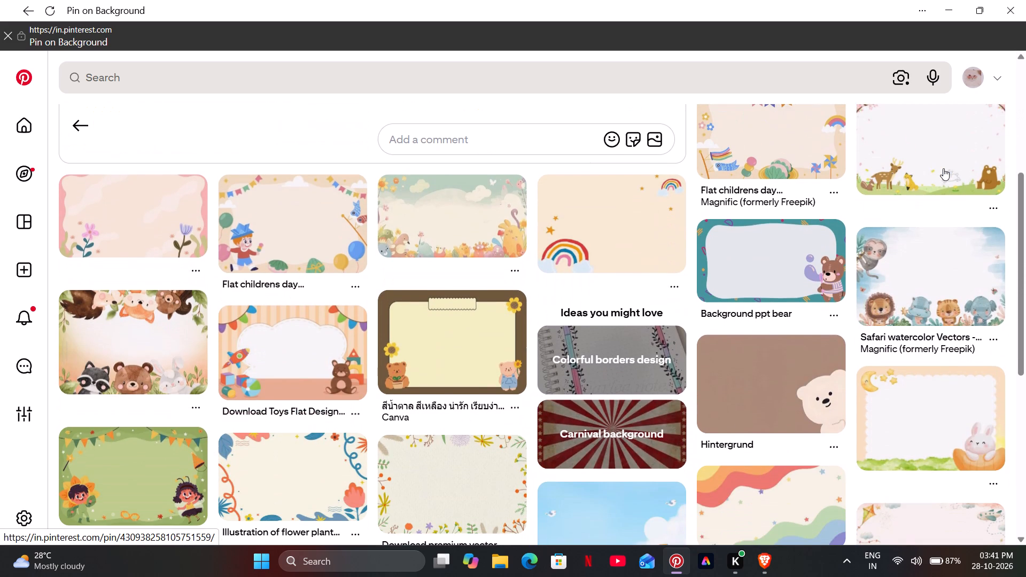
scroll(943, 168, down, 2)
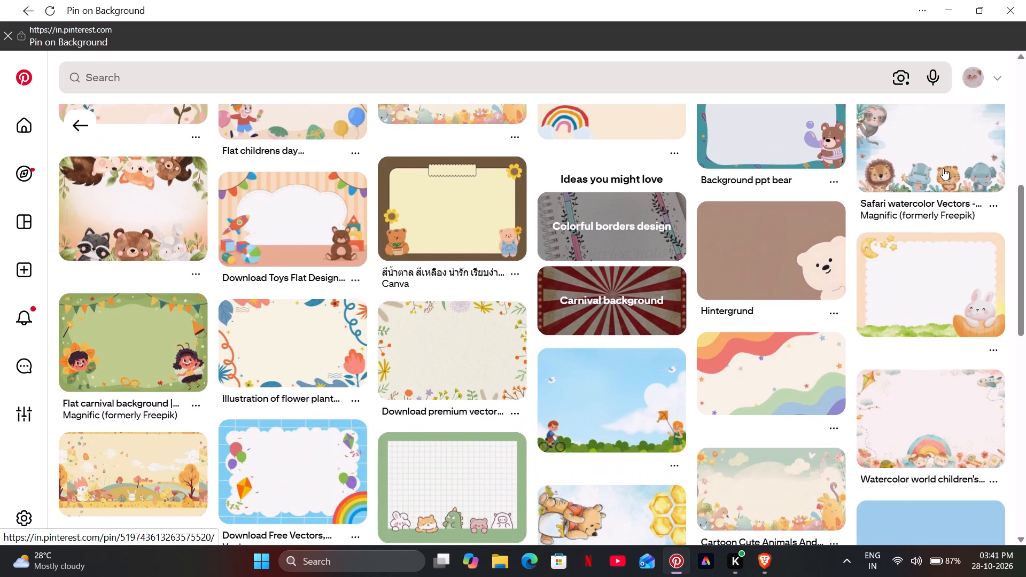
scroll(943, 168, down, 2)
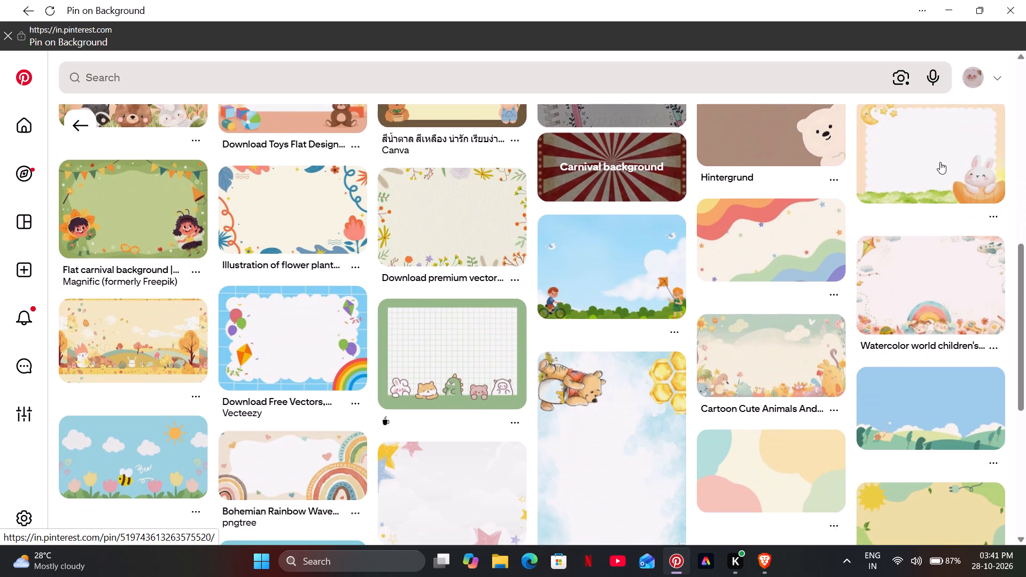
scroll(940, 160, down, 3)
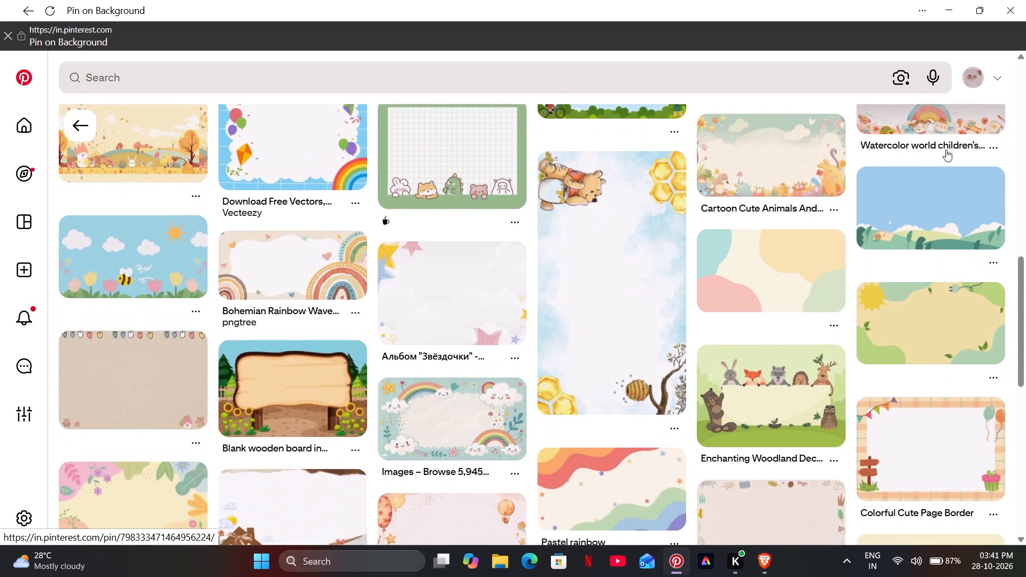
scroll(946, 150, up, 2)
scroll(946, 150, down, 2)
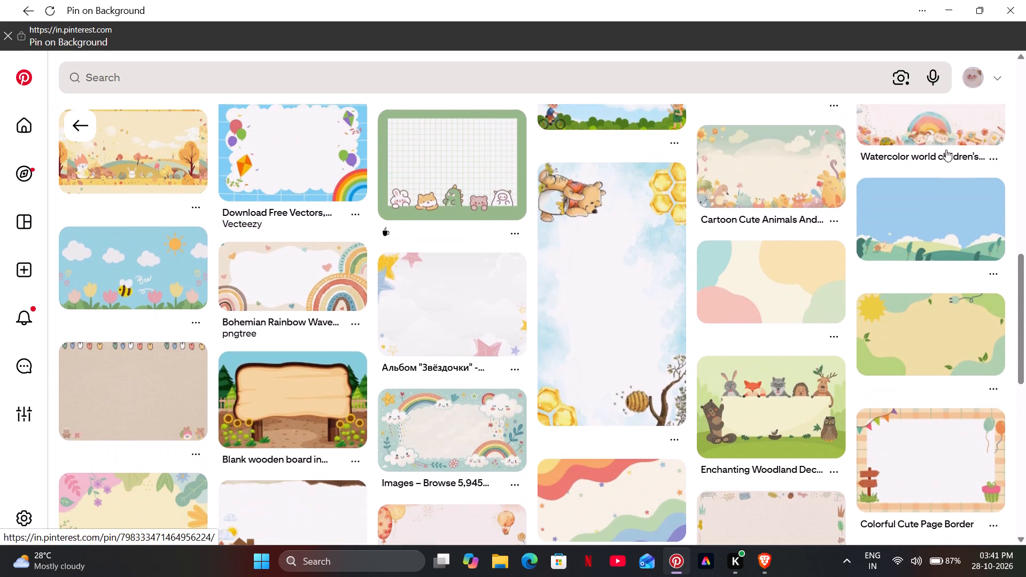
scroll(946, 150, down, 1)
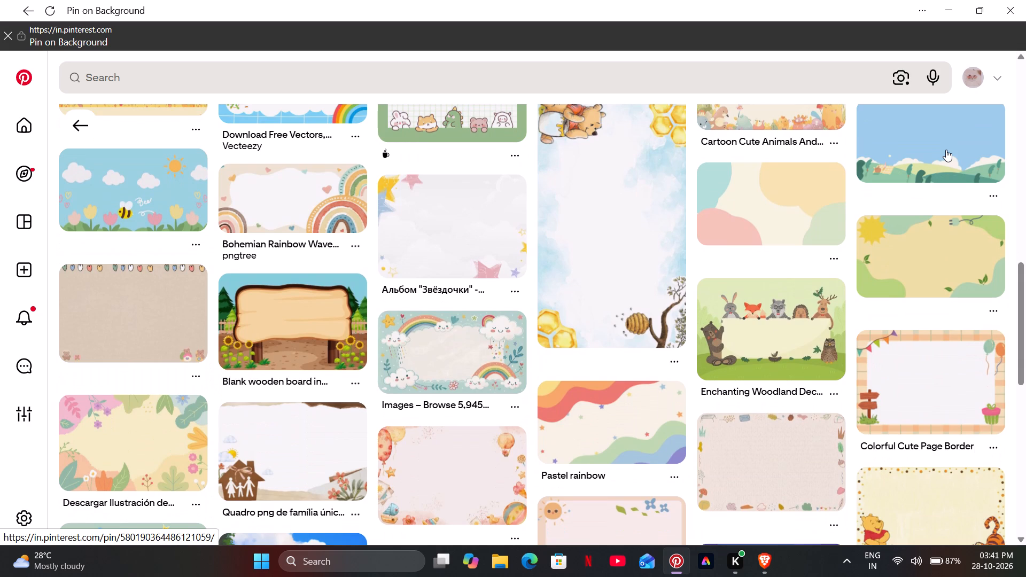
scroll(946, 150, down, 2)
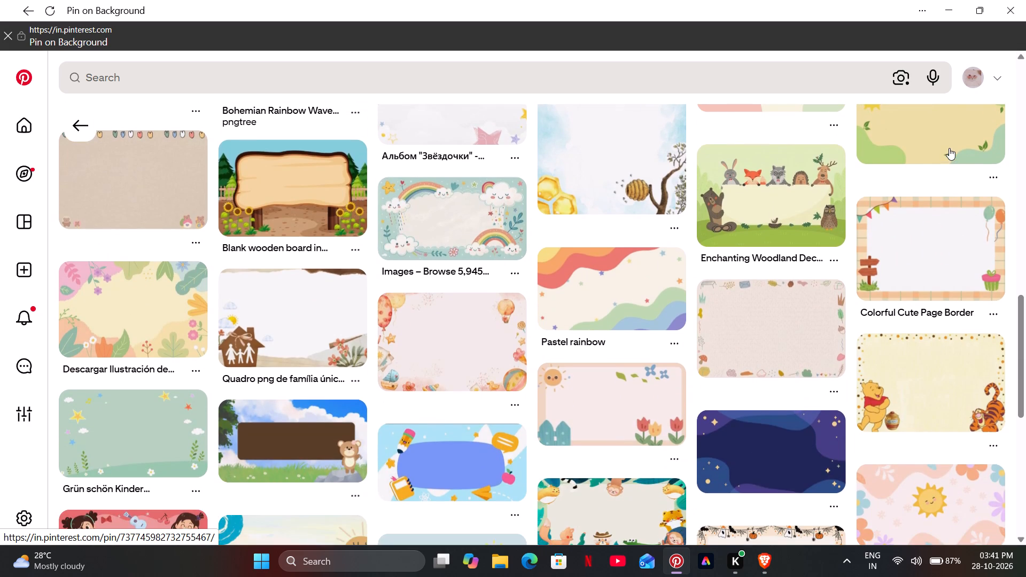
scroll(949, 148, down, 3)
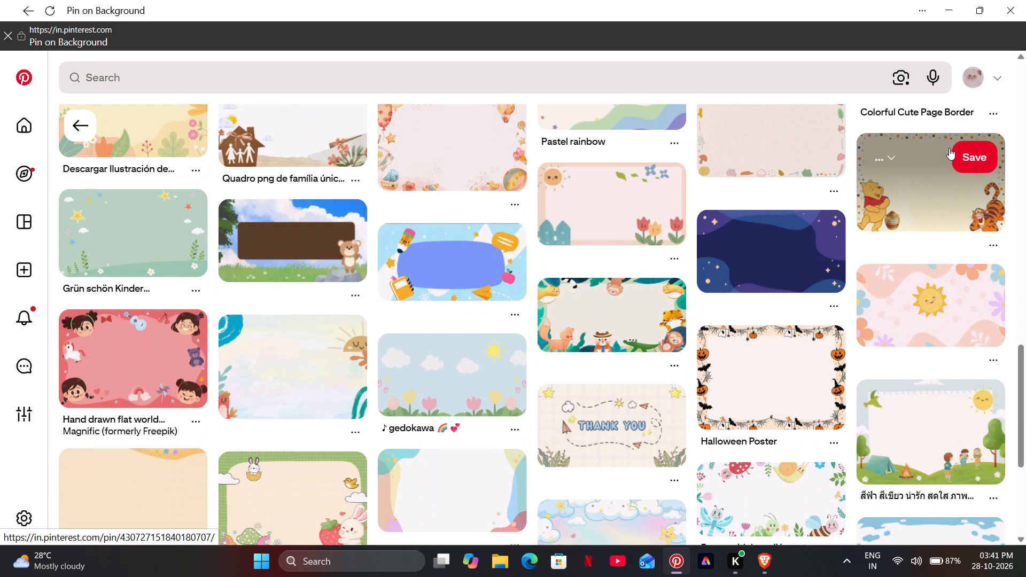
scroll(949, 148, down, 2)
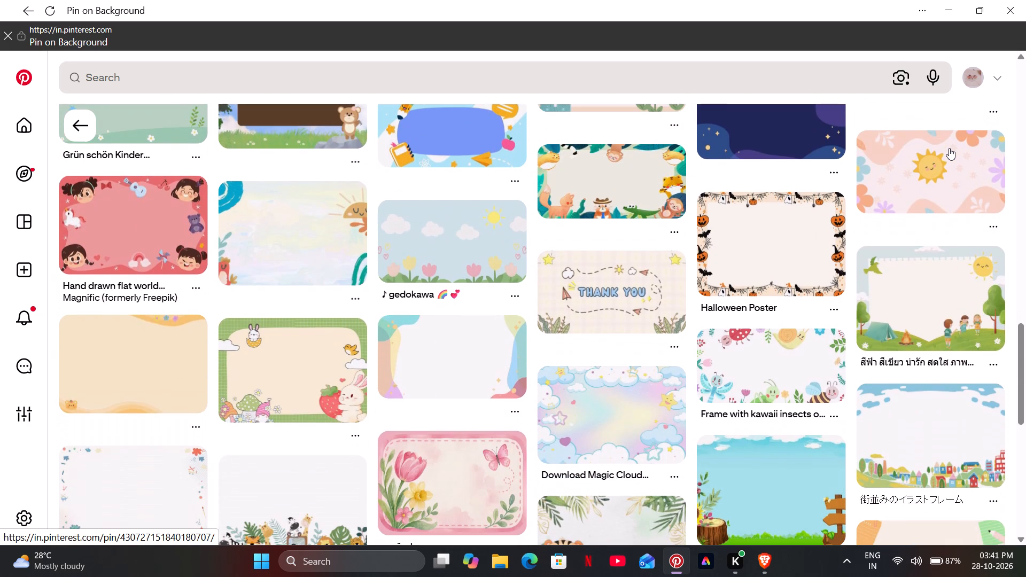
scroll(949, 148, down, 1)
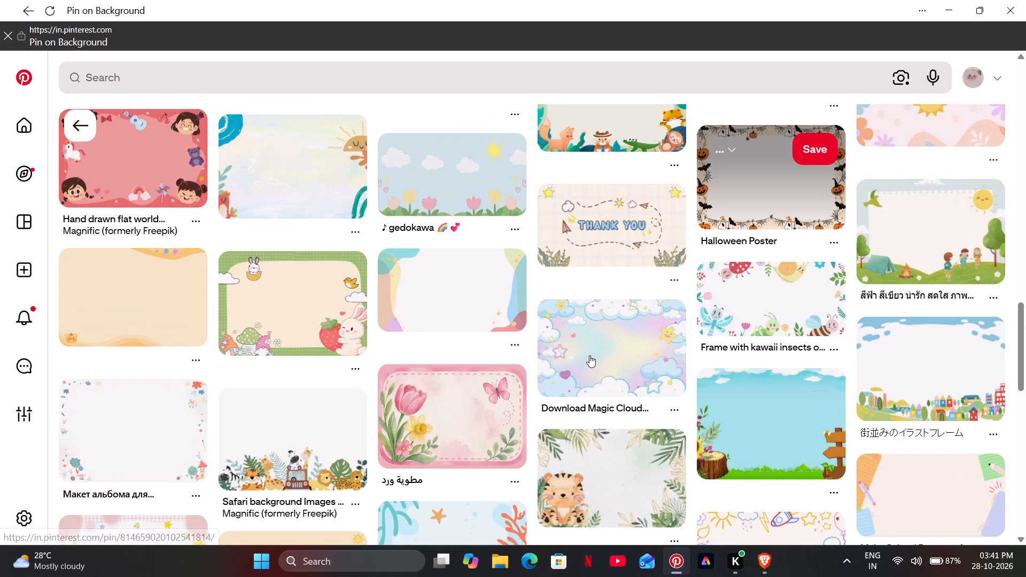
Download the image from the Magic Cloud Pastel Sky Background pin.
click(589, 355)
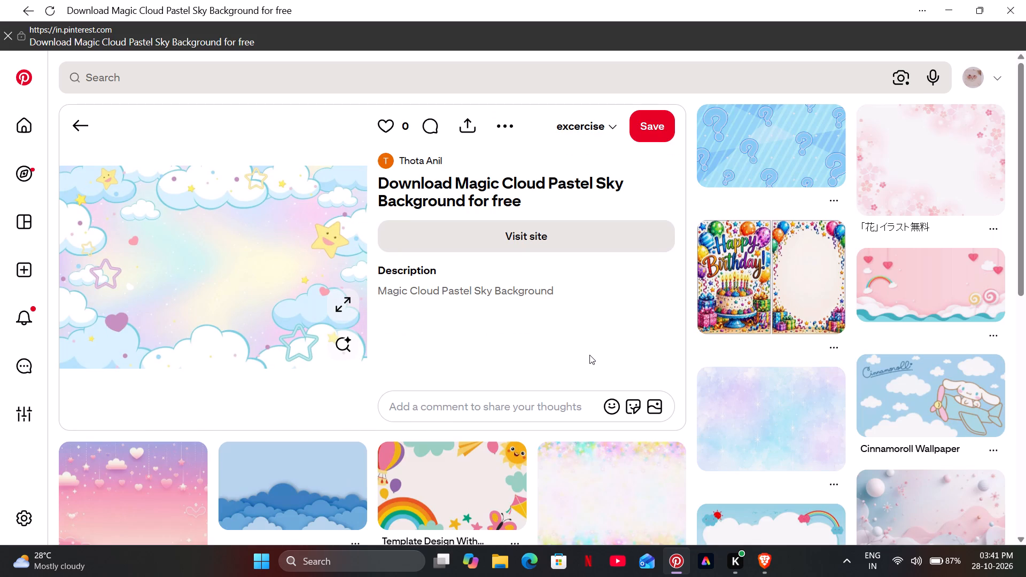
scroll(589, 355, down, 2)
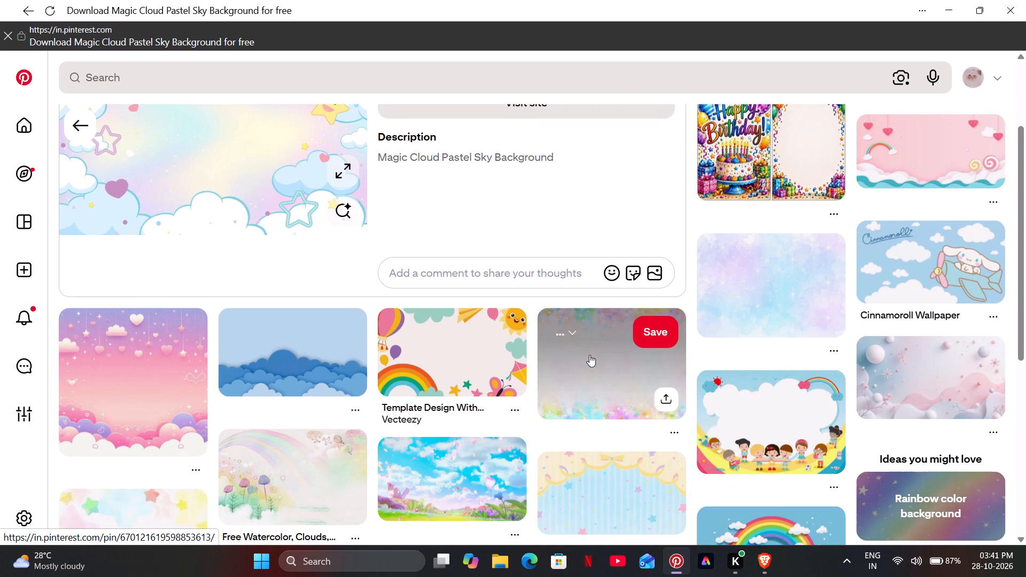
scroll(589, 355, down, 2)
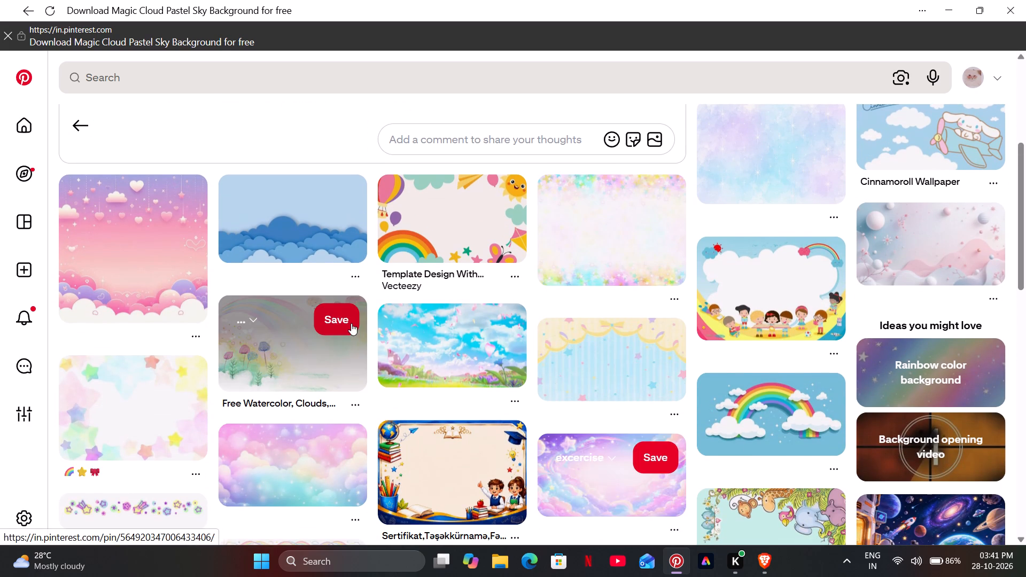
scroll(351, 323, up, 6)
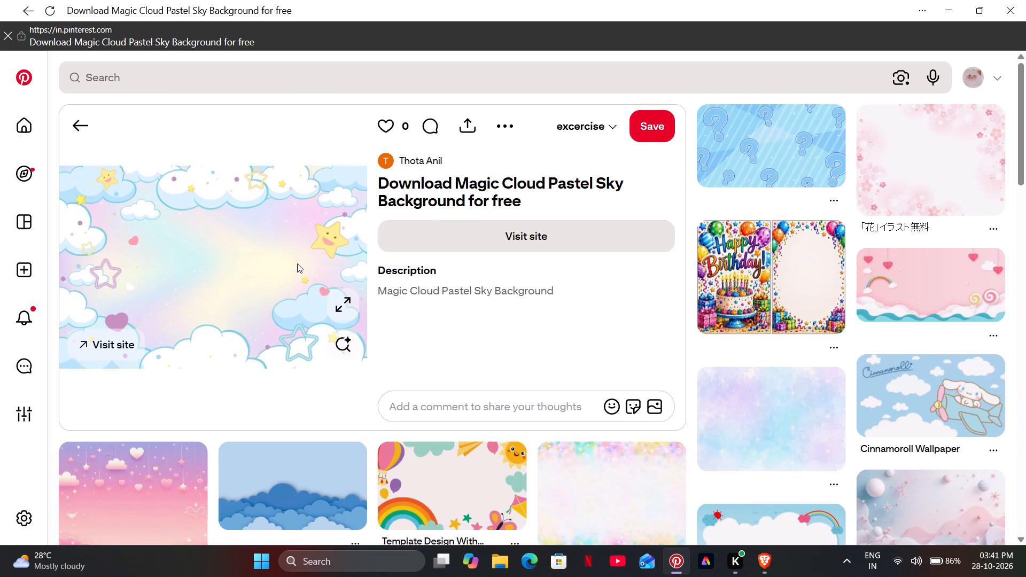
click(510, 129)
click(502, 168)
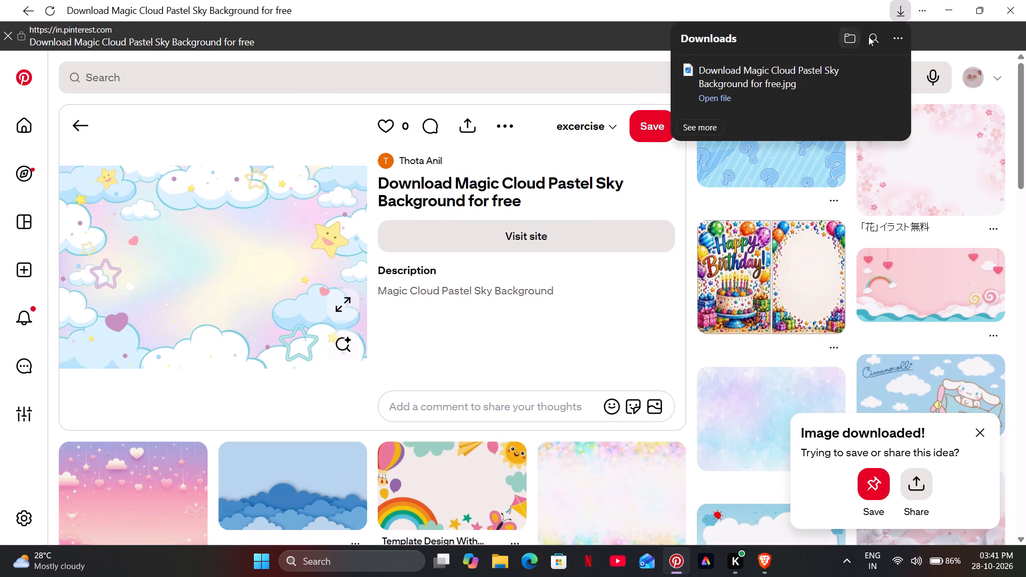
click(927, 5)
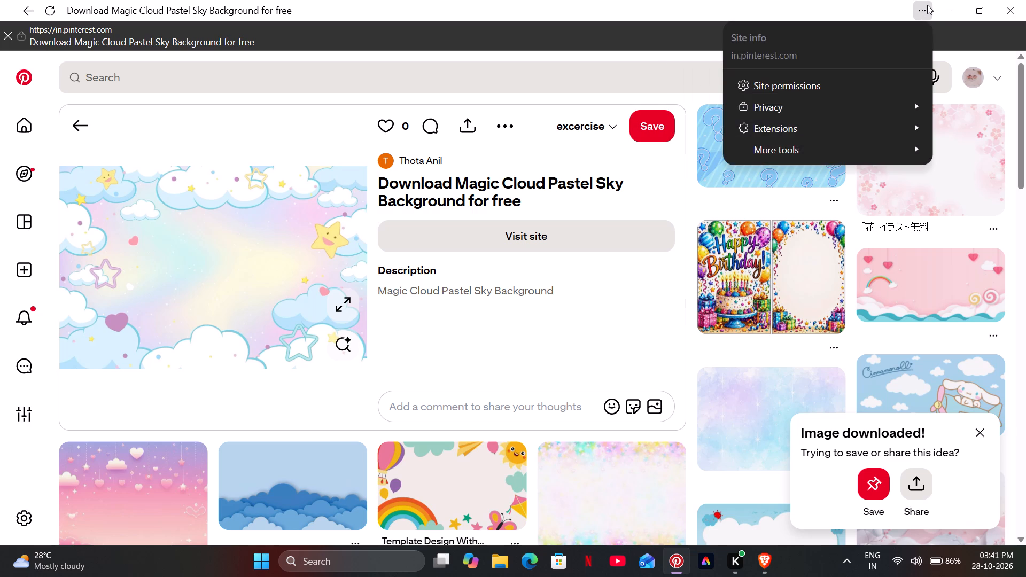
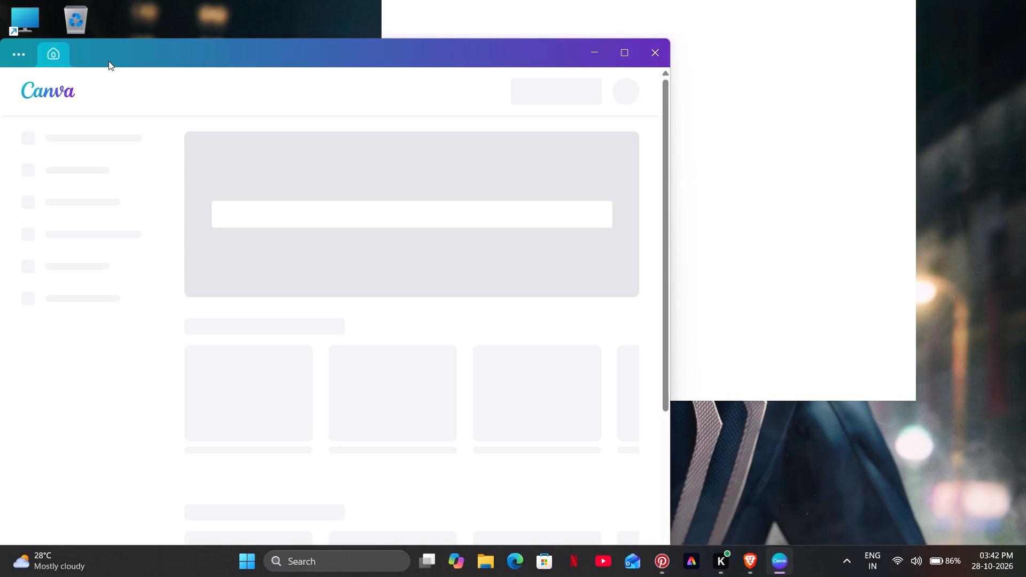
Switch to Canva in a maximized window and create a new blank YouTube Video design.
click(609, 48)
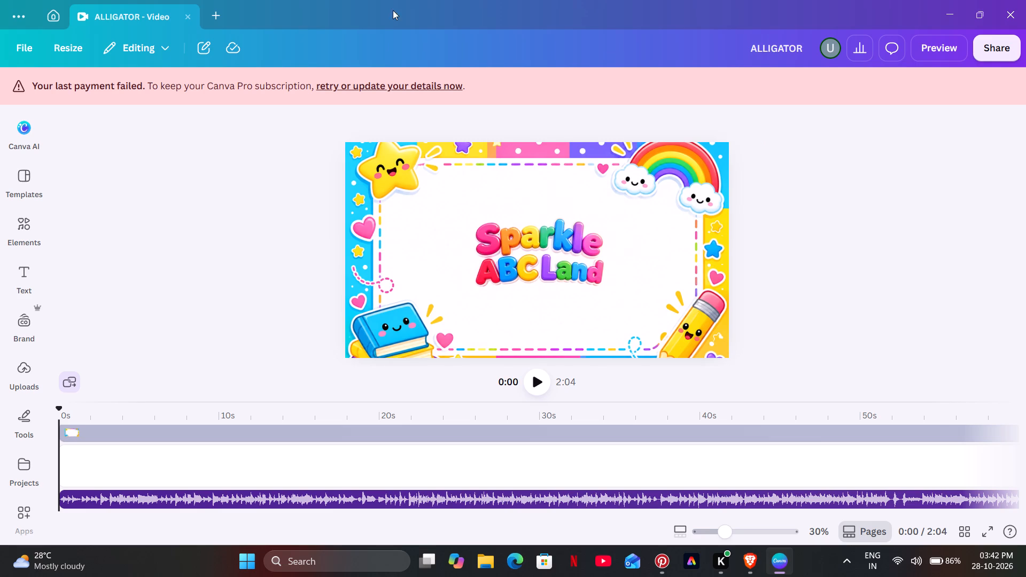
click(53, 25)
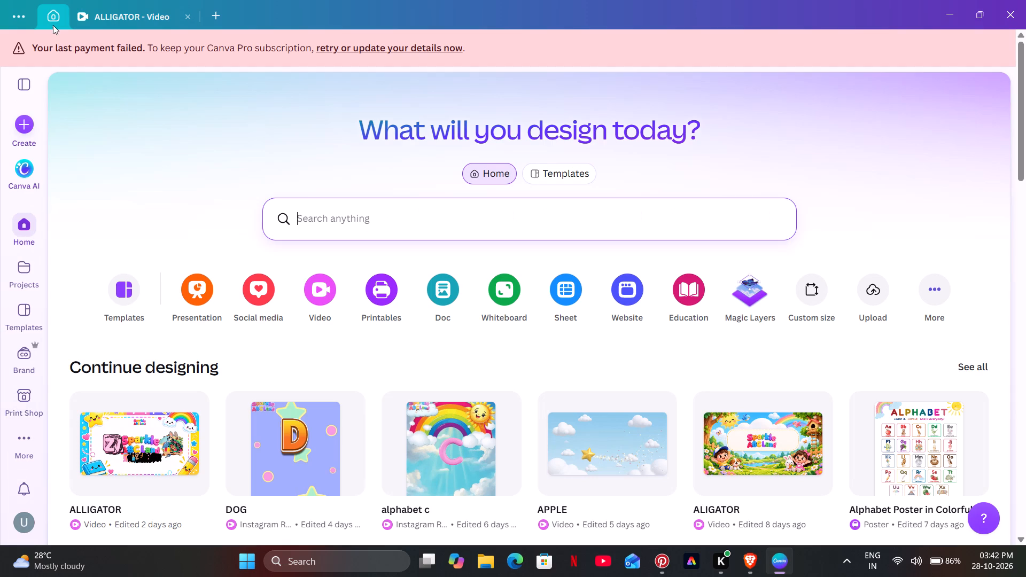
click(339, 294)
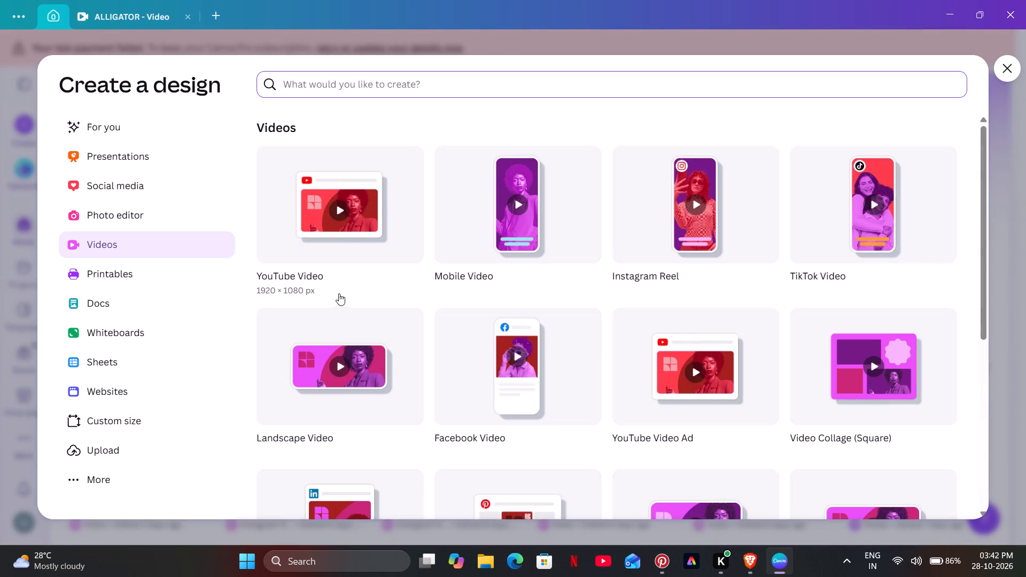
click(346, 229)
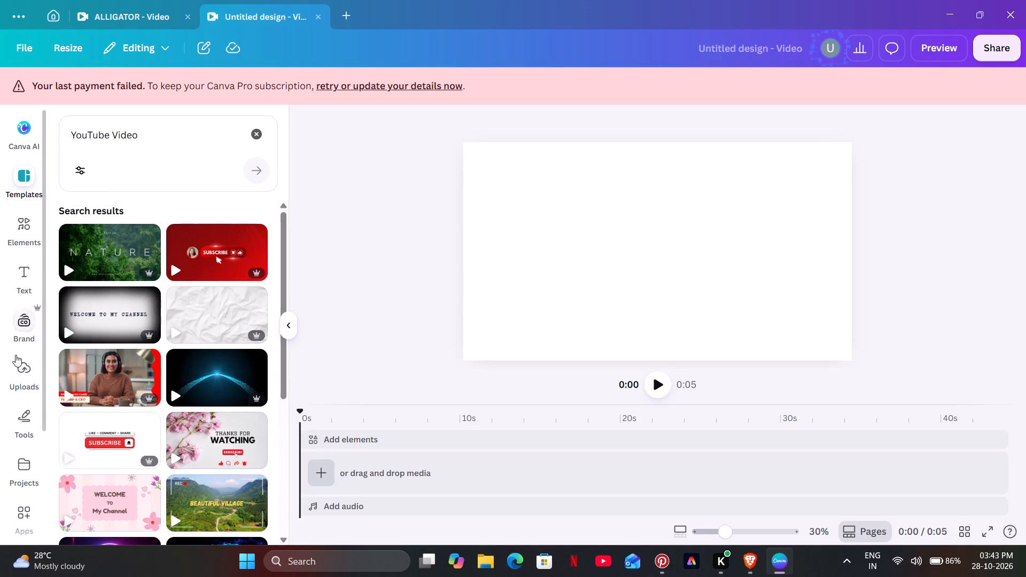
Upload the A for Apple MP3 and the Magic Cloud Pastel Sky Background JPG from Downloads.
click(32, 382)
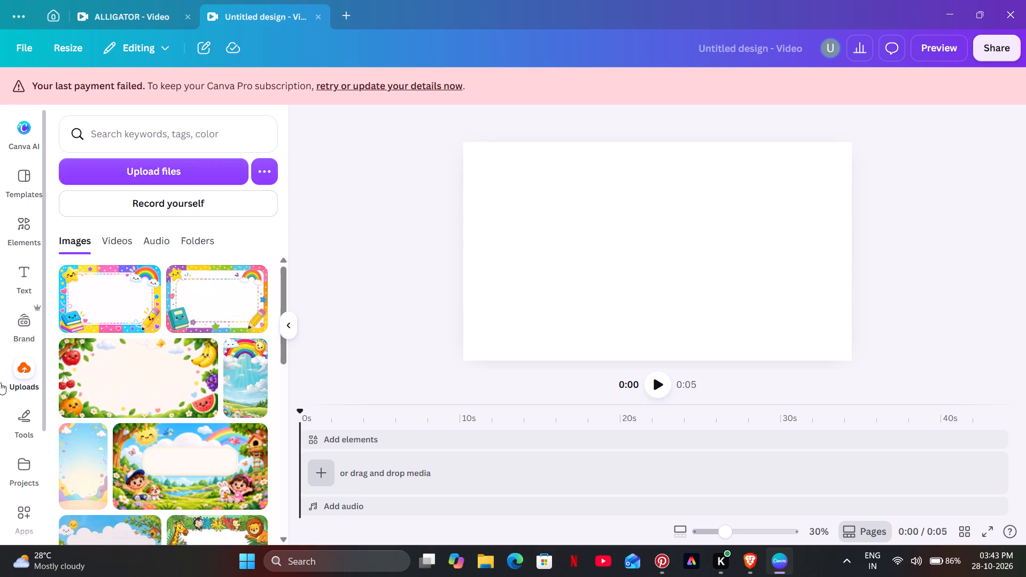
click(159, 178)
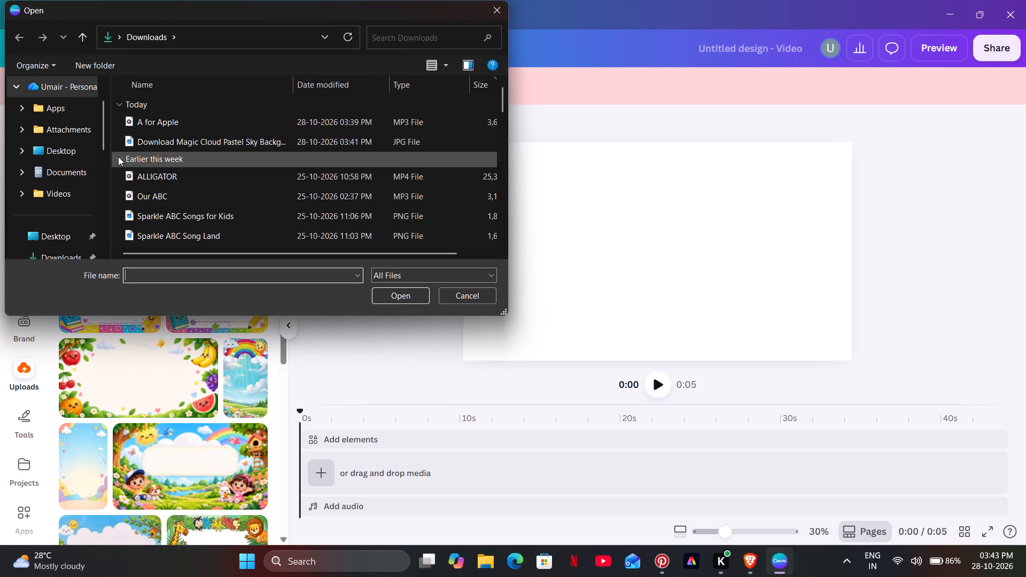
drag(116, 145, 142, 121)
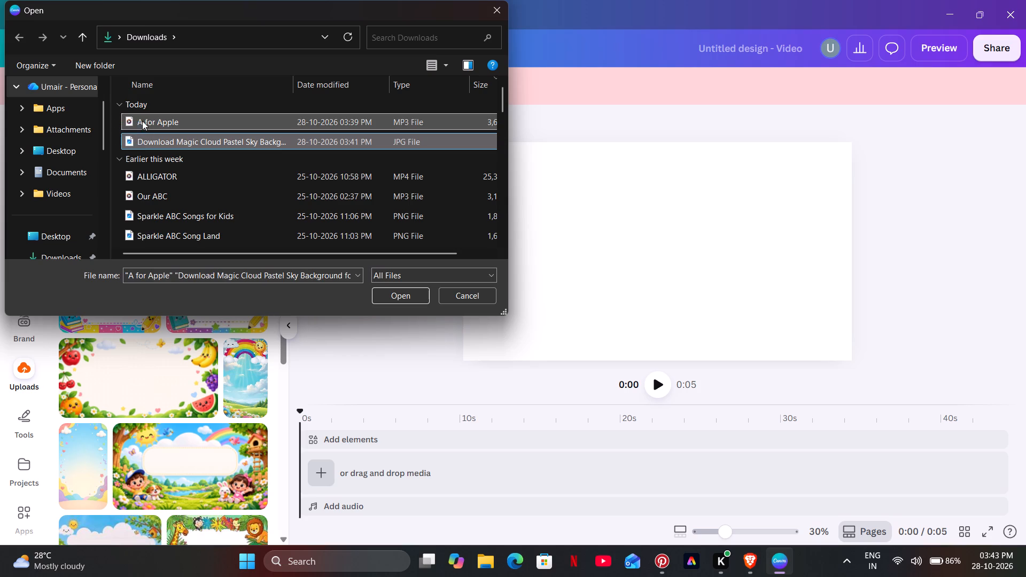
click(393, 299)
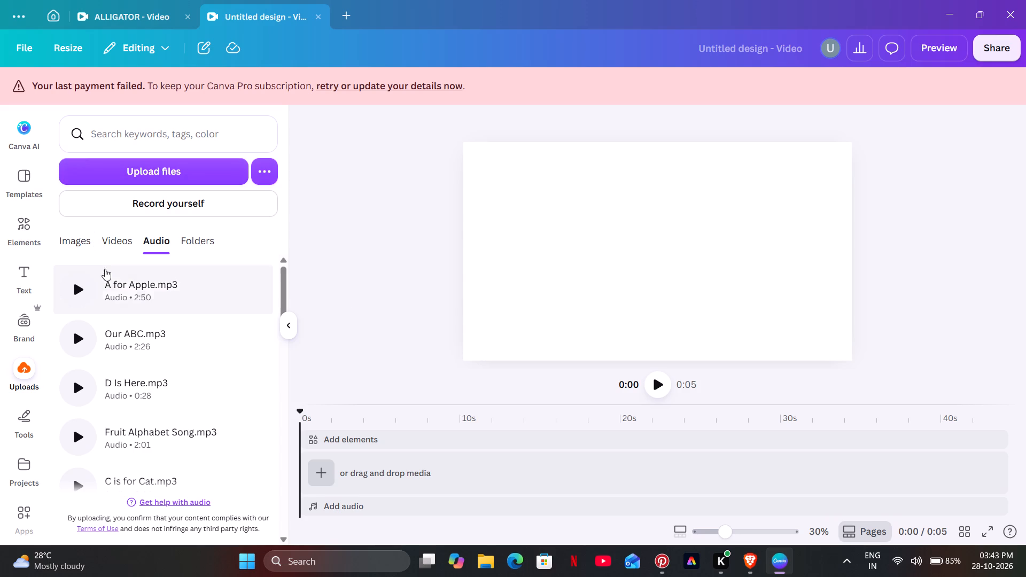
Add the uploaded A for Apple.mp3 audio and the pastel cloud sky image to the video design.
click(119, 289)
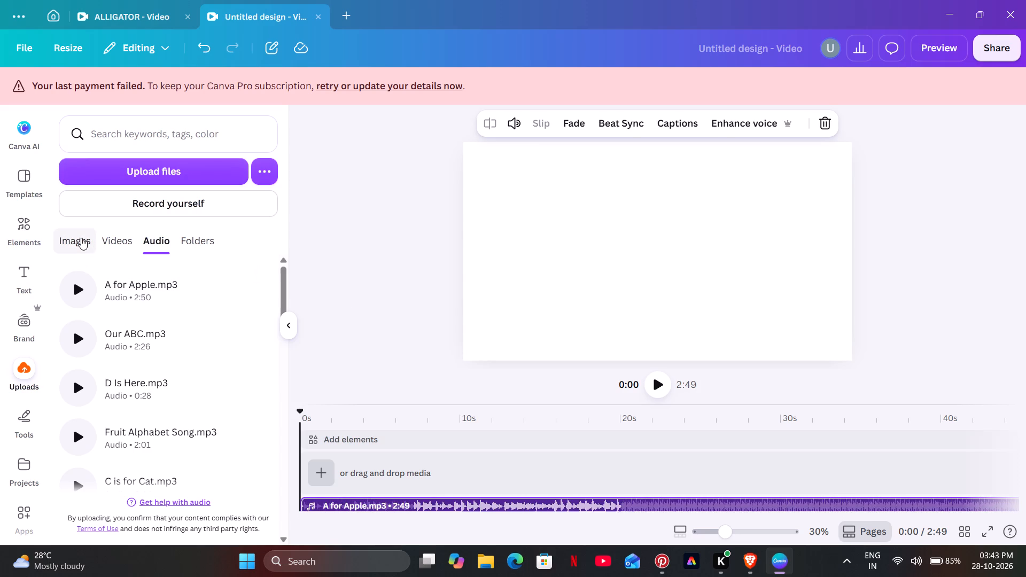
click(91, 236)
click(95, 280)
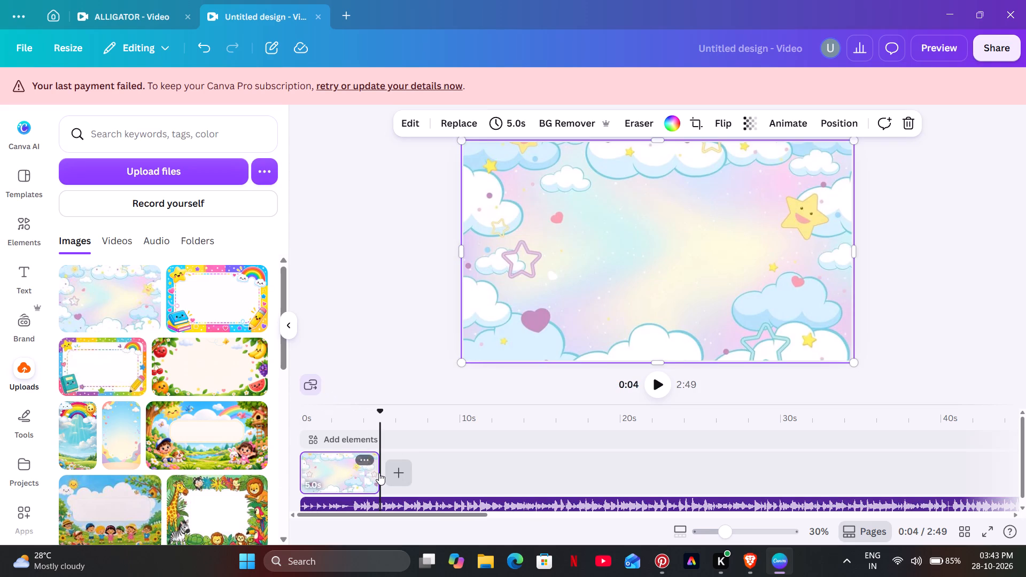
Extend the pastel sky clip on the timeline to 2:49 so it ends with the audio track.
drag(374, 474, 521, 474)
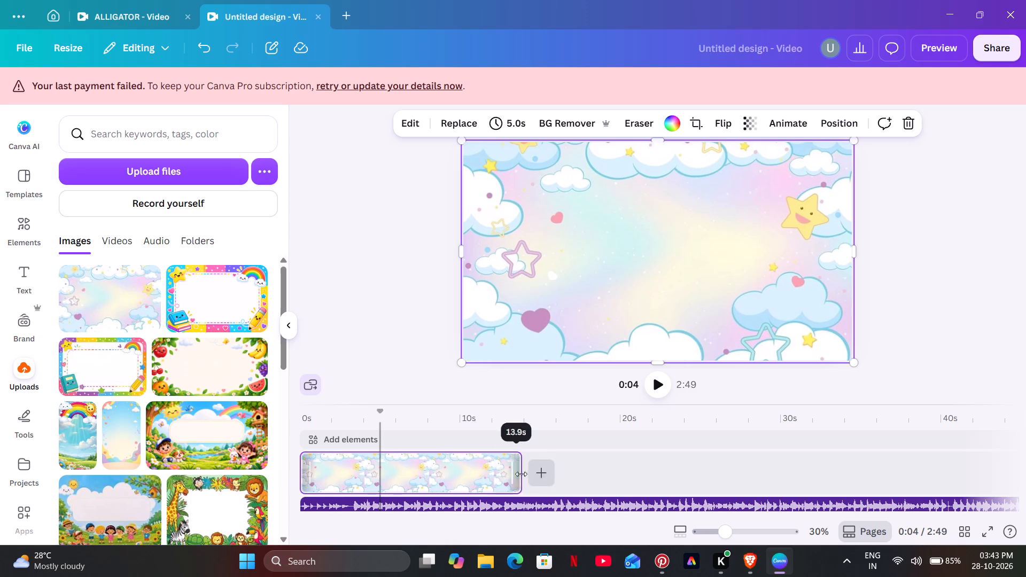
drag(521, 474, 969, 500)
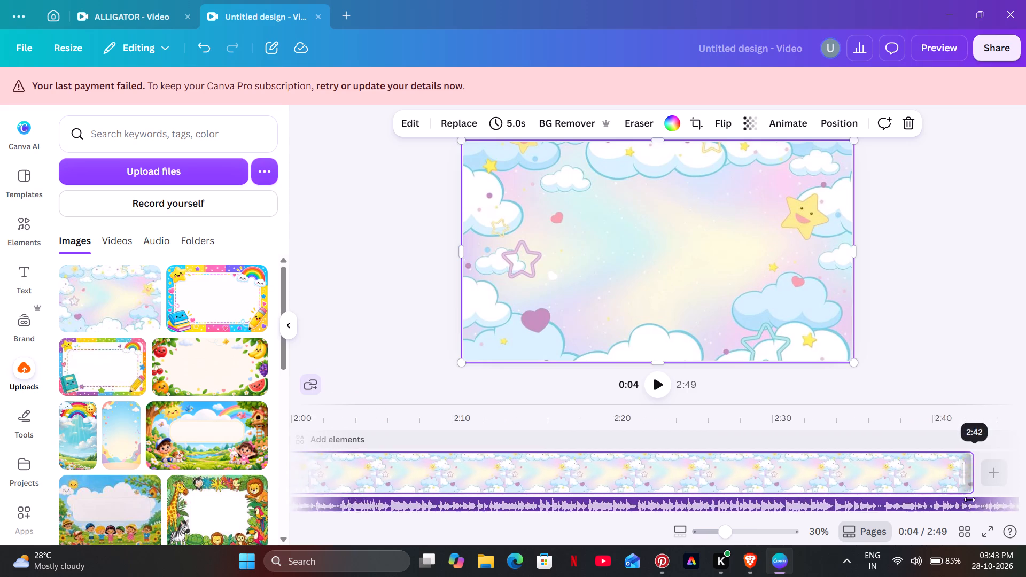
drag(969, 500, 886, 503)
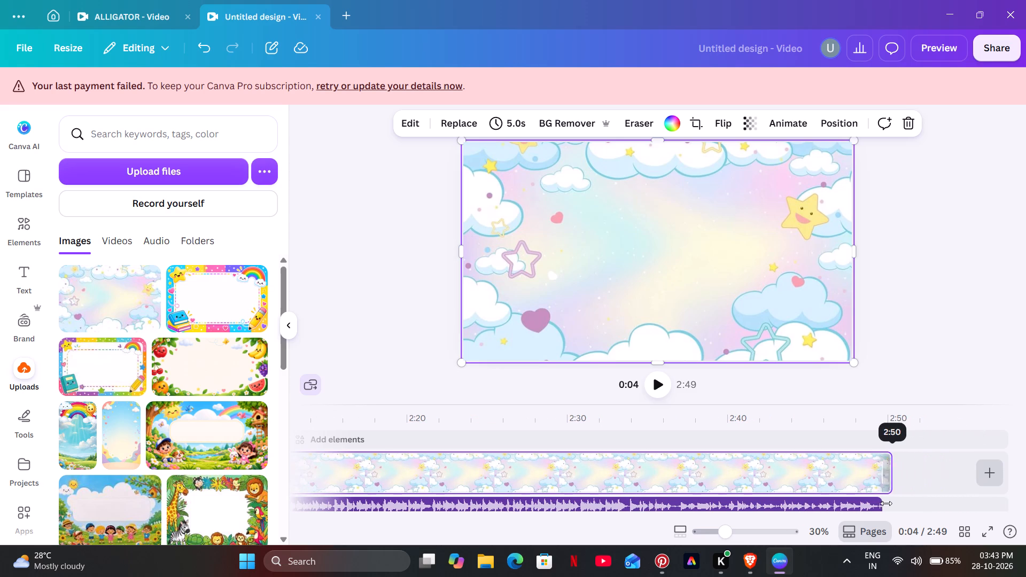
drag(886, 503, 877, 503)
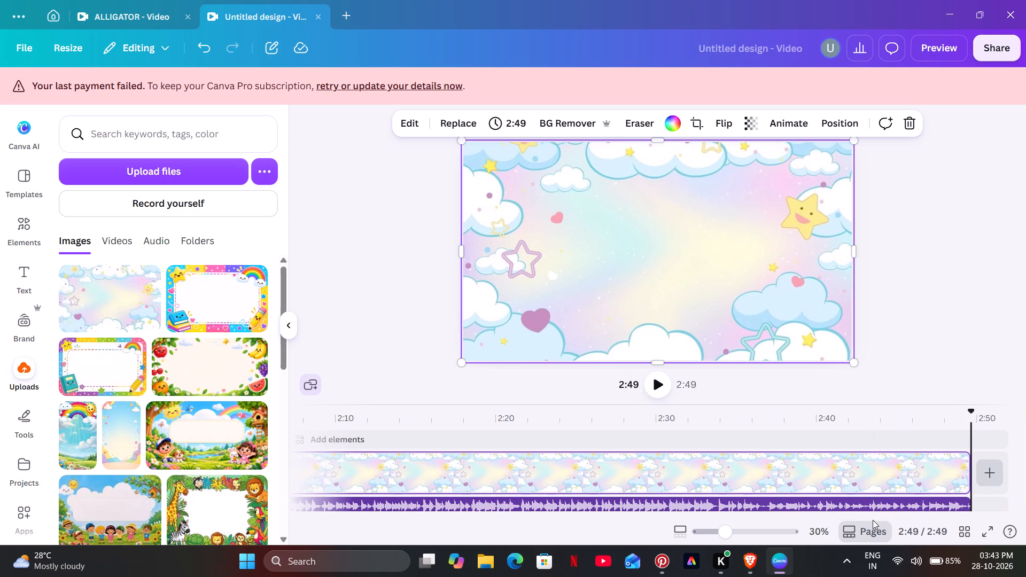
Return to the start of the timeline and play the first 6 seconds to listen to the song's opening.
drag(876, 517, 413, 509)
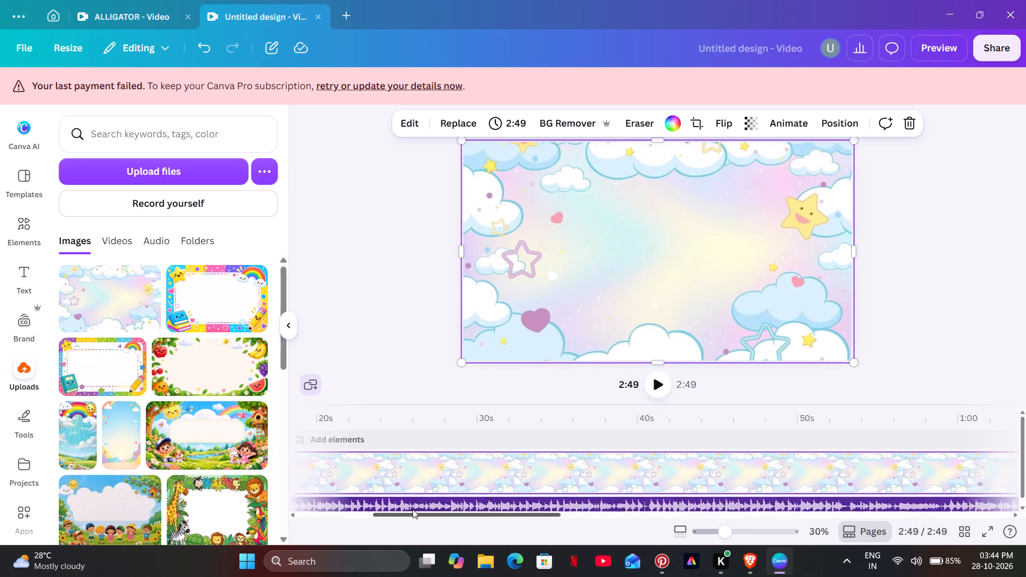
drag(413, 509, 305, 506)
click(304, 415)
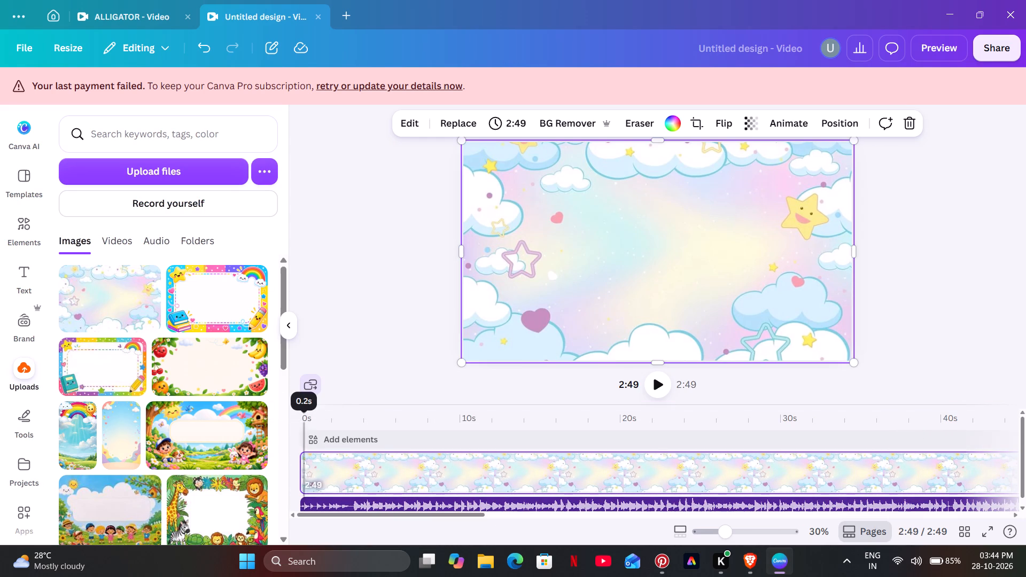
click(654, 381)
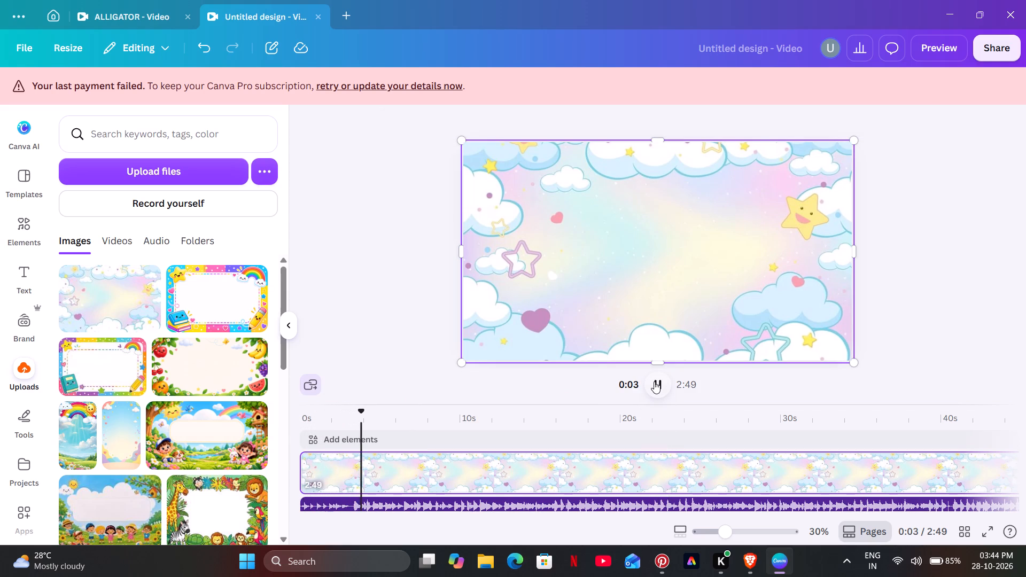
click(654, 381)
click(654, 381)
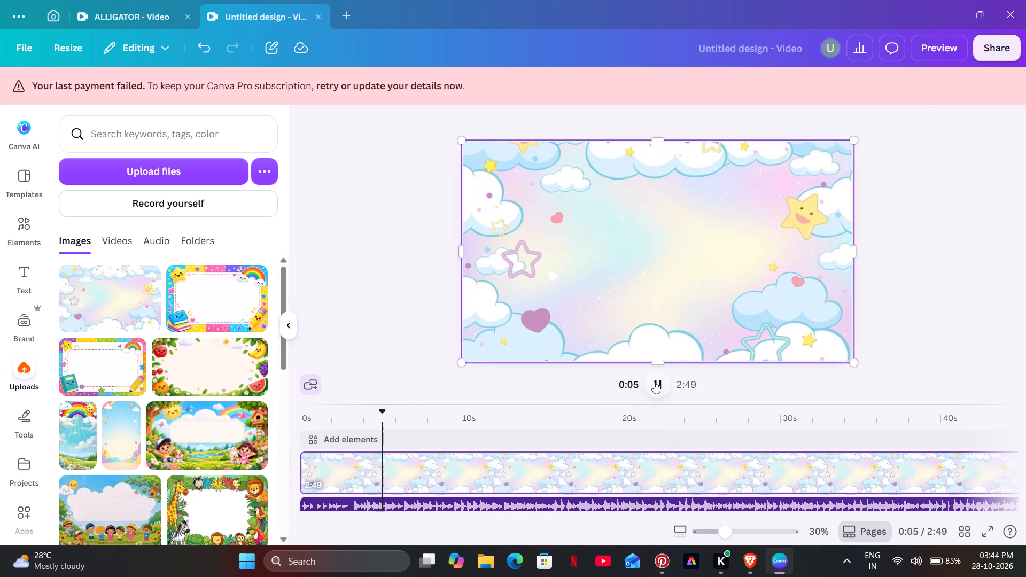
click(654, 381)
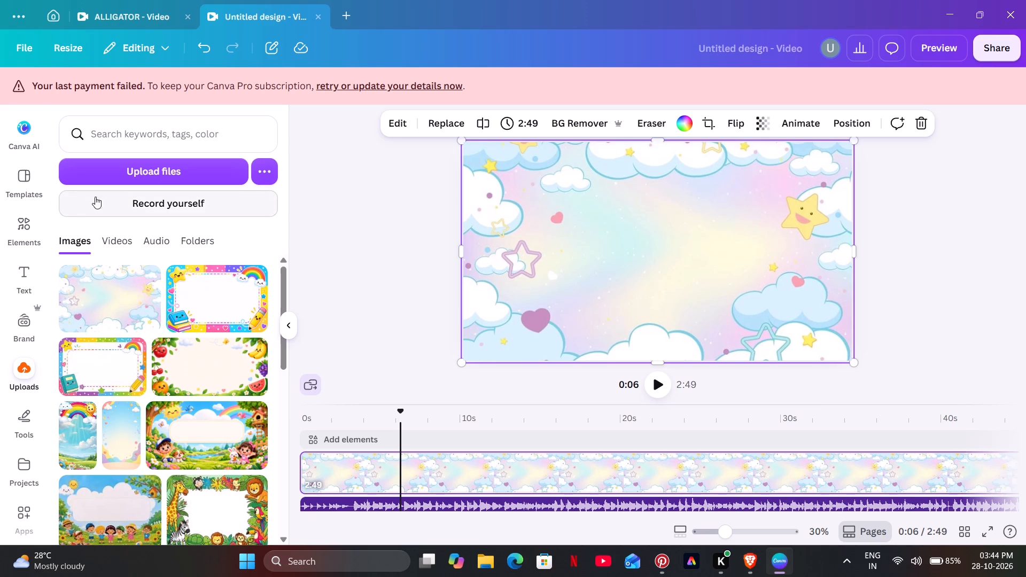
Search the elements library for "alphabets" and show all of the graphics results.
click(16, 228)
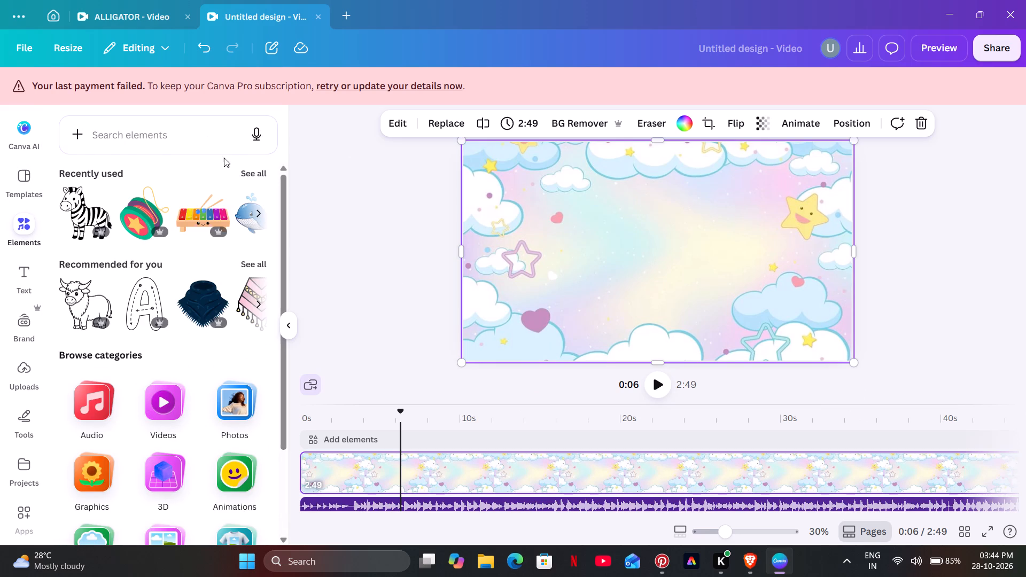
click(150, 126)
click(108, 131)
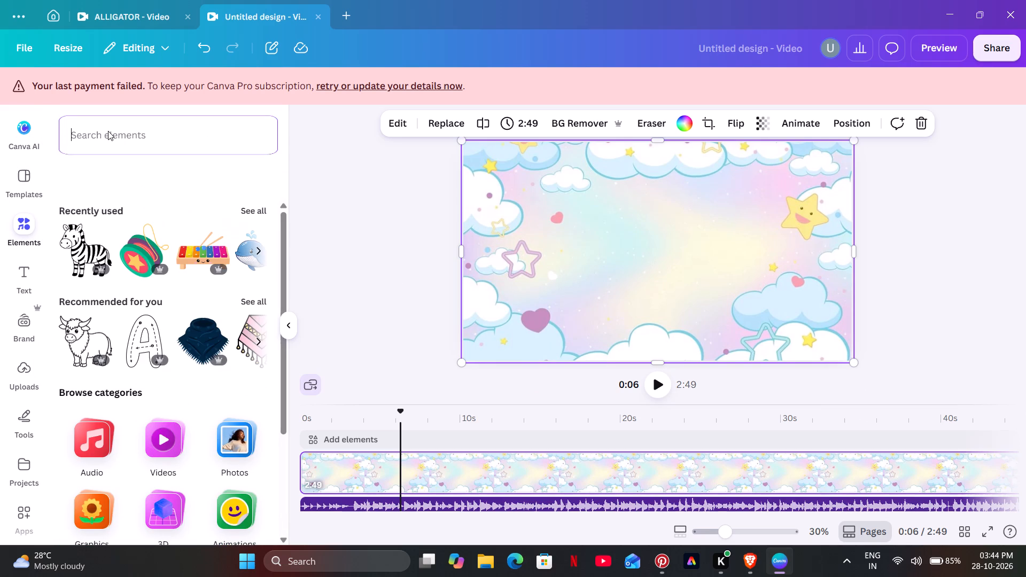
click(108, 131)
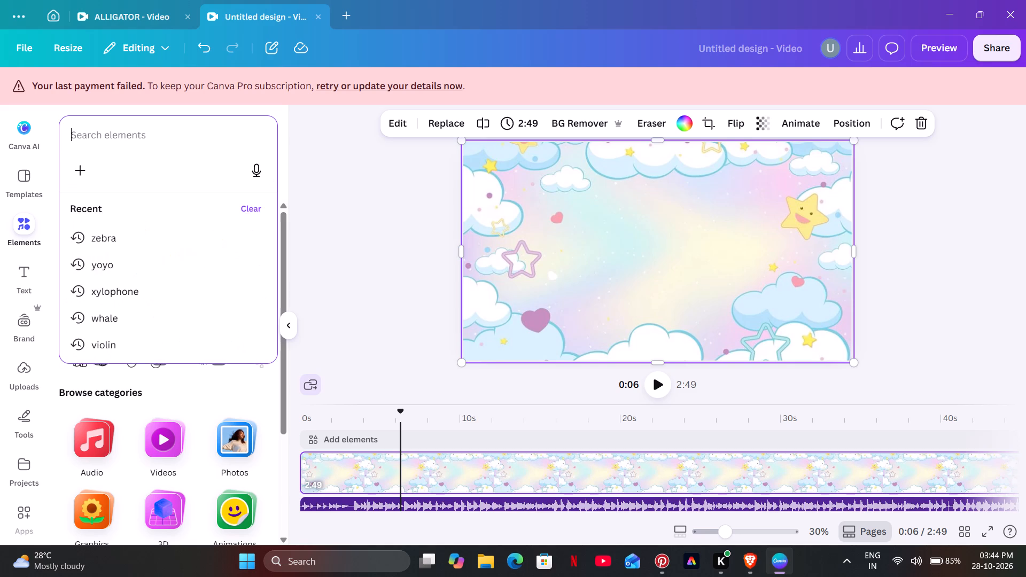
text(alphabets)
key(Return)
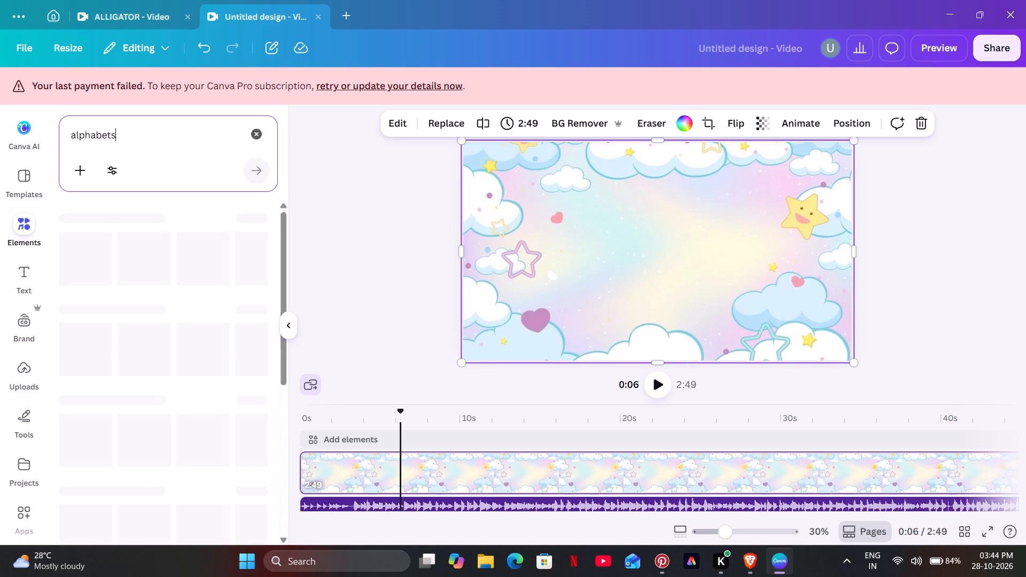
click(253, 248)
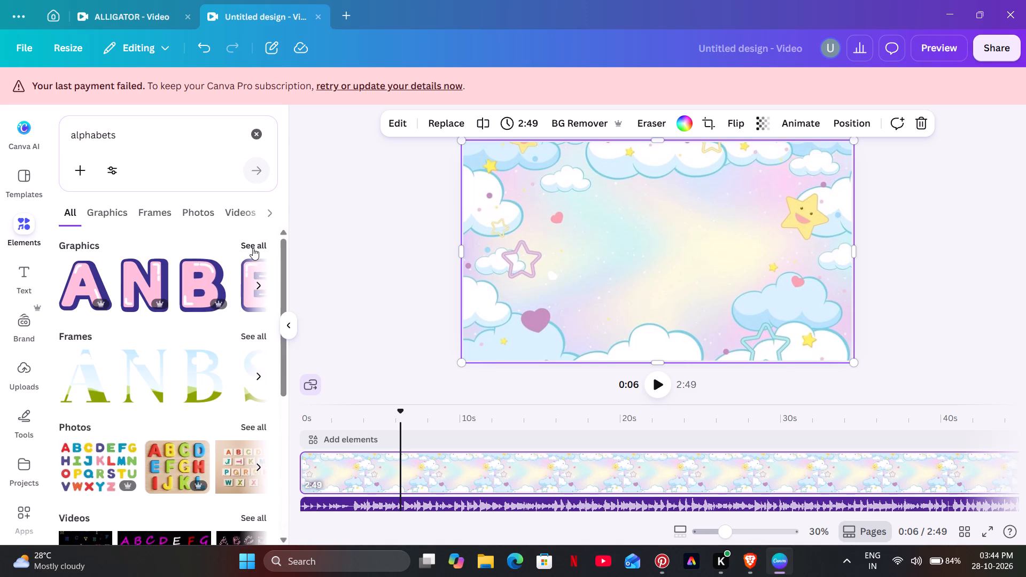
Browse the alphabet graphics results for a colourful letter style that suits the pastel sky scene.
scroll(248, 251, down, 3)
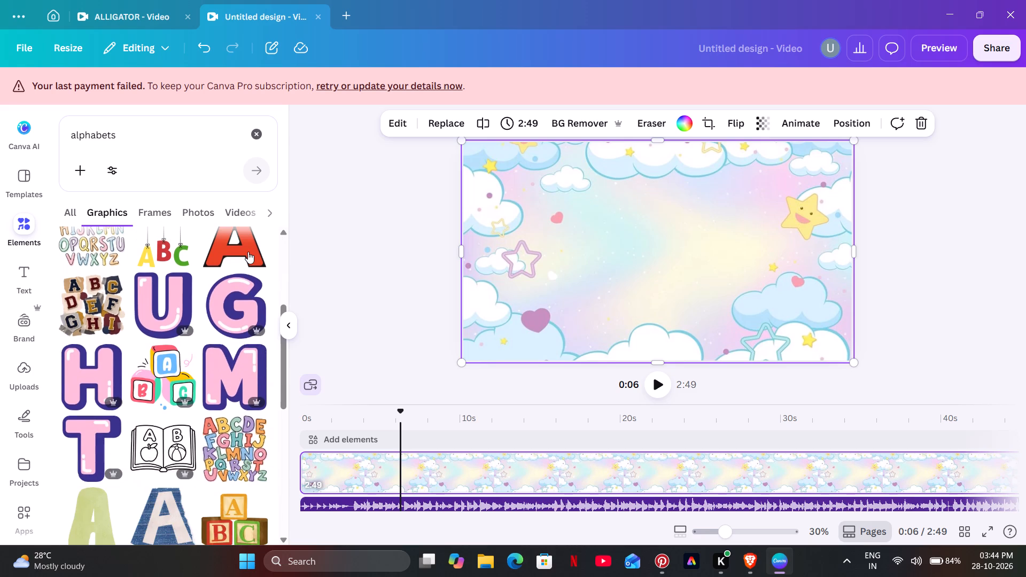
scroll(248, 248, down, 3)
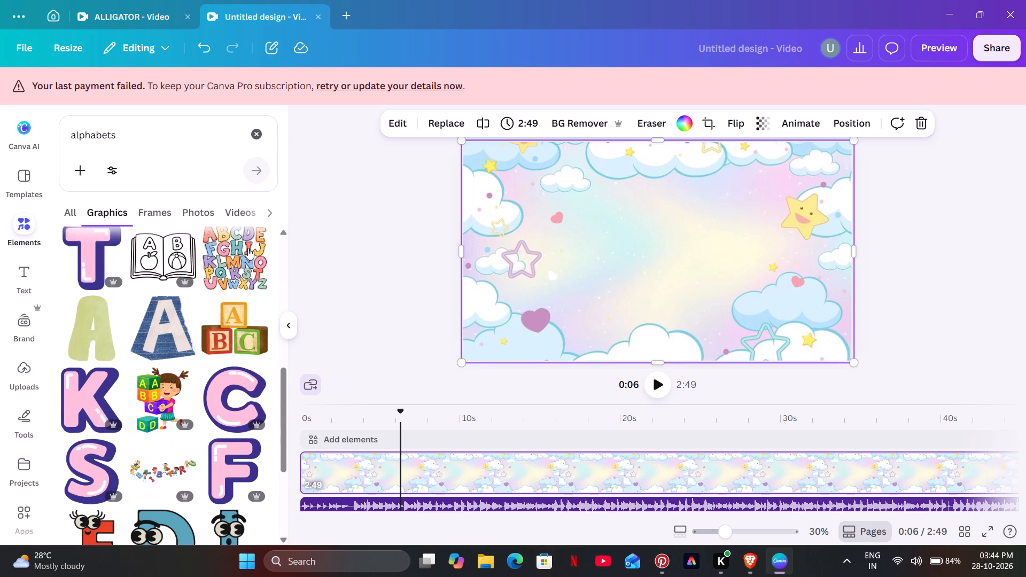
scroll(248, 242, down, 5)
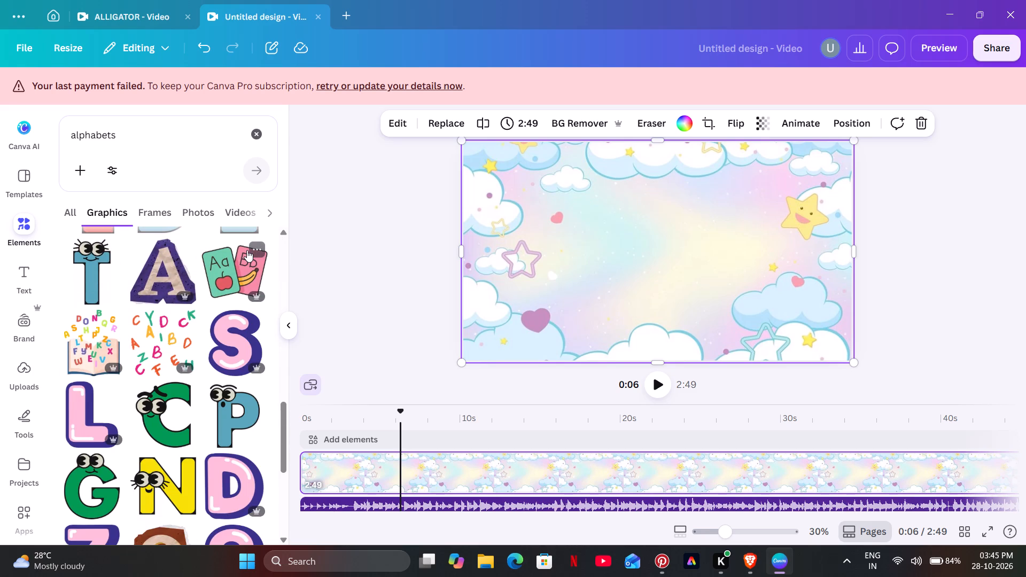
scroll(247, 250, down, 2)
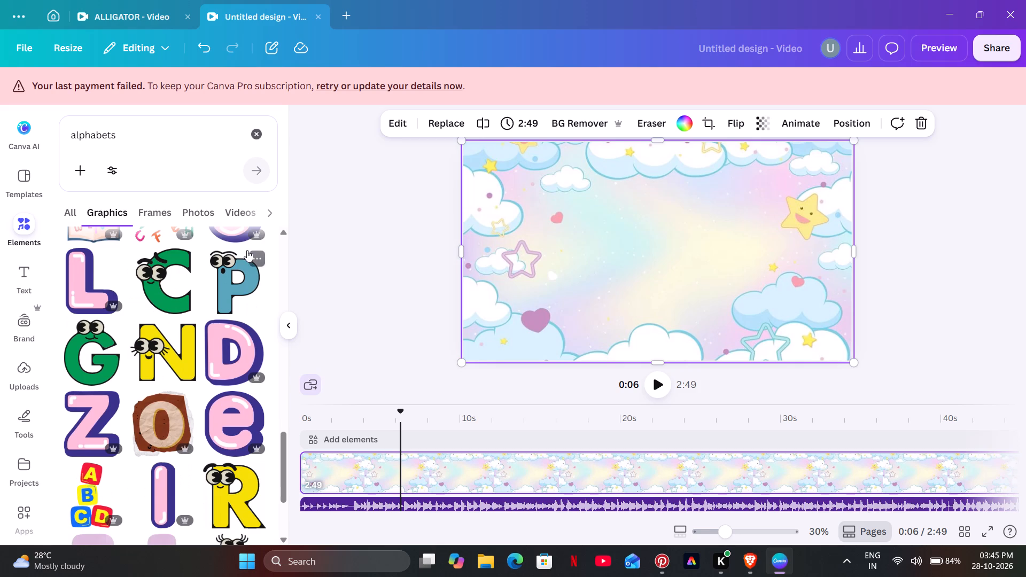
scroll(247, 250, down, 2)
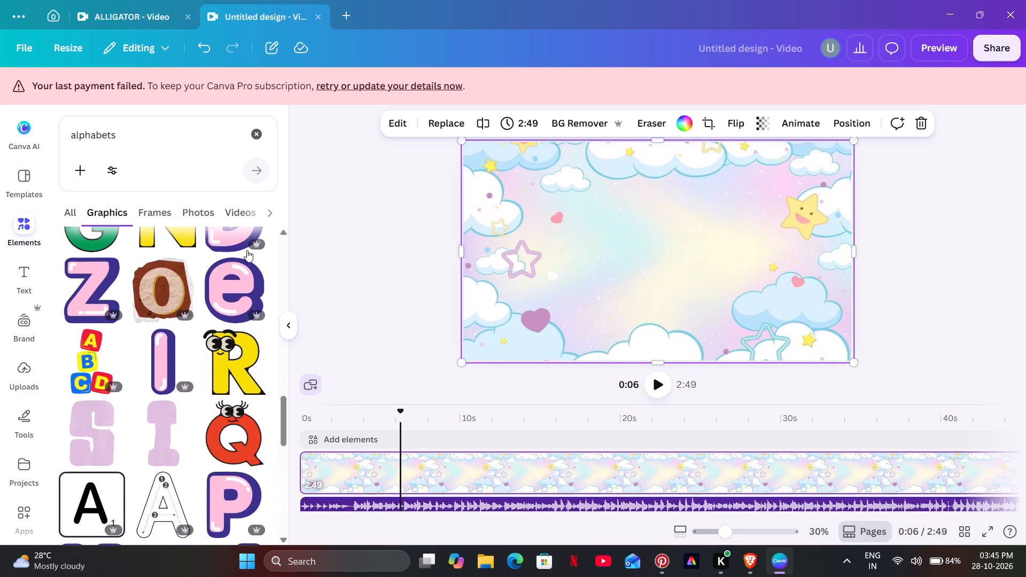
scroll(247, 250, down, 4)
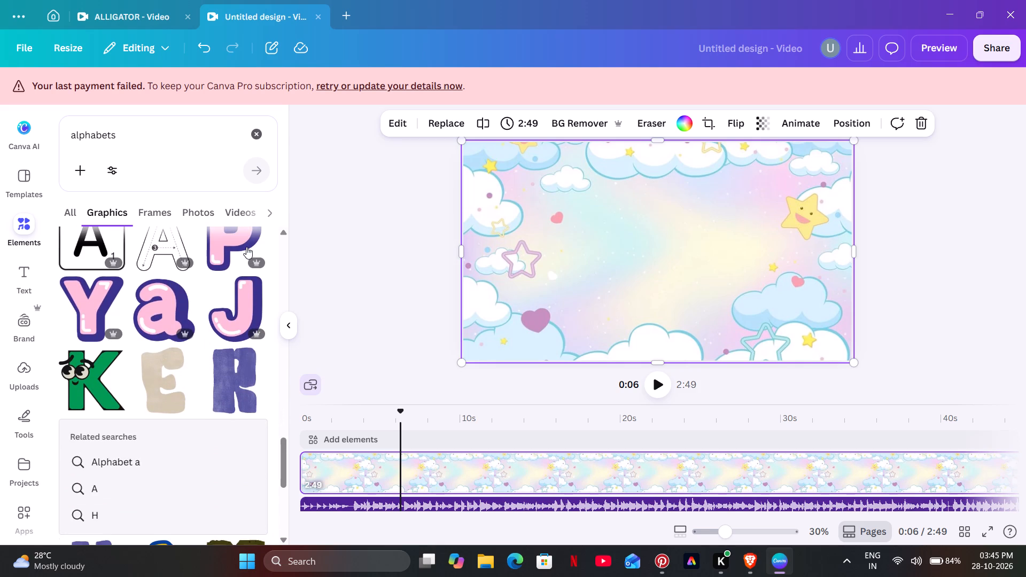
scroll(246, 247, down, 3)
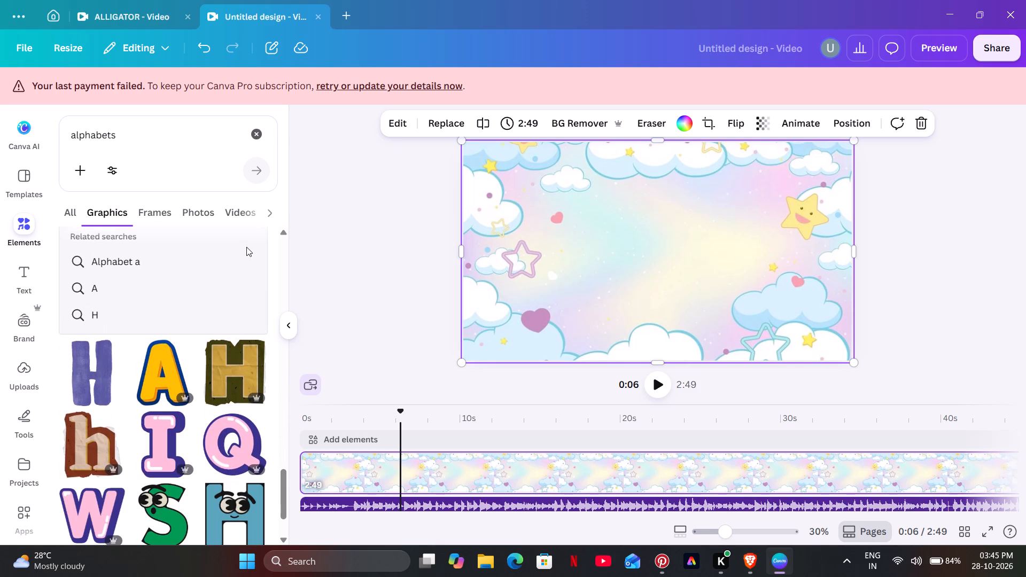
scroll(246, 247, down, 2)
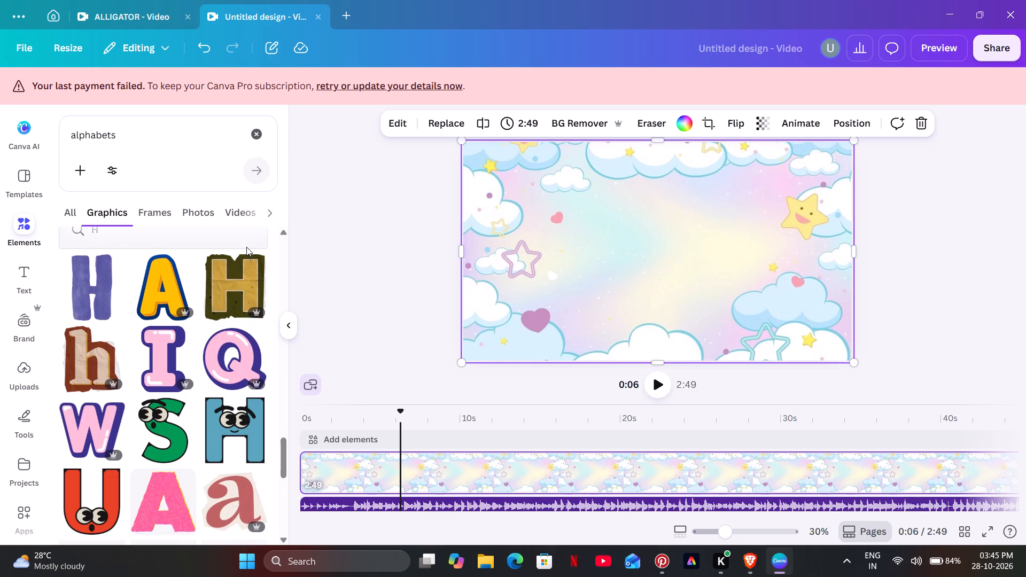
scroll(246, 247, down, 3)
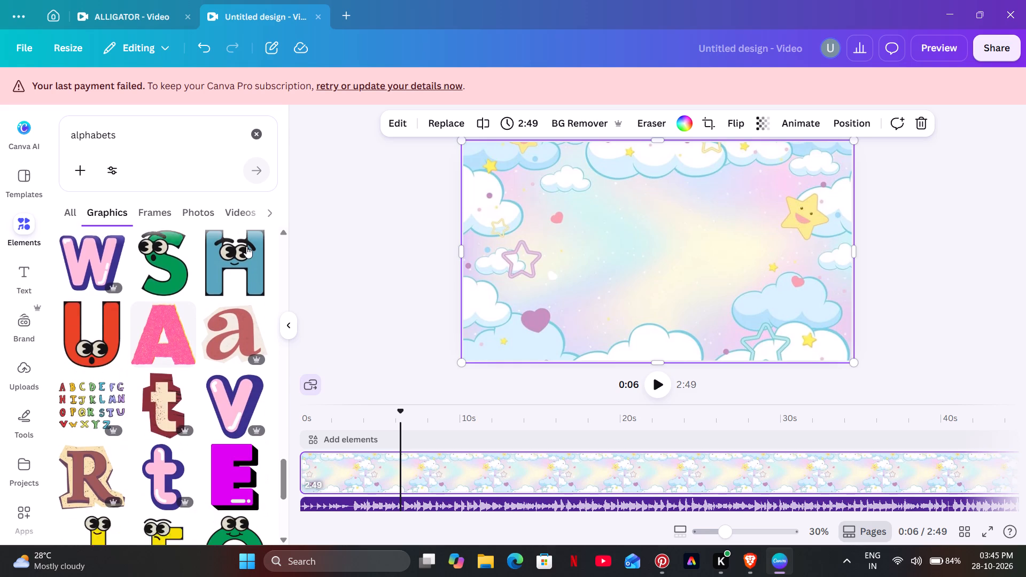
scroll(246, 246, down, 1)
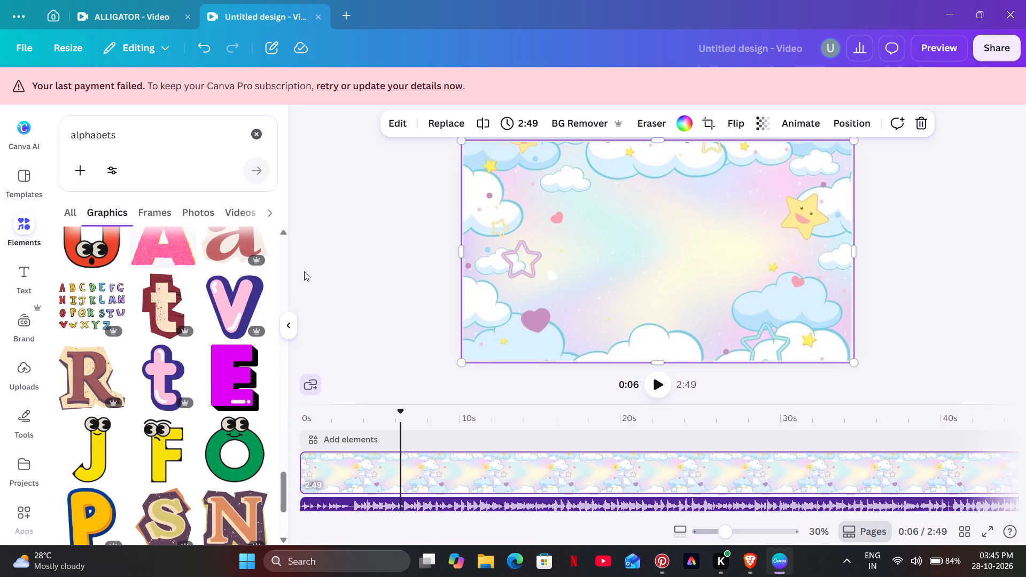
scroll(242, 389, down, 4)
scroll(242, 388, up, 1)
scroll(242, 388, down, 3)
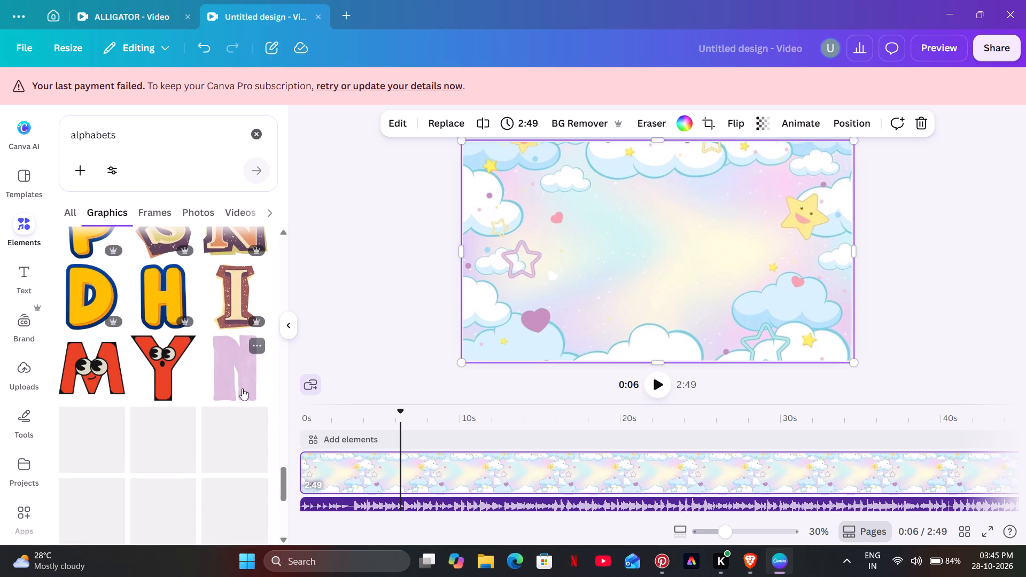
scroll(242, 388, down, 3)
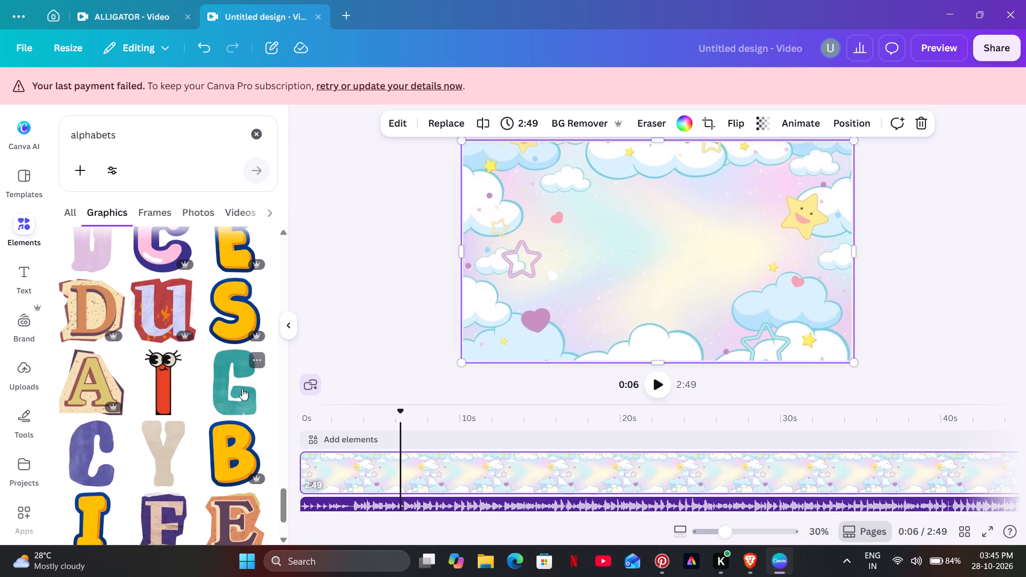
scroll(242, 388, down, 5)
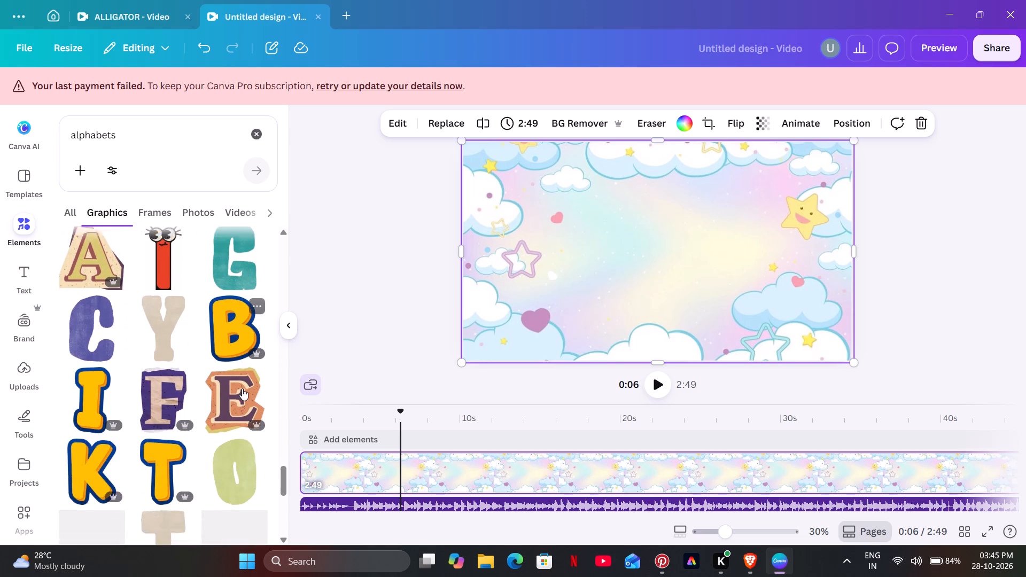
scroll(242, 388, down, 2)
scroll(242, 388, up, 1)
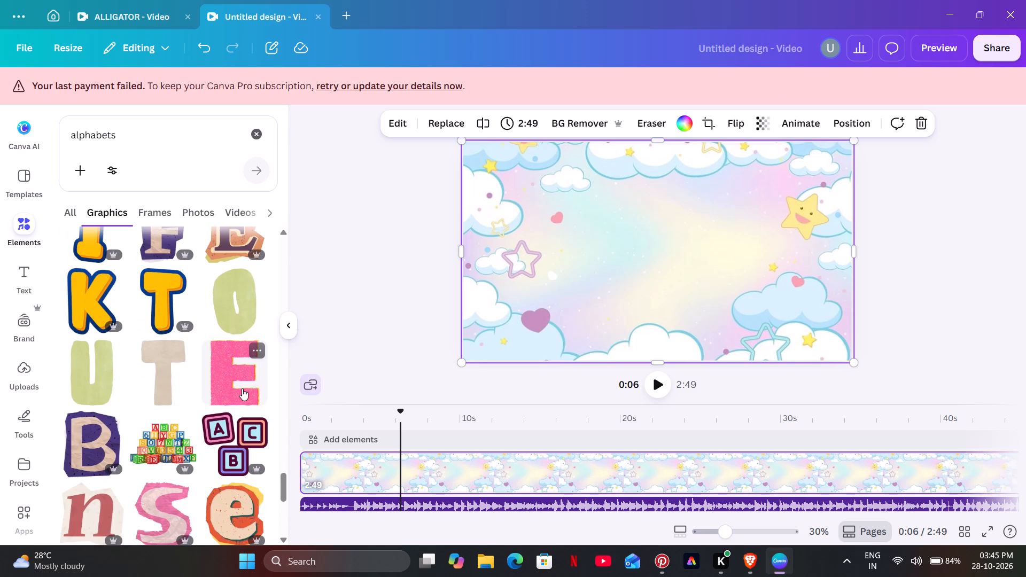
scroll(242, 388, down, 5)
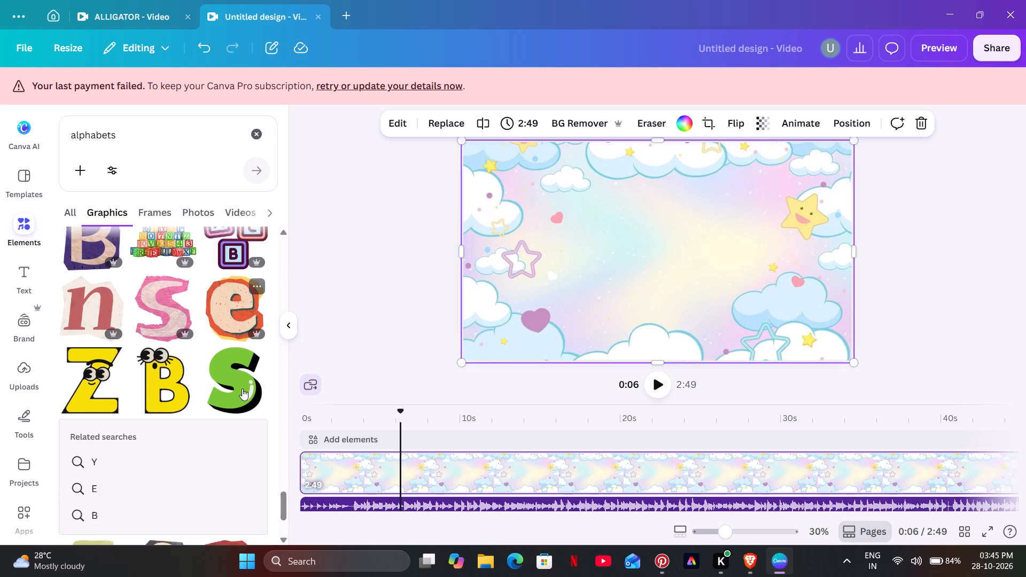
scroll(242, 388, down, 4)
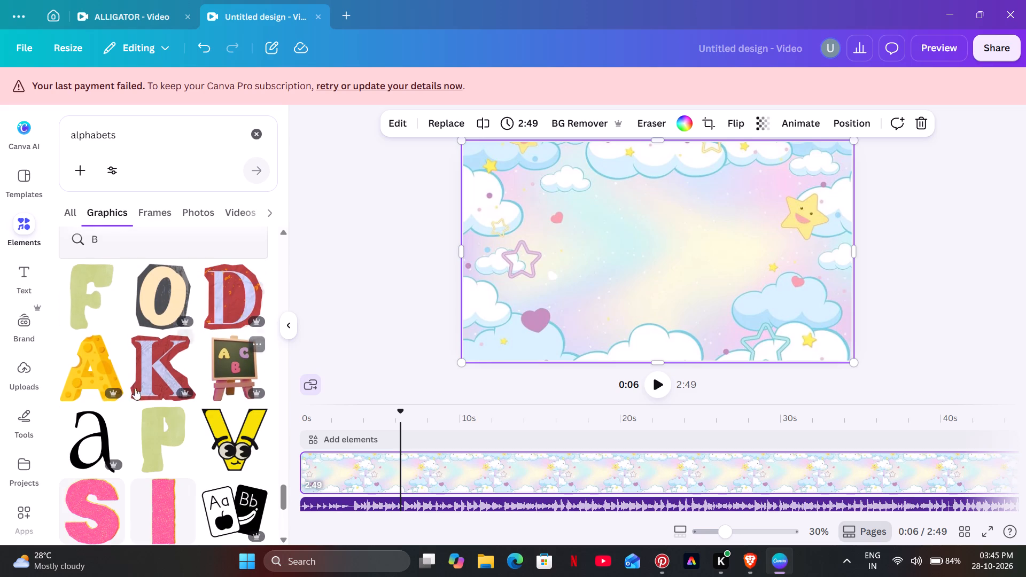
Show more graphics like the yellow cheese-textured letter A and look through the recommended letter styles.
right_click(97, 368)
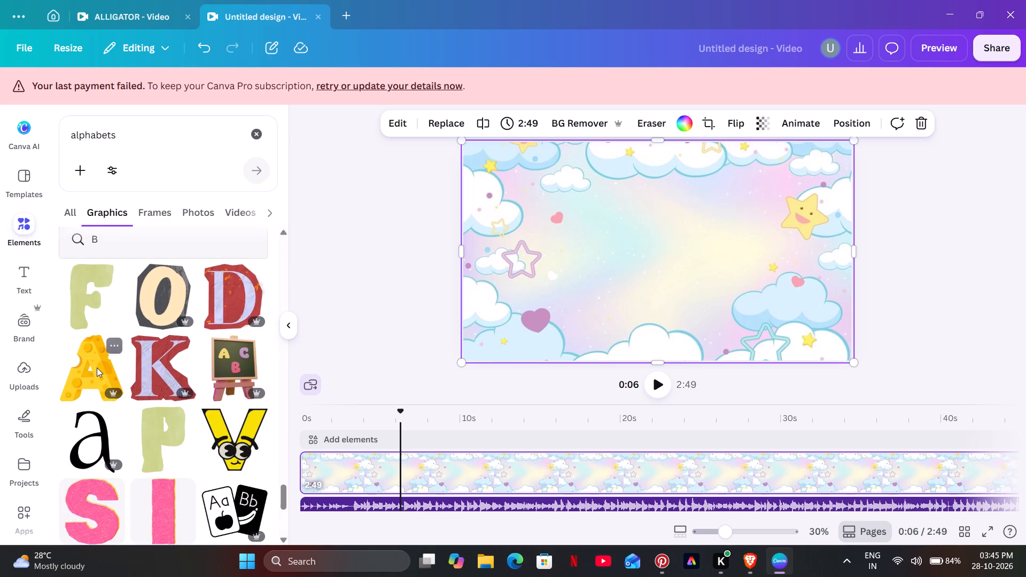
click(173, 473)
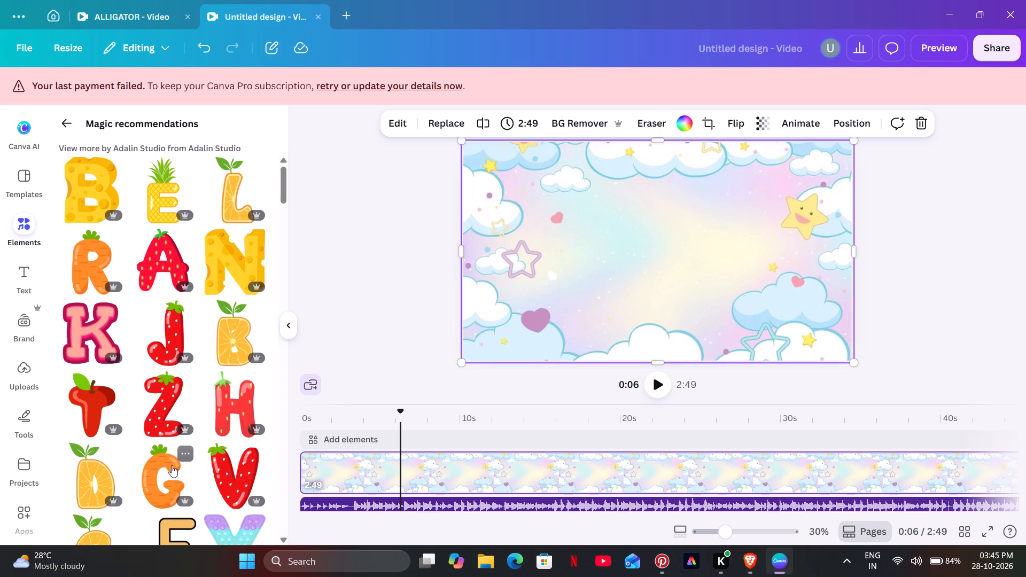
scroll(172, 465, down, 4)
scroll(172, 462, up, 1)
scroll(172, 462, down, 8)
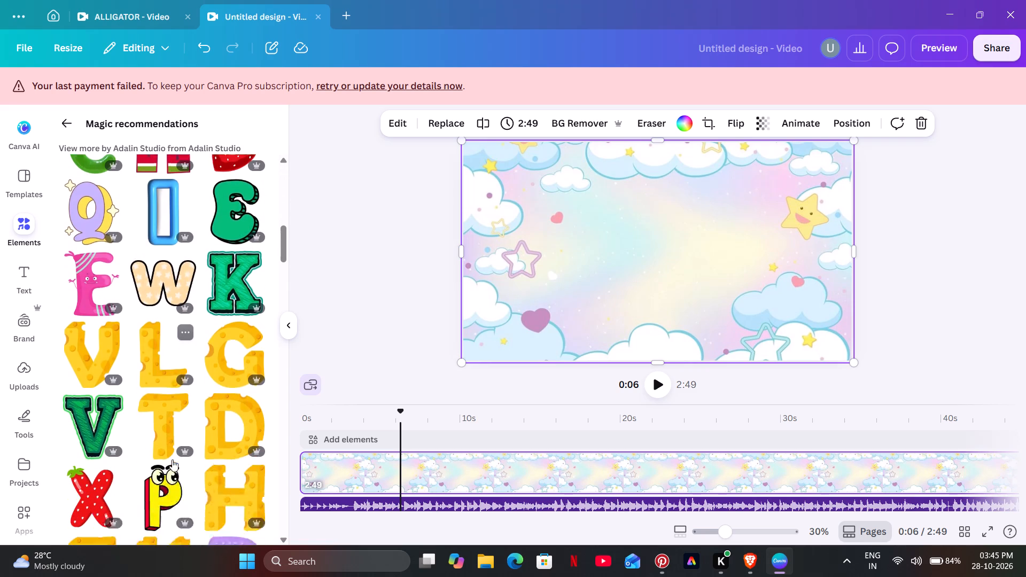
scroll(172, 459, down, 7)
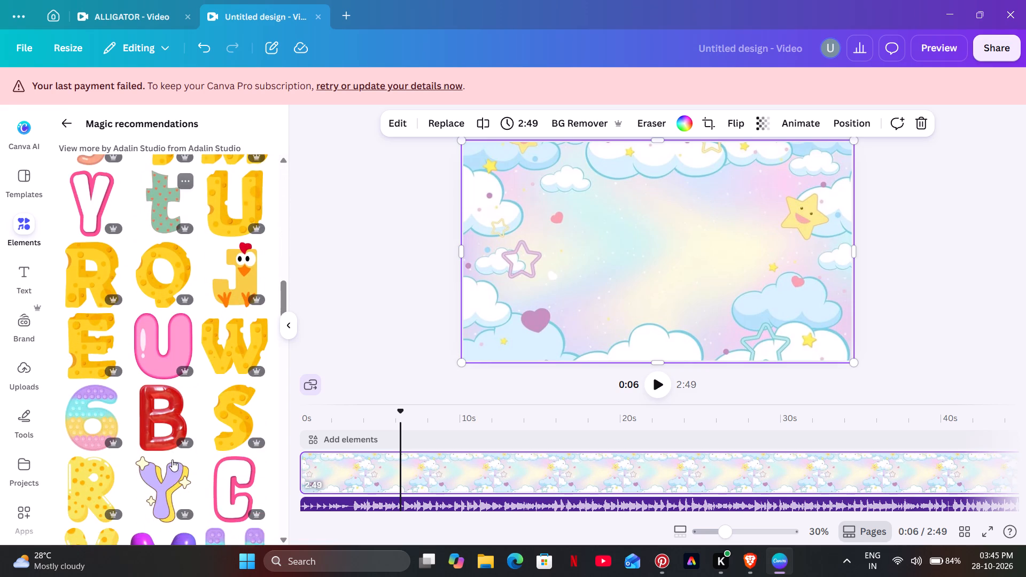
scroll(172, 459, down, 2)
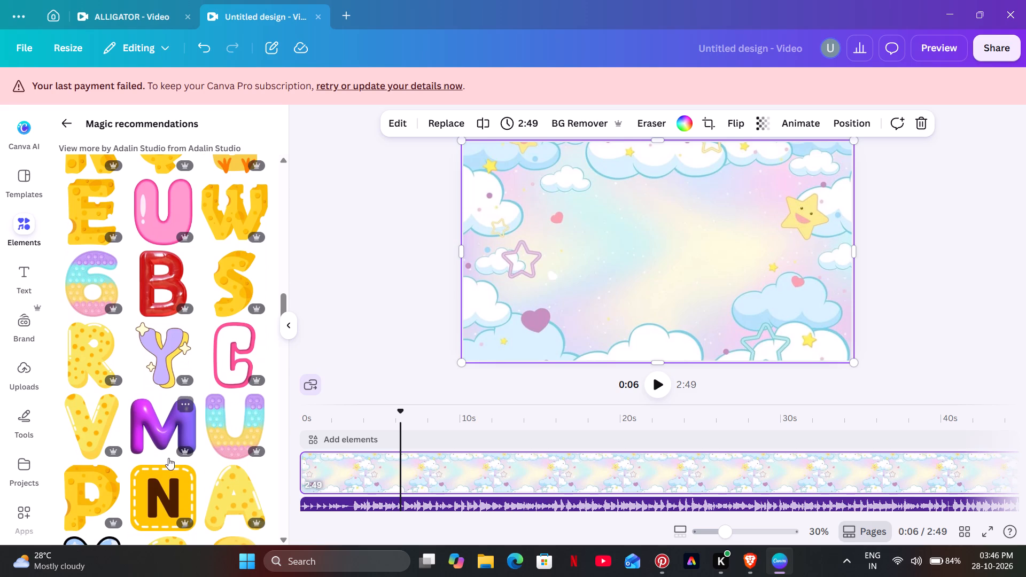
Show more graphics like the Popit Pastel Letter U to find the rest of that rainbow letter set.
right_click(81, 267)
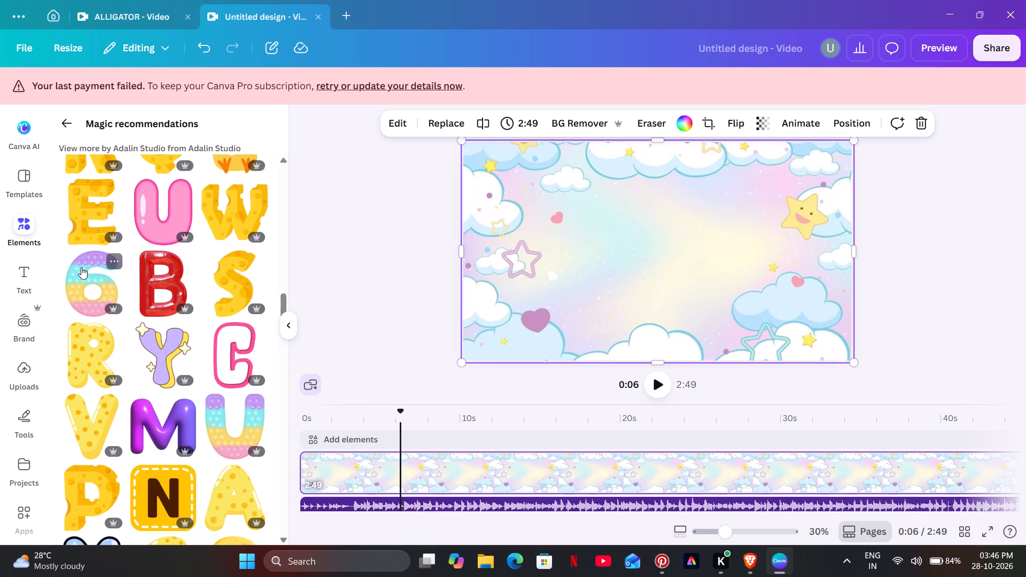
click(95, 339)
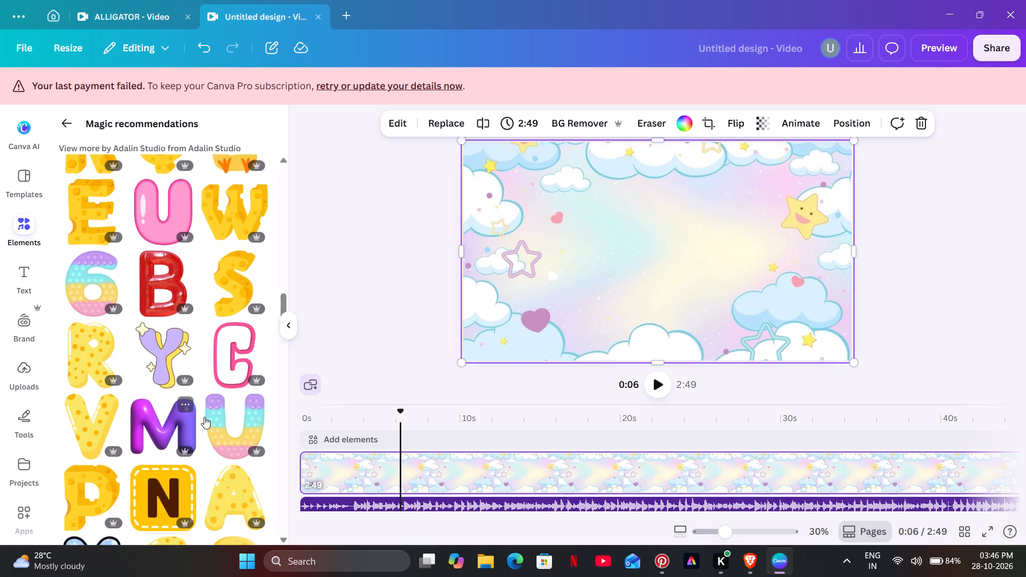
right_click(234, 413)
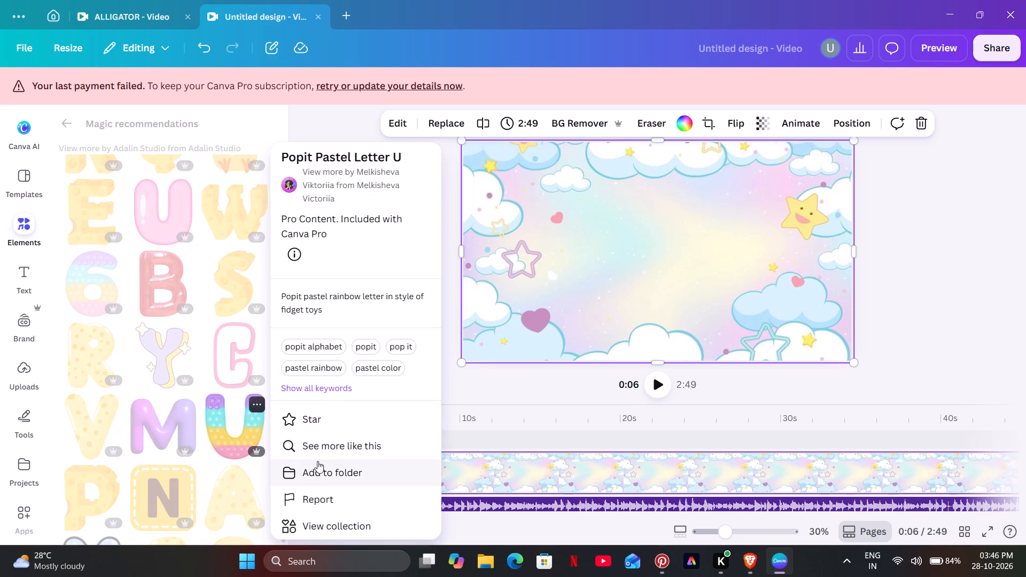
click(320, 452)
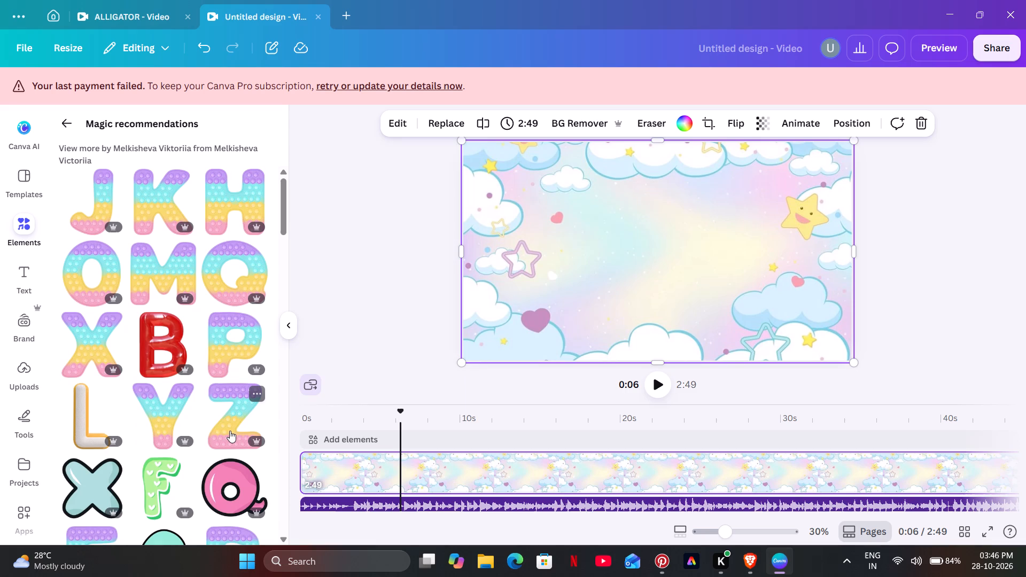
Add the pastel rainbow pop-it letter A from the recommendations to the video at 0:06.
scroll(230, 431, down, 6)
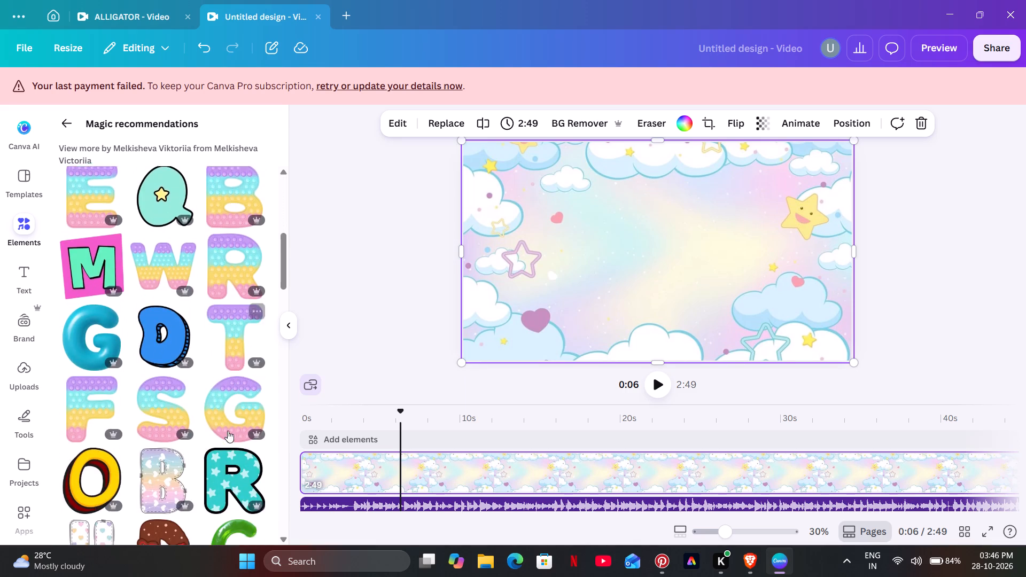
scroll(228, 431, down, 6)
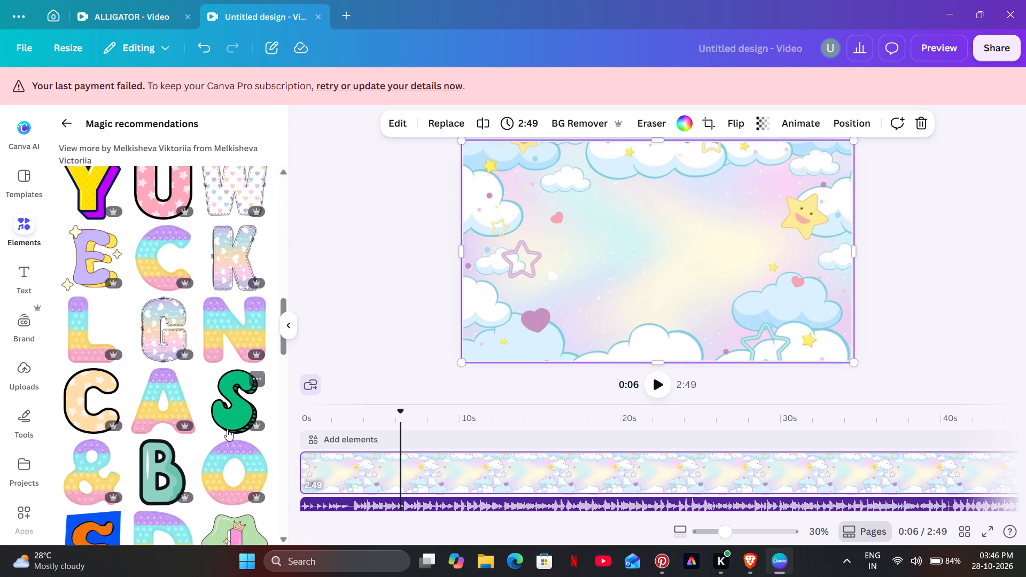
click(164, 392)
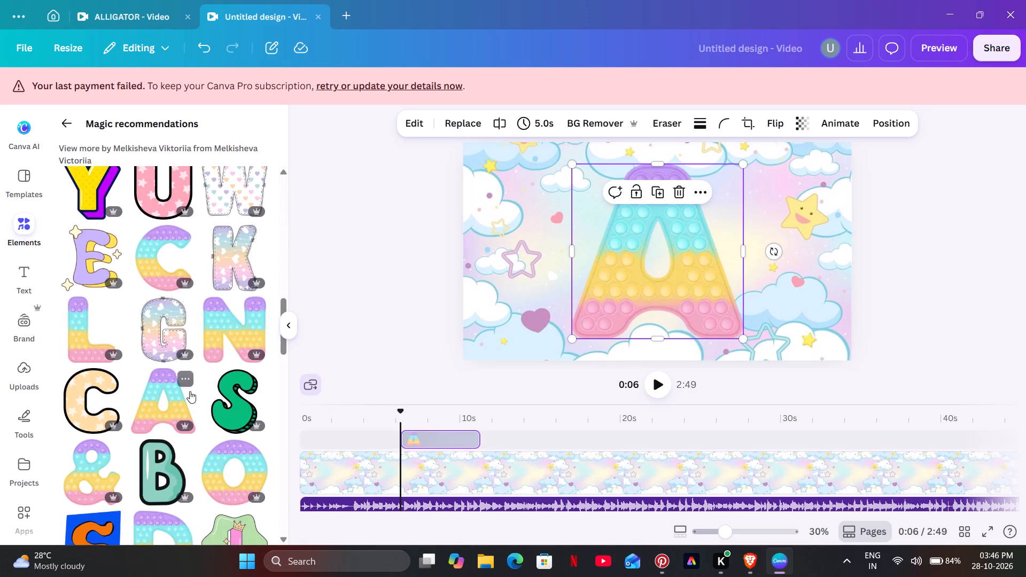
Shrink the pop-it letter A to about a third of its size and place it beside the outlined star on the scene's left side.
drag(571, 162, 682, 277)
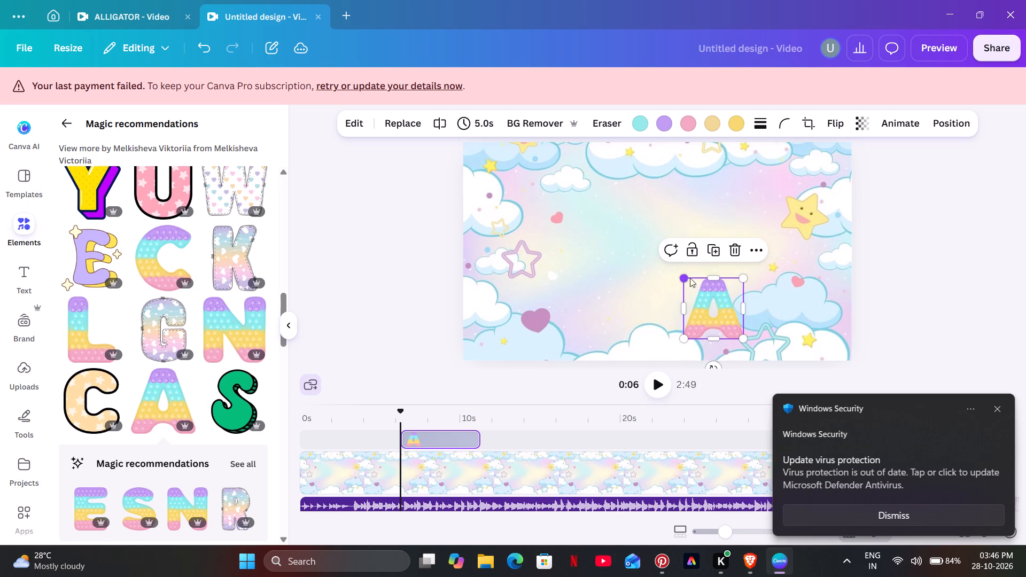
click(1002, 410)
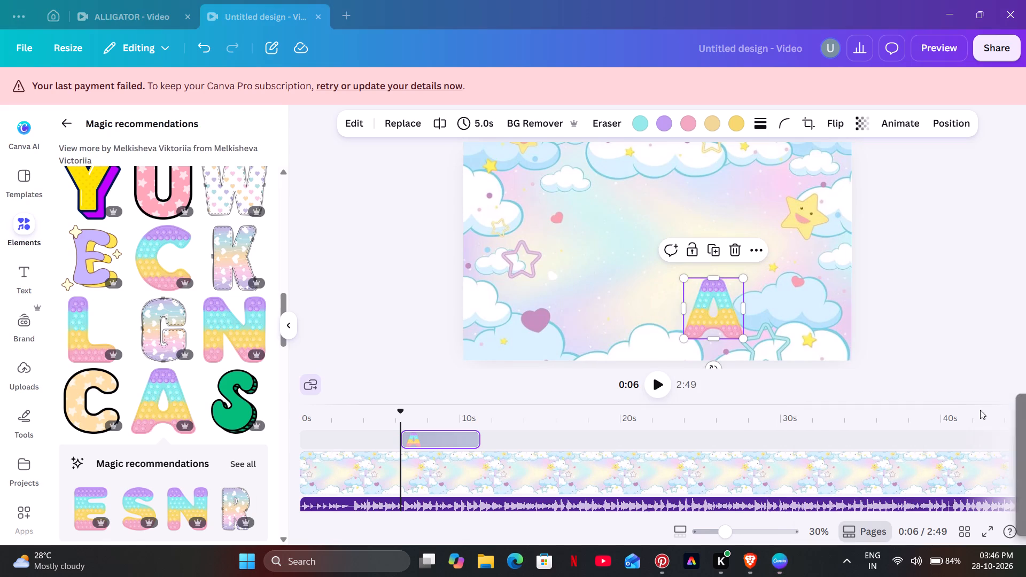
drag(727, 316, 601, 263)
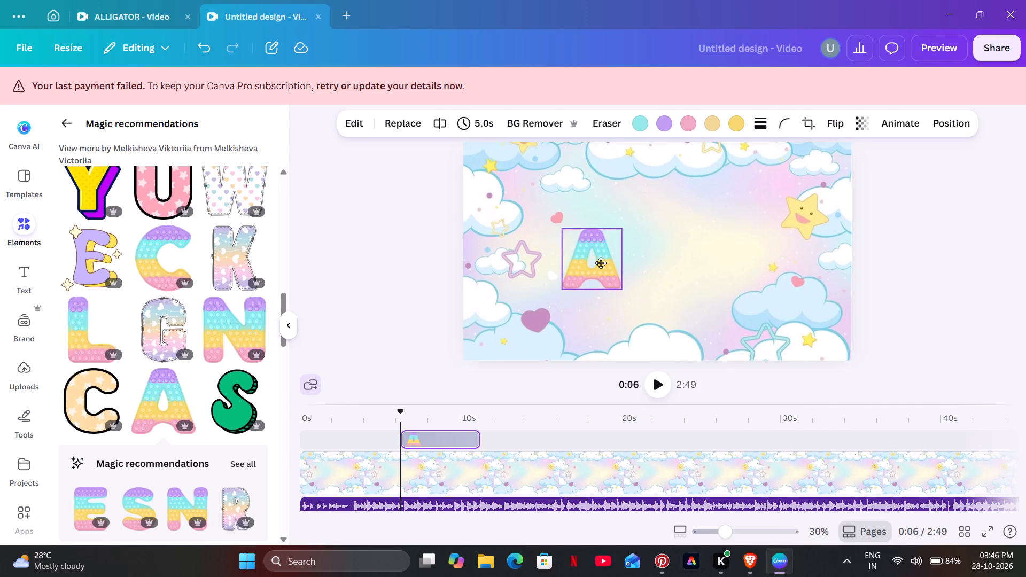
drag(601, 263, 590, 255)
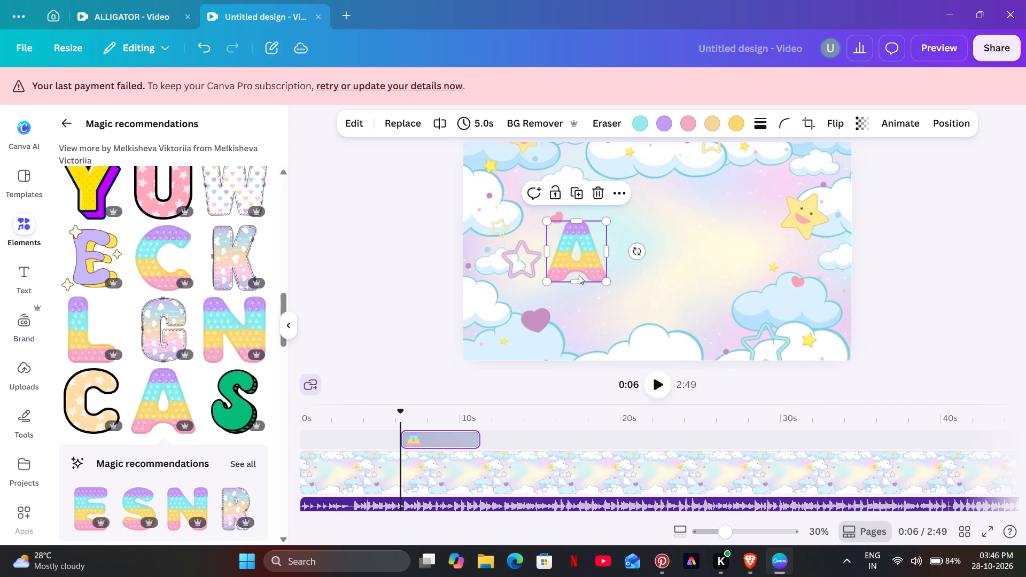
click(579, 303)
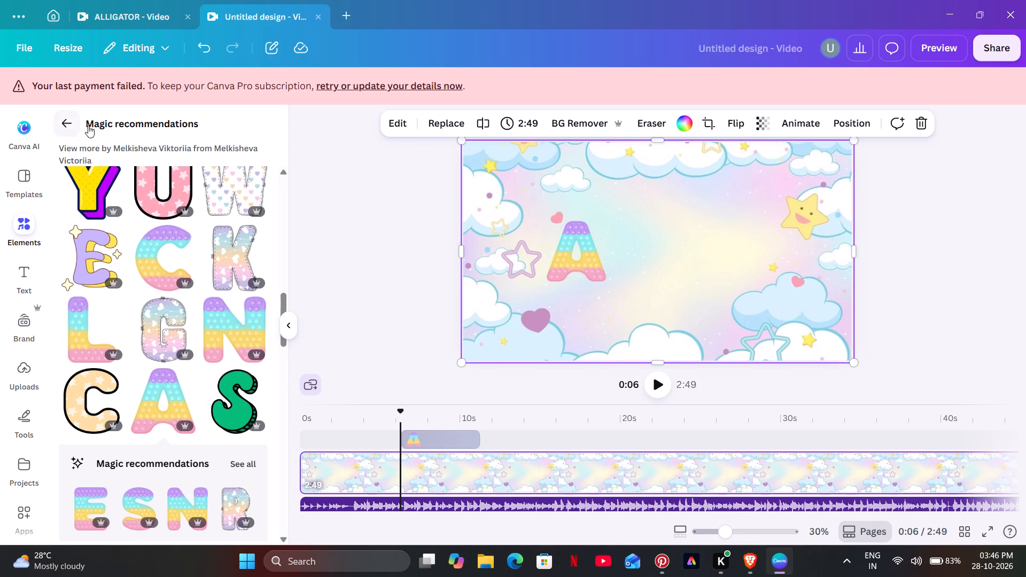
drag(577, 256, 567, 238)
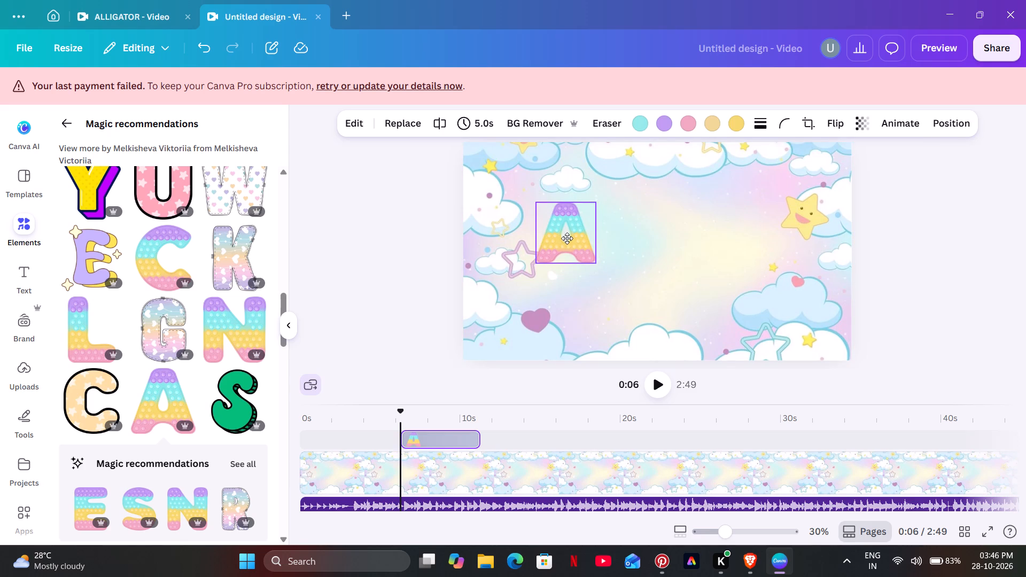
drag(567, 238, 567, 239)
click(504, 278)
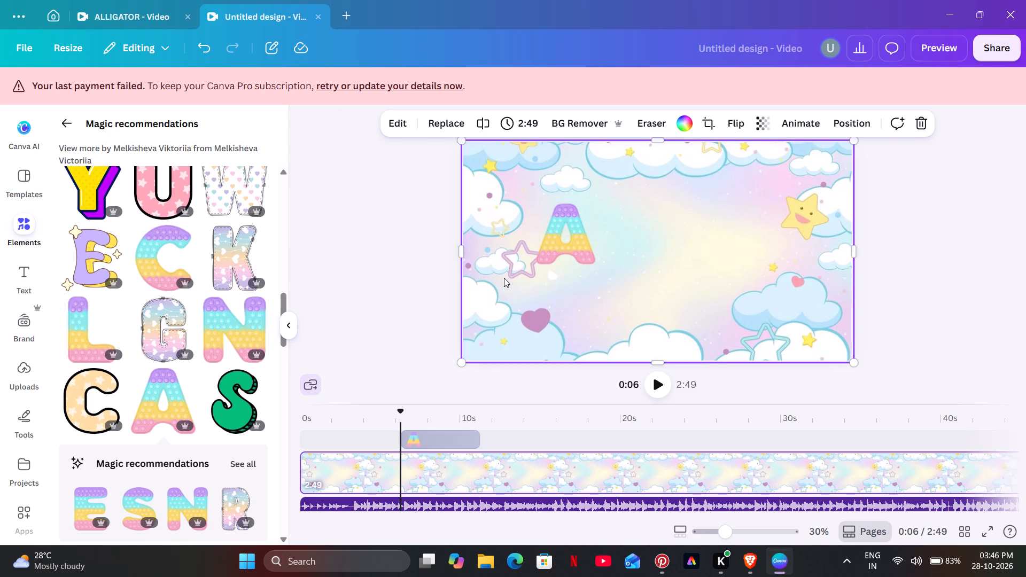
Search the elements for "apple" and add the cartoon red apple with a green leaf to the scene at 0:06.
scroll(220, 258, up, 1)
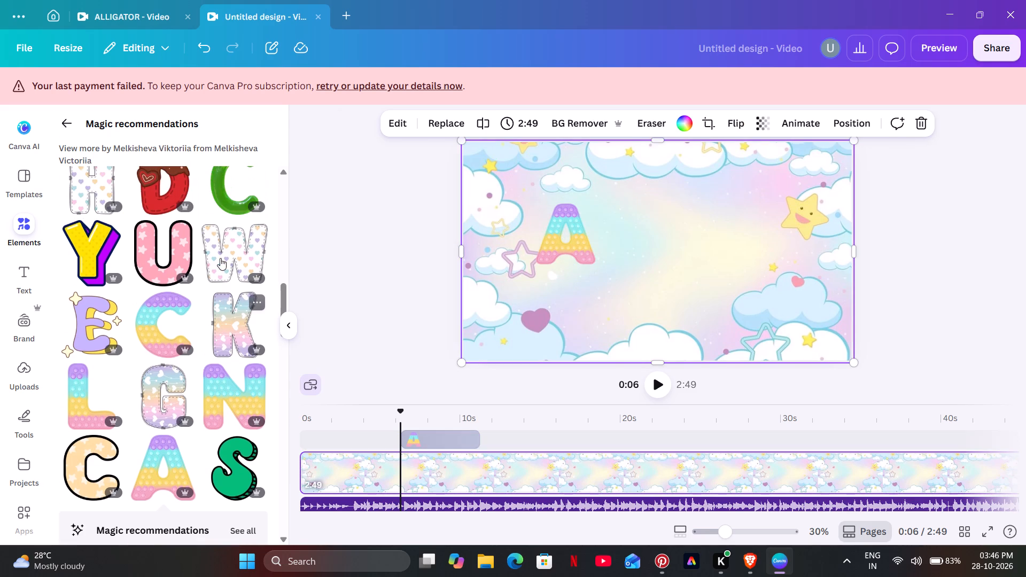
click(68, 117)
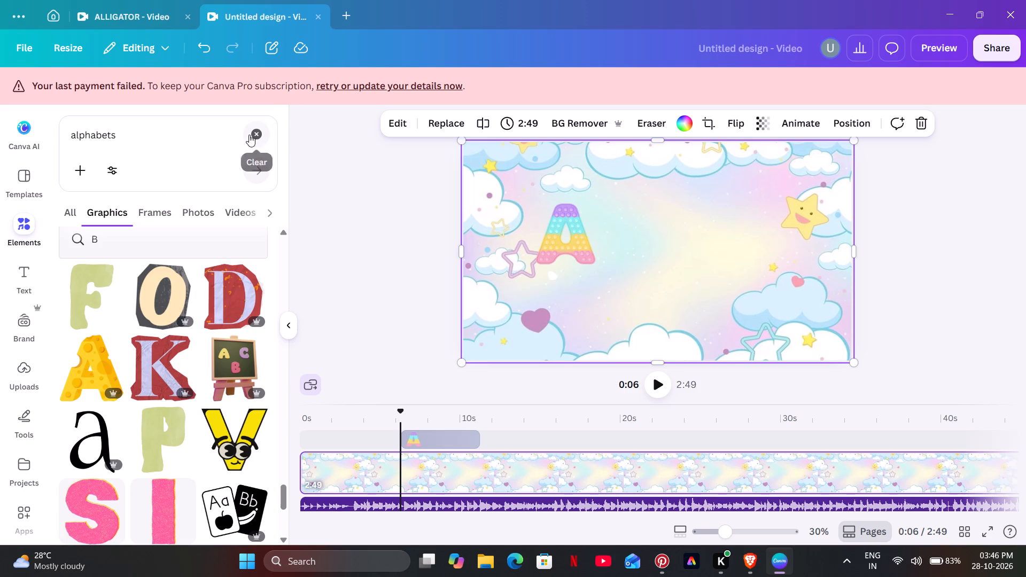
click(249, 135)
text(apple)
key(Return)
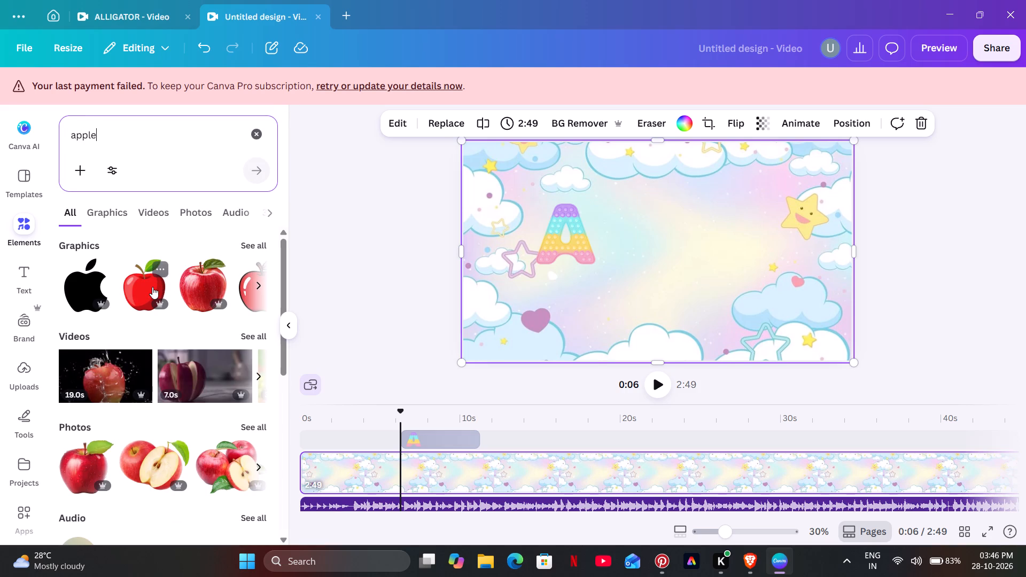
click(152, 287)
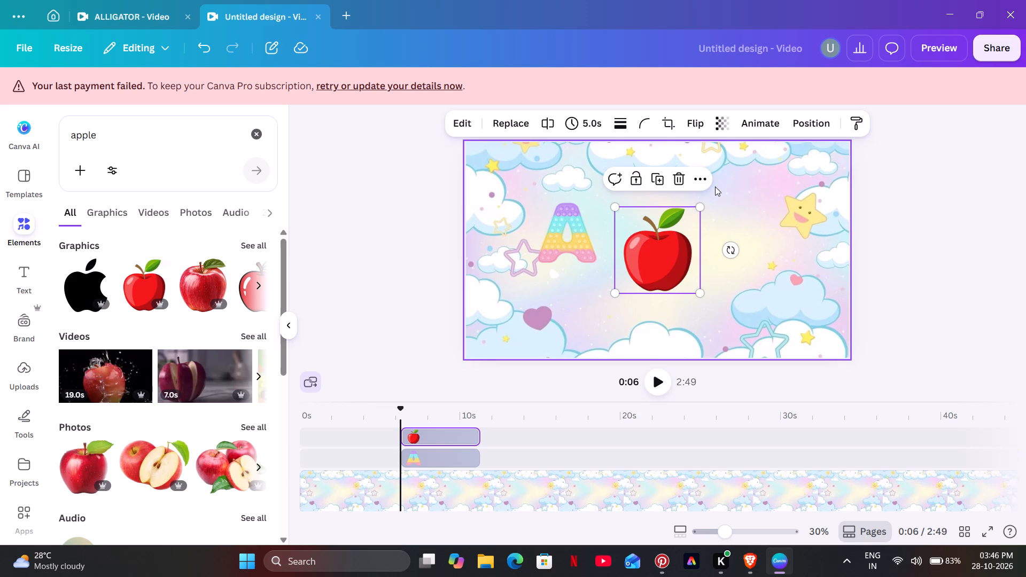
Shrink the red apple to about the pop-it letter A's size and place it opposite the letter, beside the smiling yellow star.
drag(616, 209, 655, 240)
drag(672, 276, 740, 238)
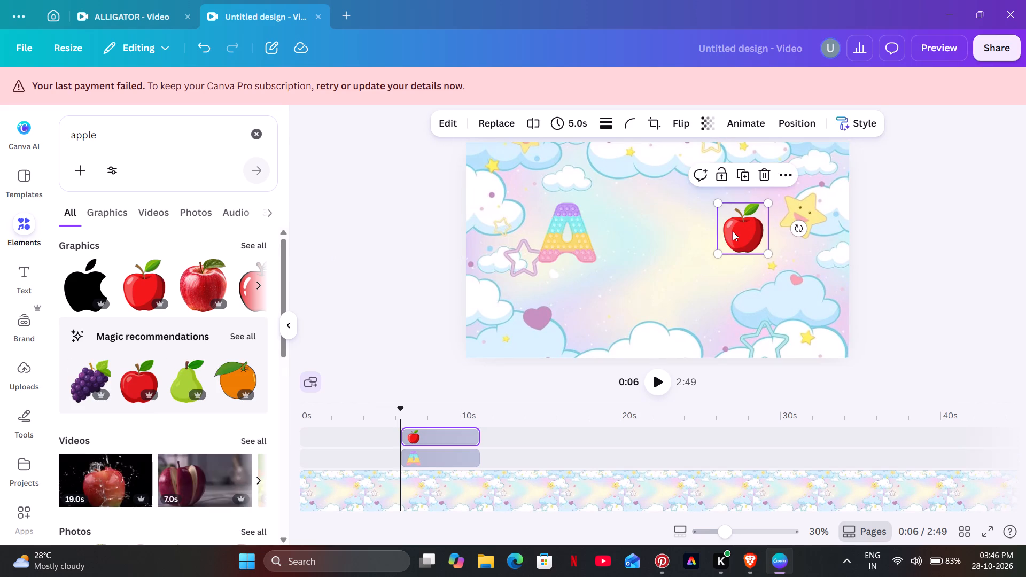
drag(735, 231, 761, 229)
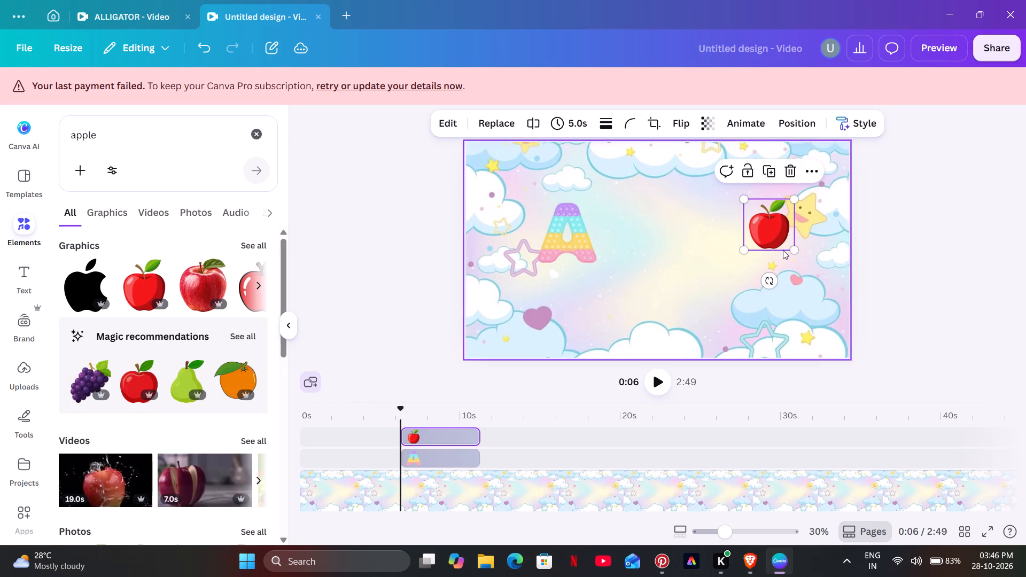
drag(795, 249, 804, 255)
drag(788, 246, 783, 237)
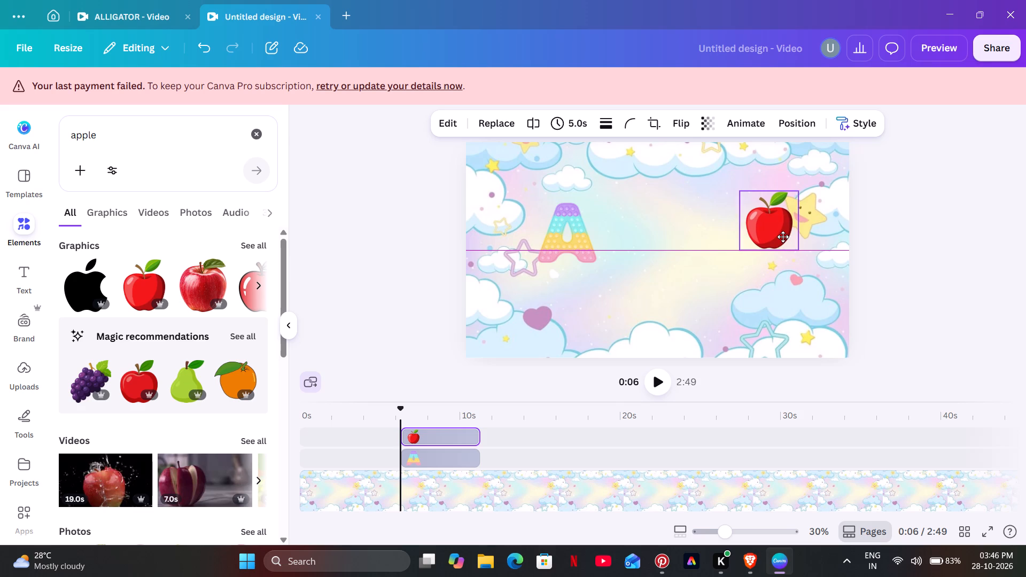
drag(783, 237, 797, 252)
click(705, 254)
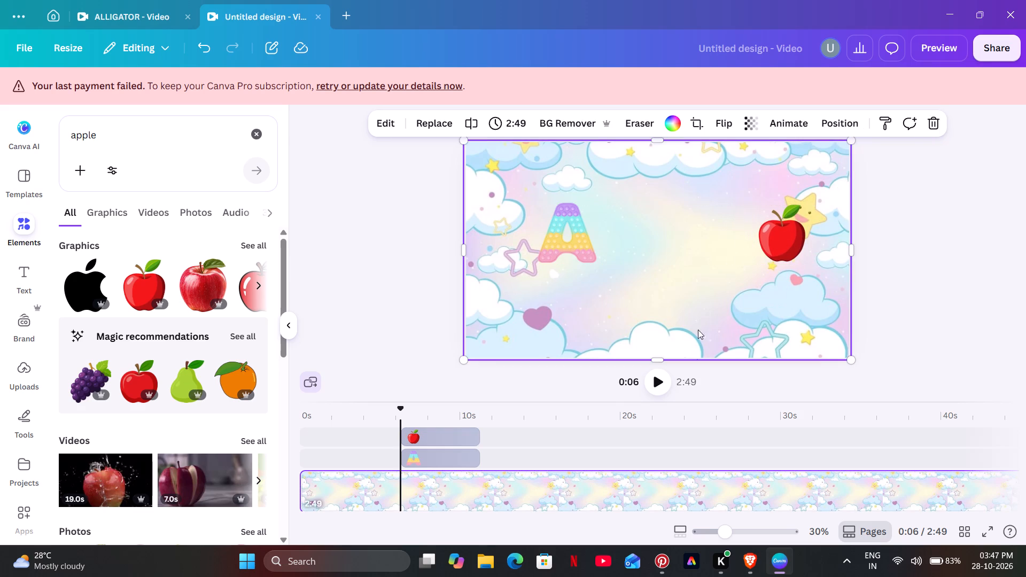
Shift the apple and letter A clips earlier on the timeline so both start at about 4 s, checking against the audio.
click(357, 411)
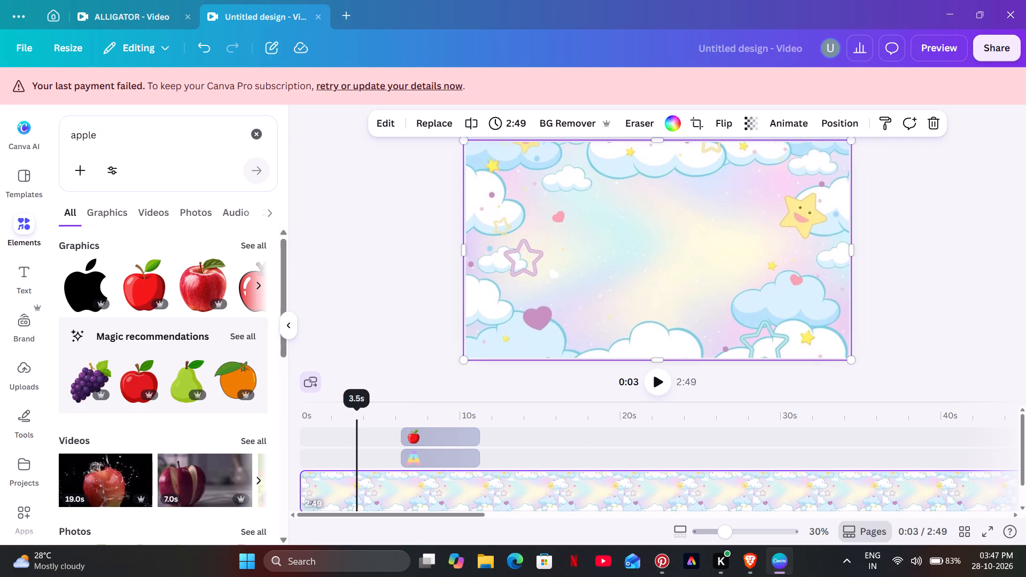
click(655, 378)
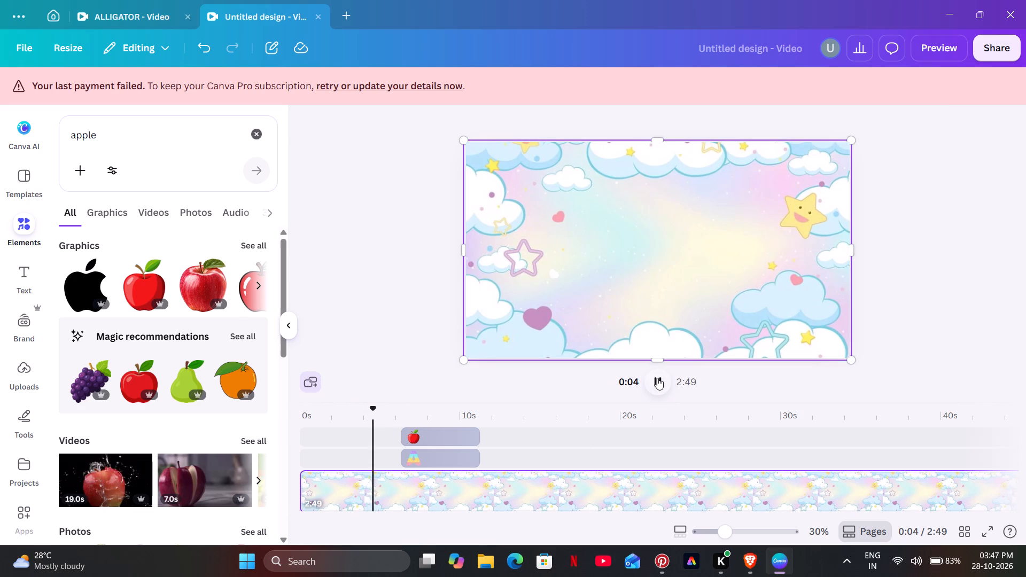
click(657, 378)
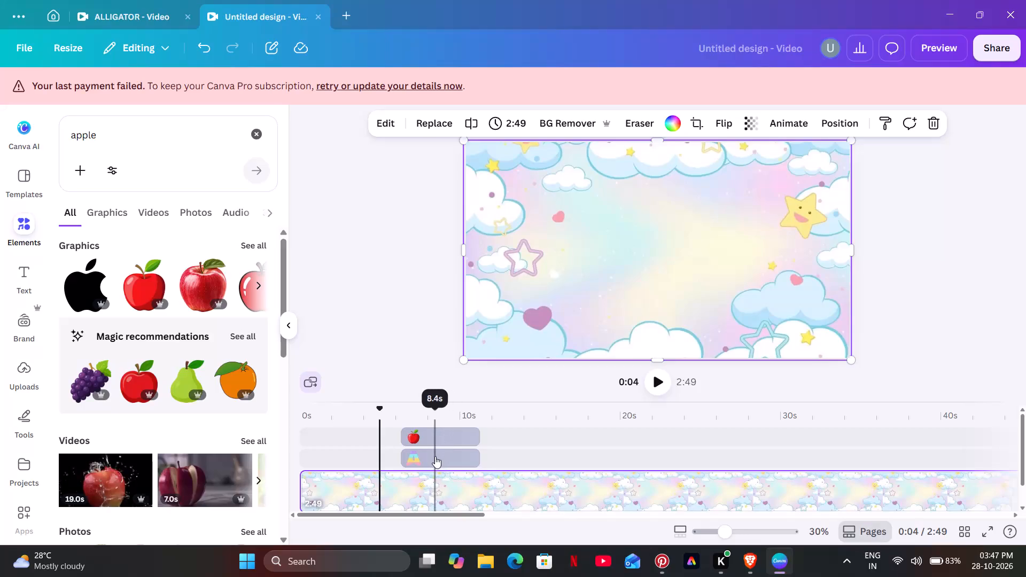
drag(435, 456, 406, 455)
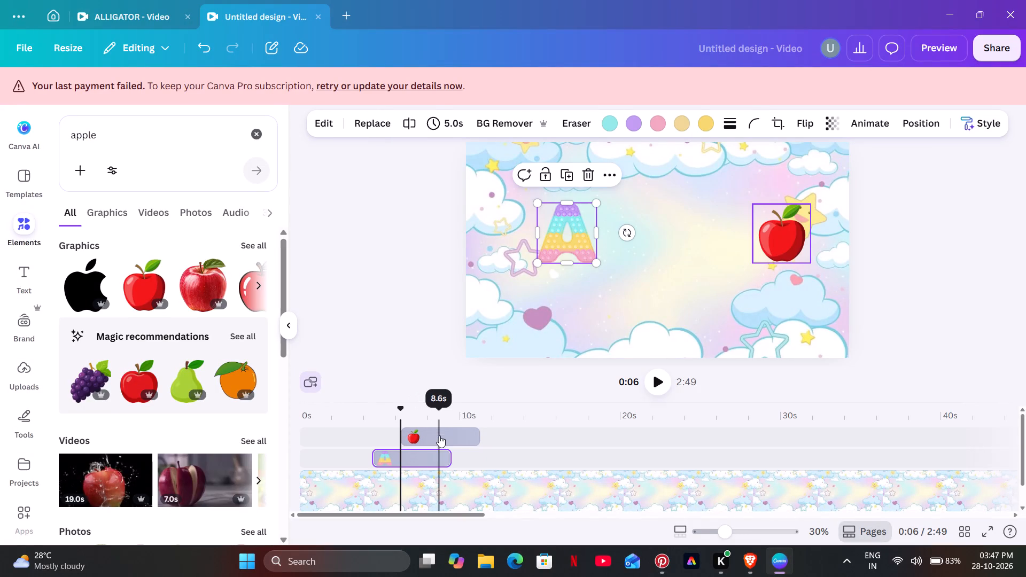
drag(439, 435, 411, 434)
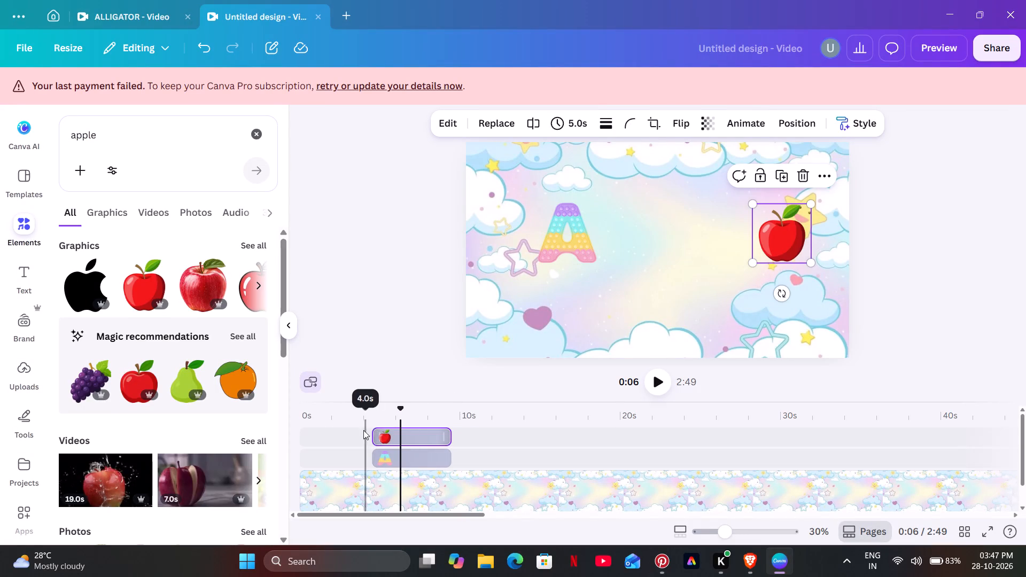
click(343, 426)
click(661, 383)
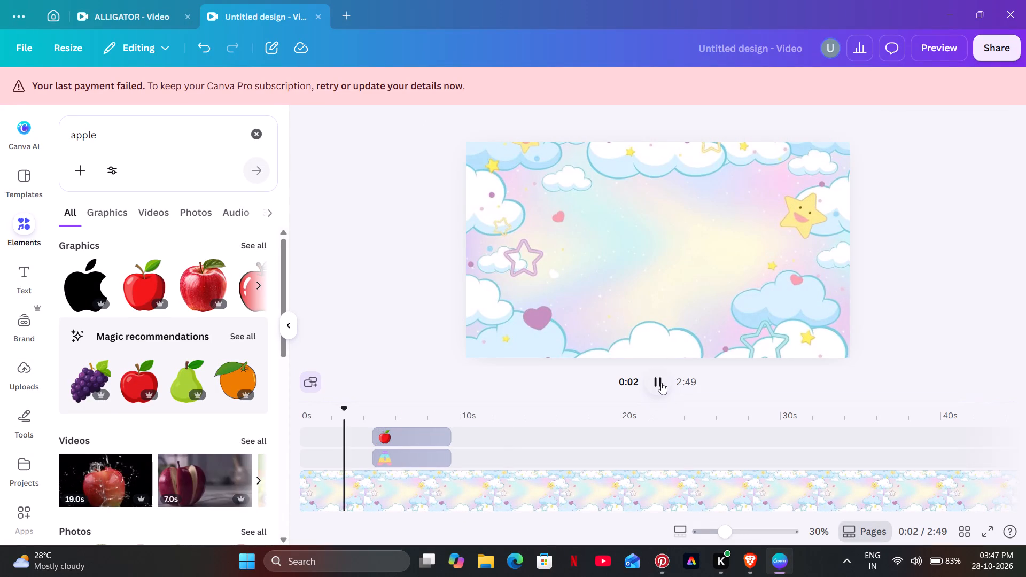
click(661, 383)
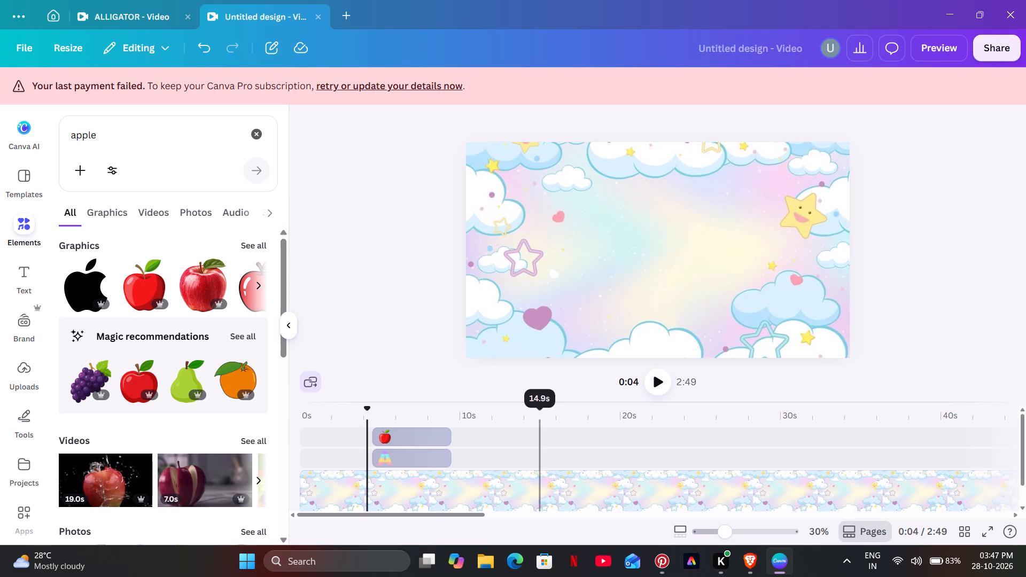
drag(417, 434, 409, 435)
drag(409, 457, 399, 457)
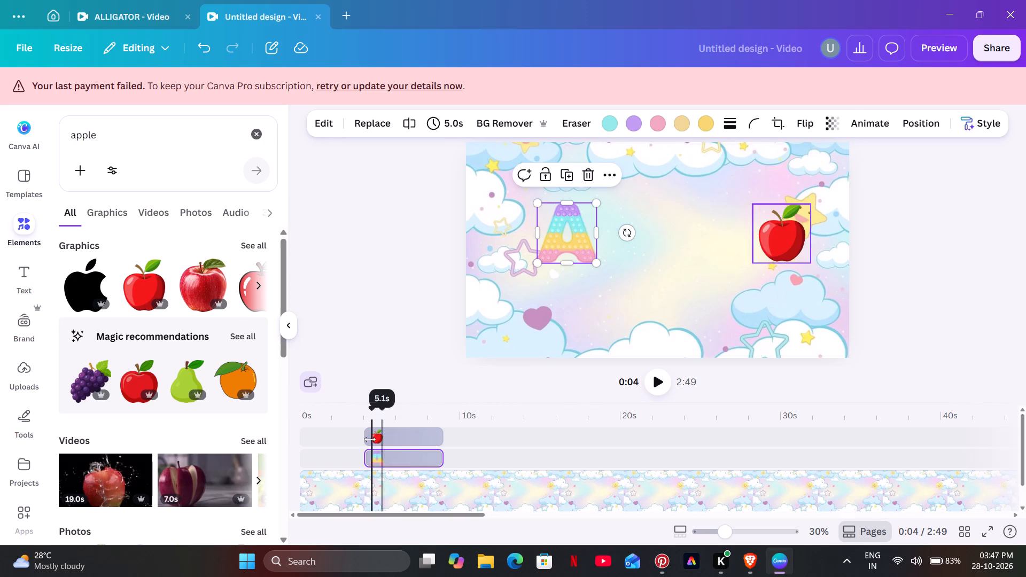
Play back the start of the letter A scene and move the apple inward so it clears the smiling star.
click(352, 430)
click(656, 378)
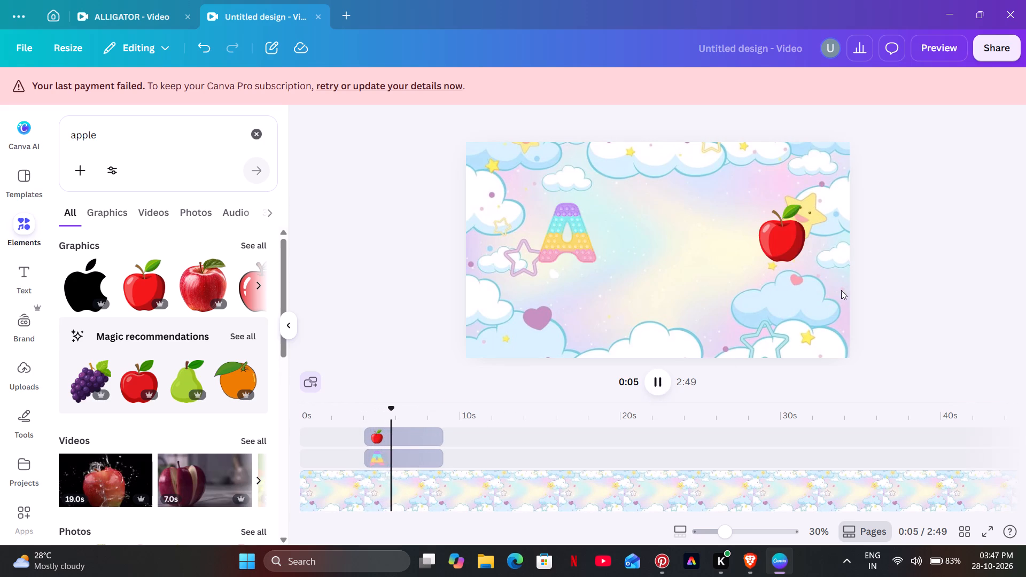
click(784, 233)
drag(784, 233, 771, 231)
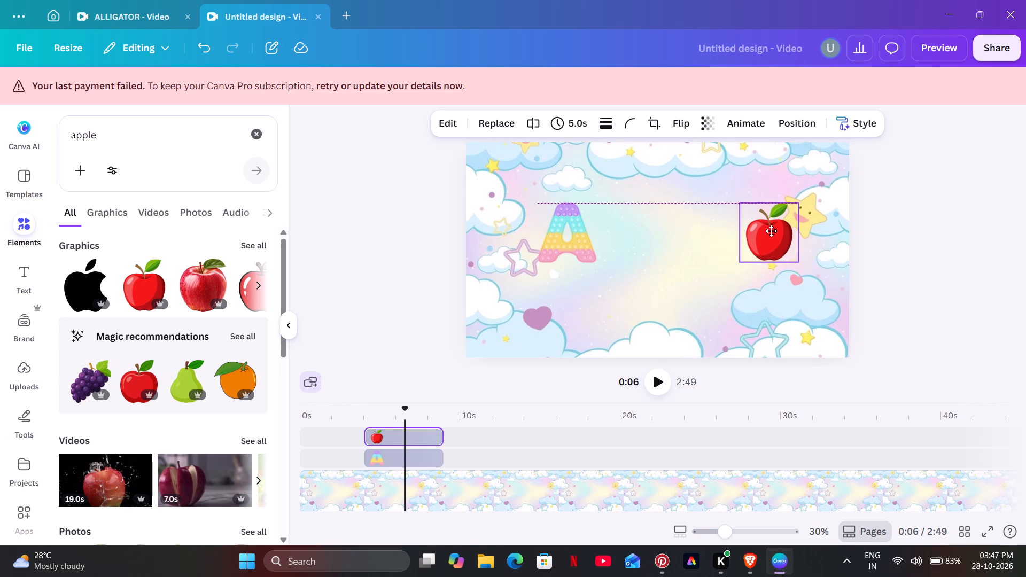
drag(771, 231, 759, 232)
click(685, 251)
Extend the apple and letter A clips to 5.7 s each, playing the audio around their end to check the timing.
click(657, 380)
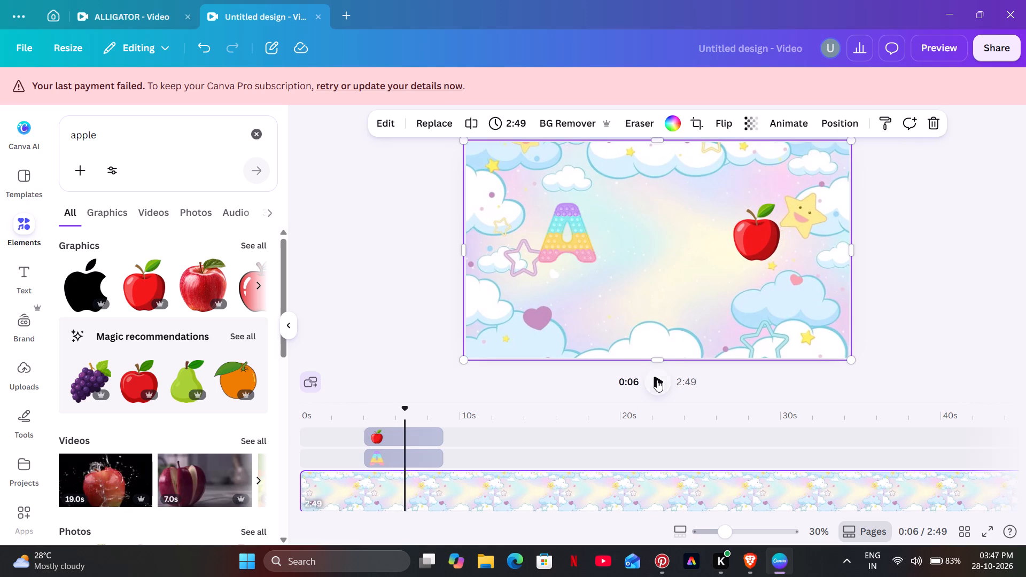
click(657, 380)
click(657, 380)
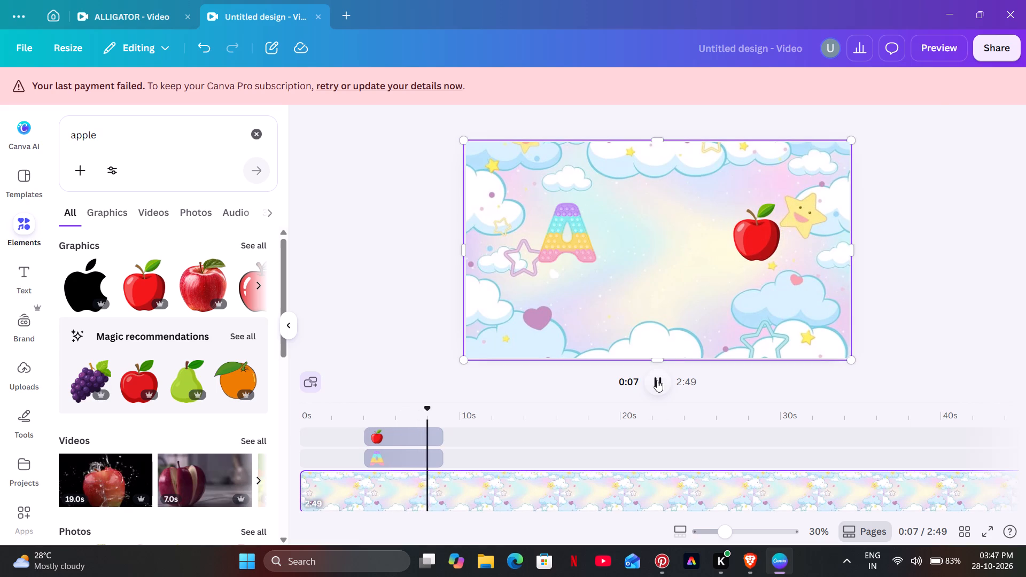
click(657, 380)
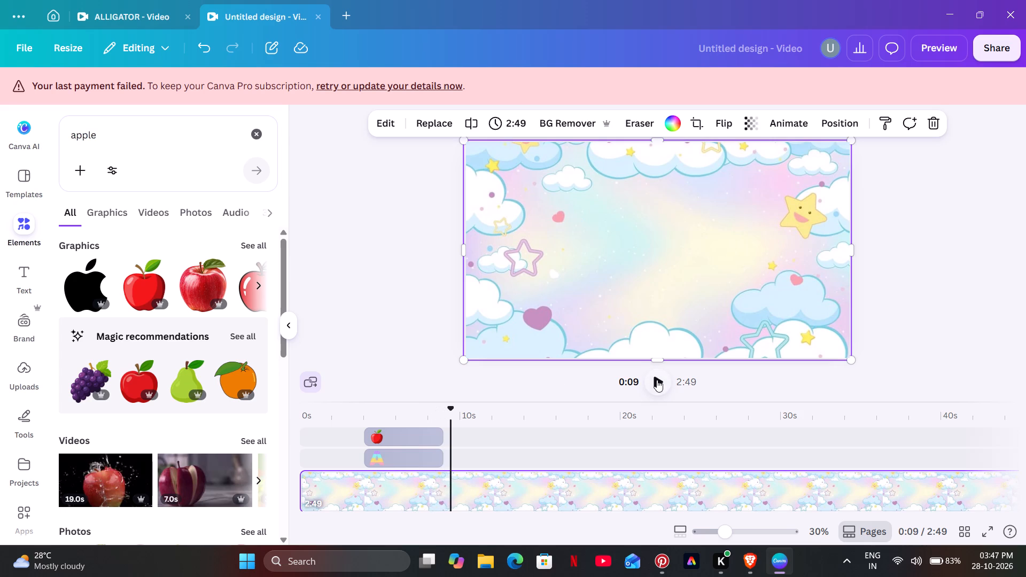
drag(439, 433, 446, 433)
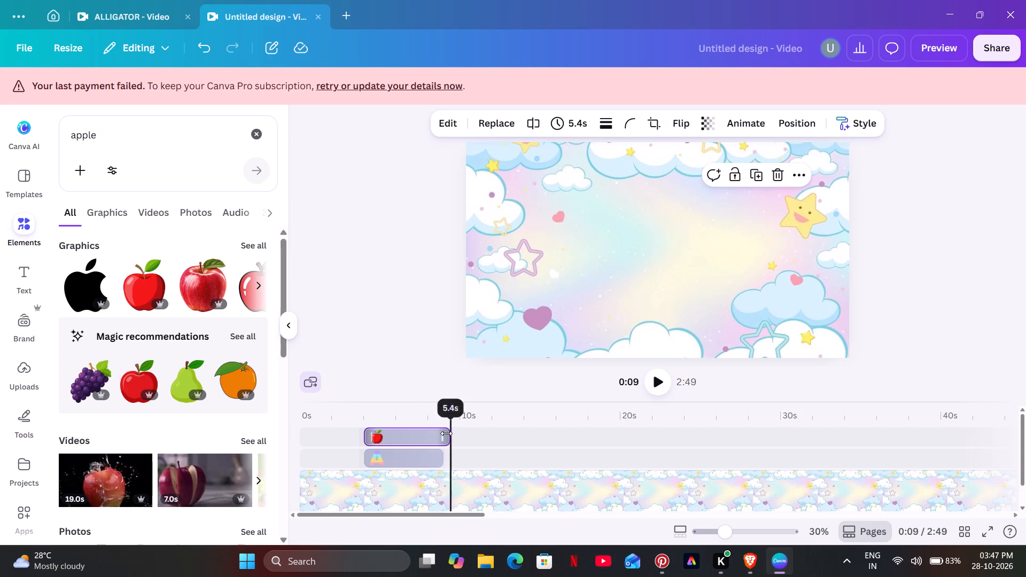
drag(437, 456, 446, 455)
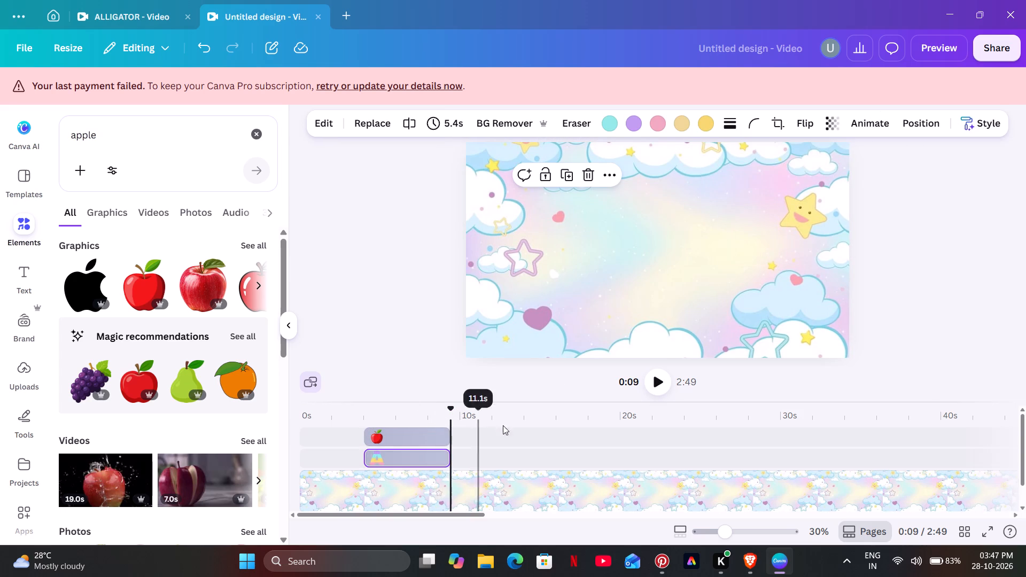
click(389, 417)
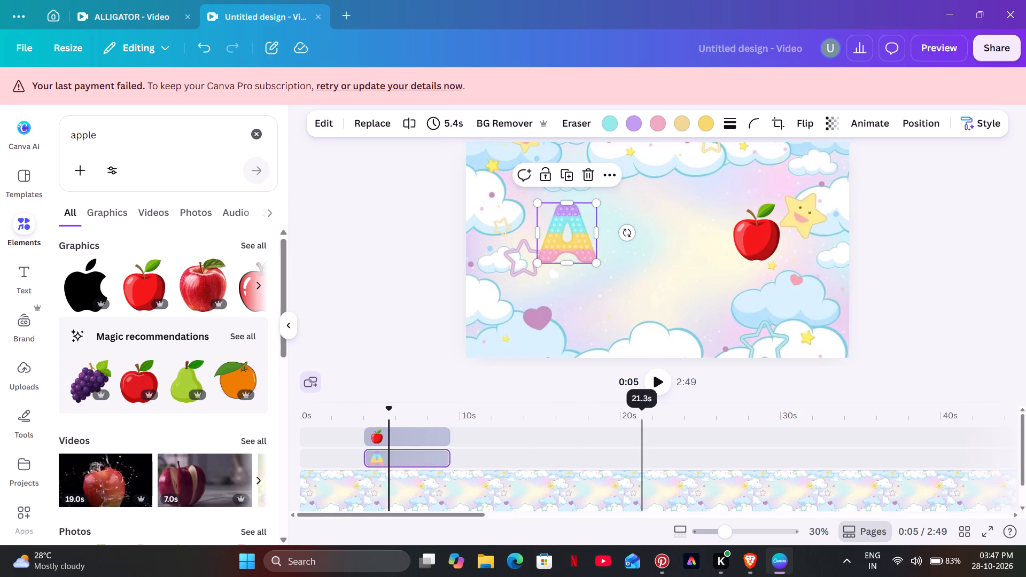
click(663, 383)
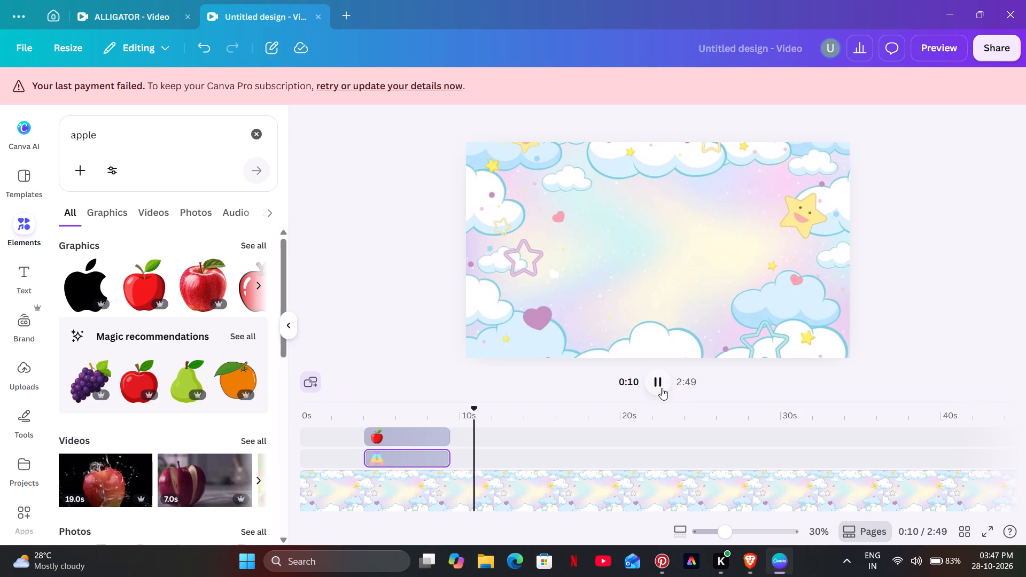
click(663, 387)
click(465, 416)
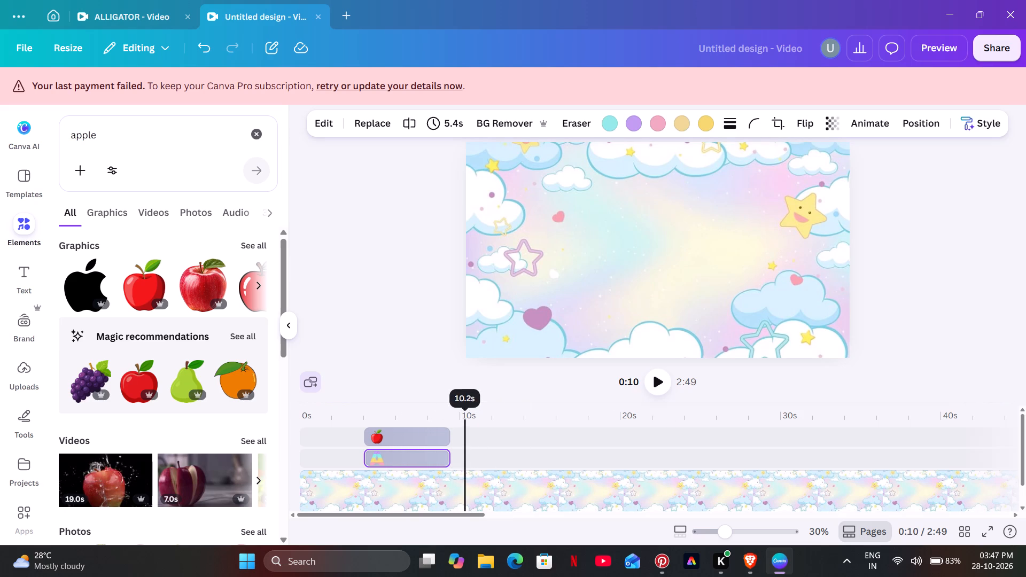
click(442, 415)
click(658, 383)
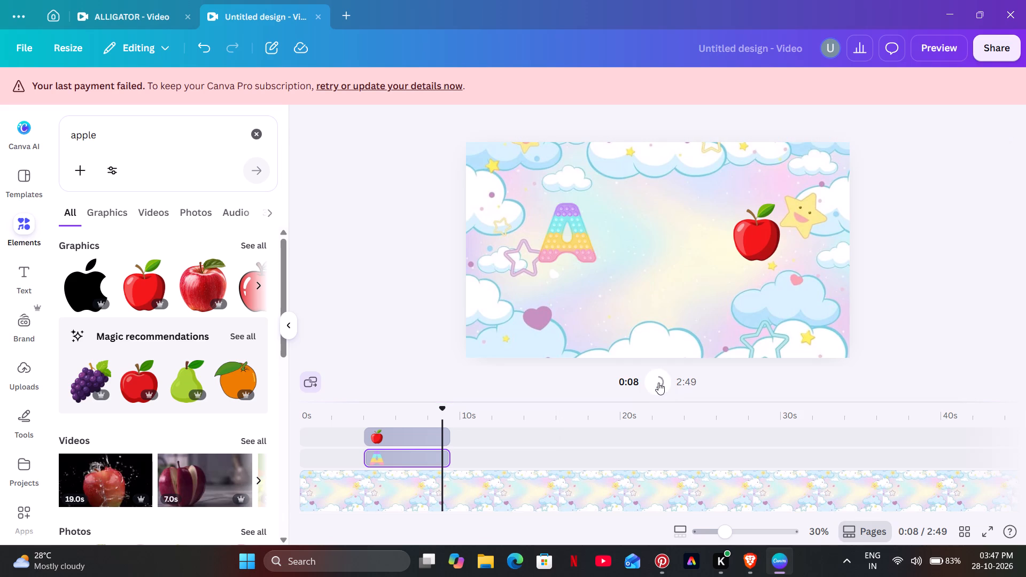
click(658, 383)
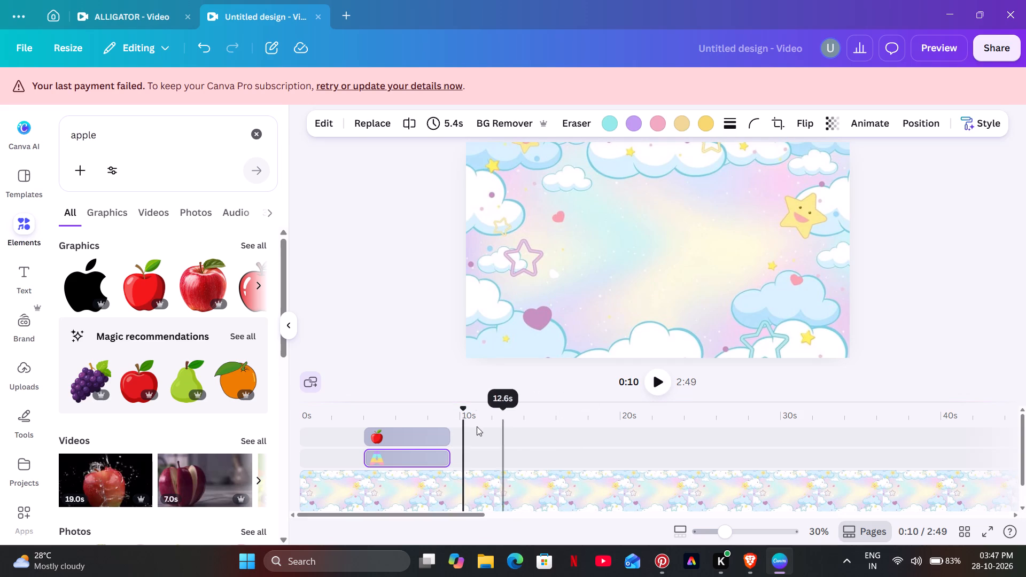
drag(445, 435, 450, 433)
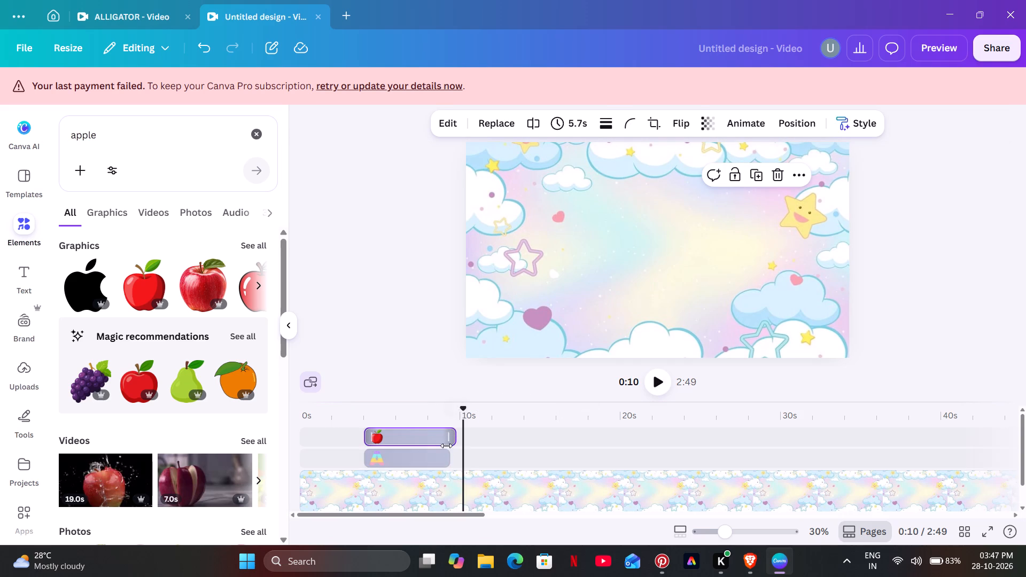
drag(439, 458, 446, 457)
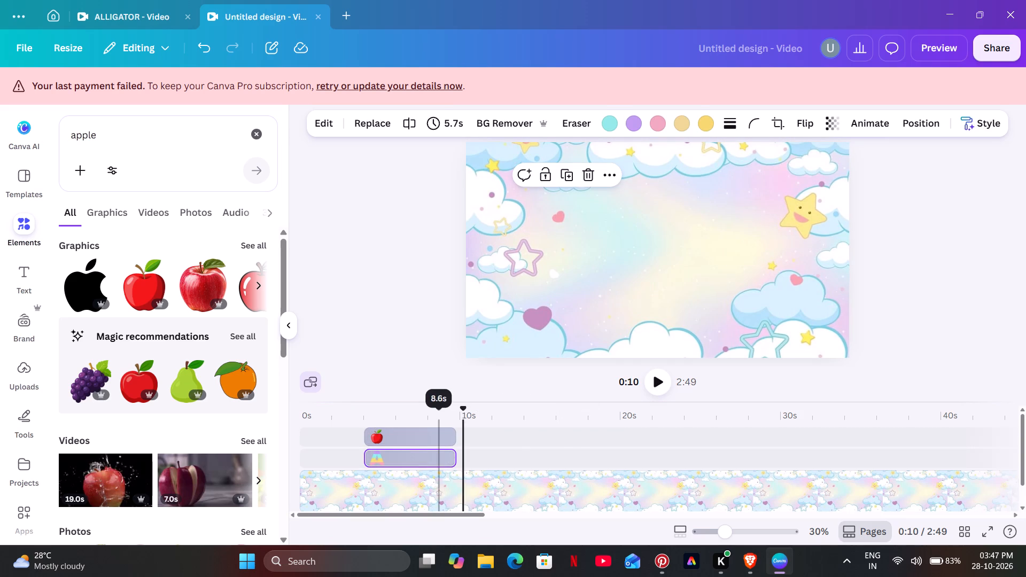
click(437, 422)
click(655, 388)
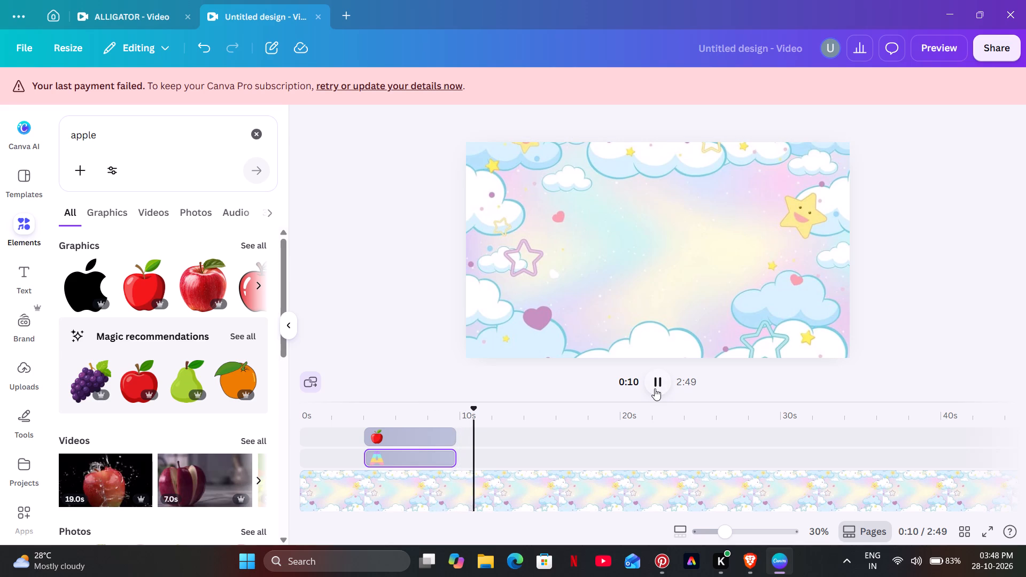
click(655, 388)
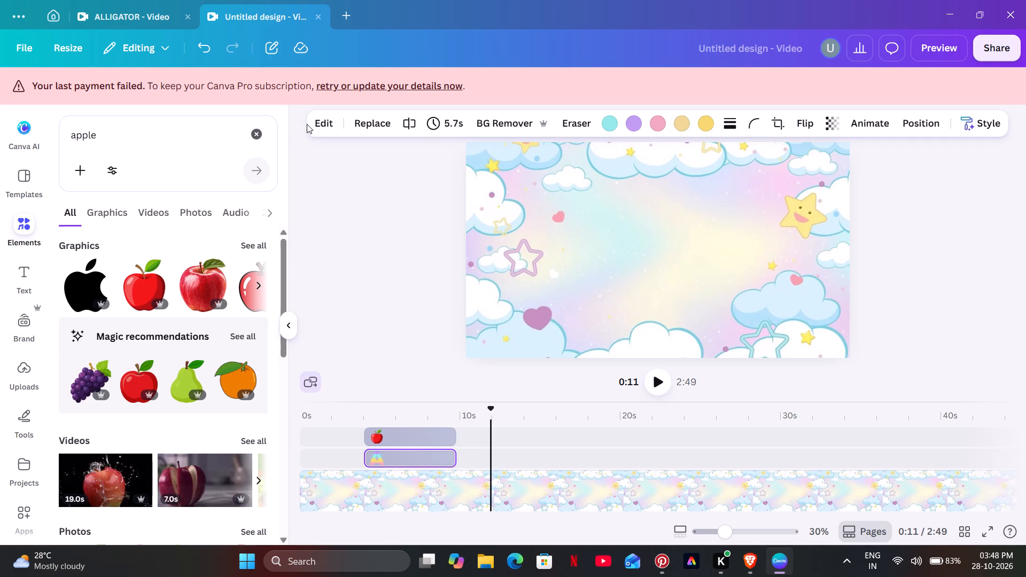
Clear the apple search and view the collection that the recommended Popit Pastel Letter S graphic belongs to.
click(256, 141)
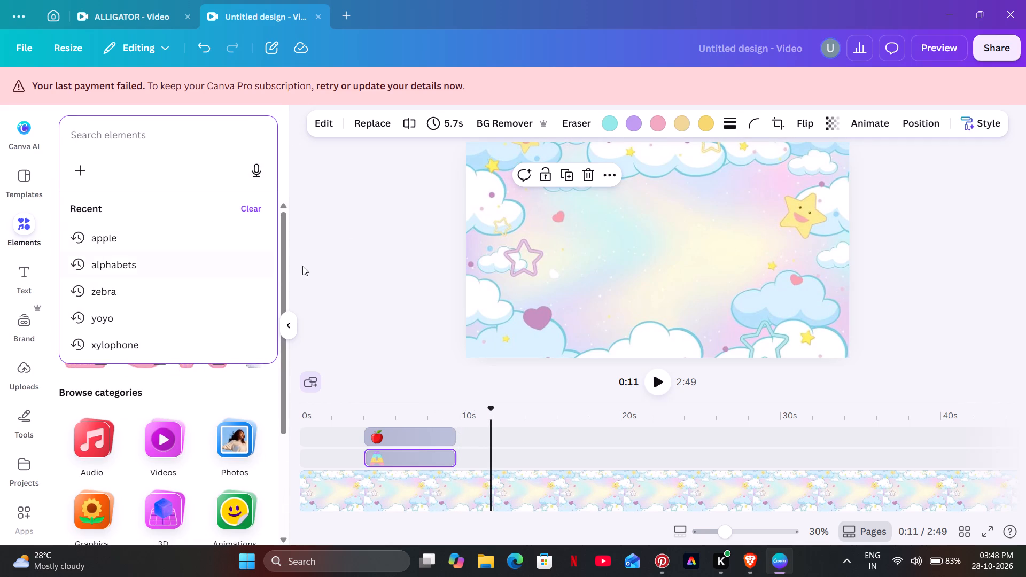
click(361, 233)
right_click(142, 299)
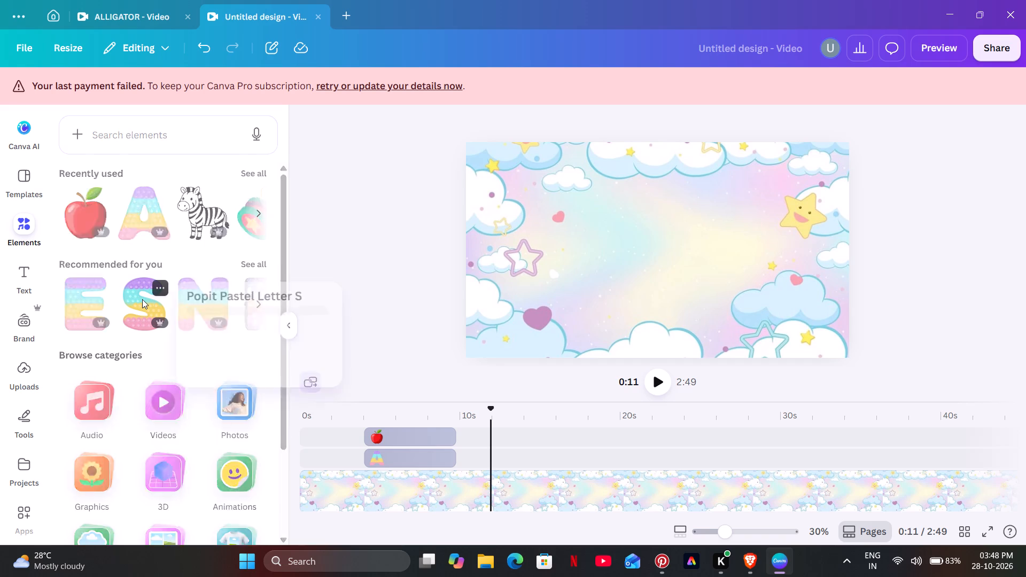
click(214, 527)
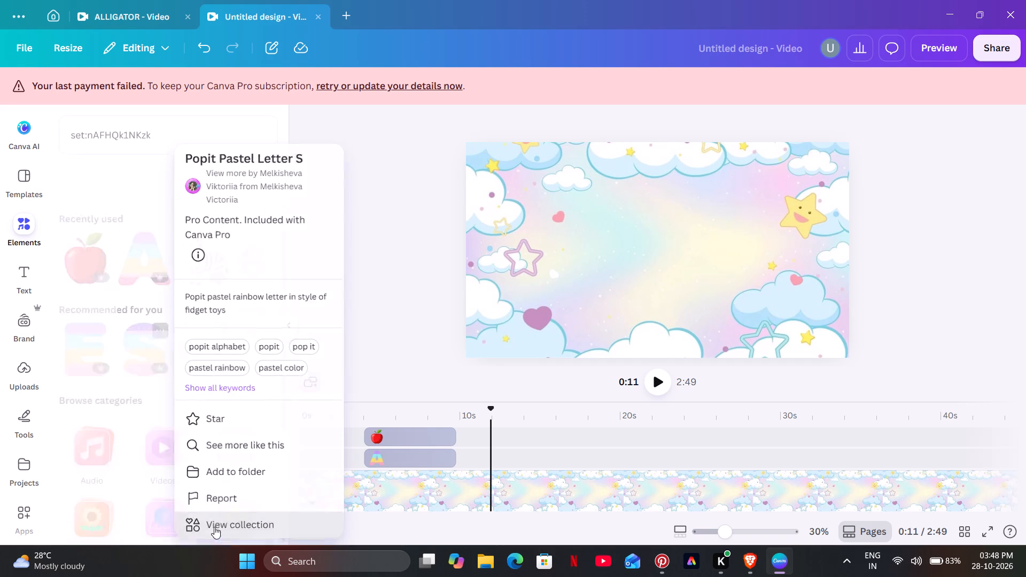
Look through the pop-it pastel collection to see which letters and numbers it offers.
scroll(187, 394, down, 4)
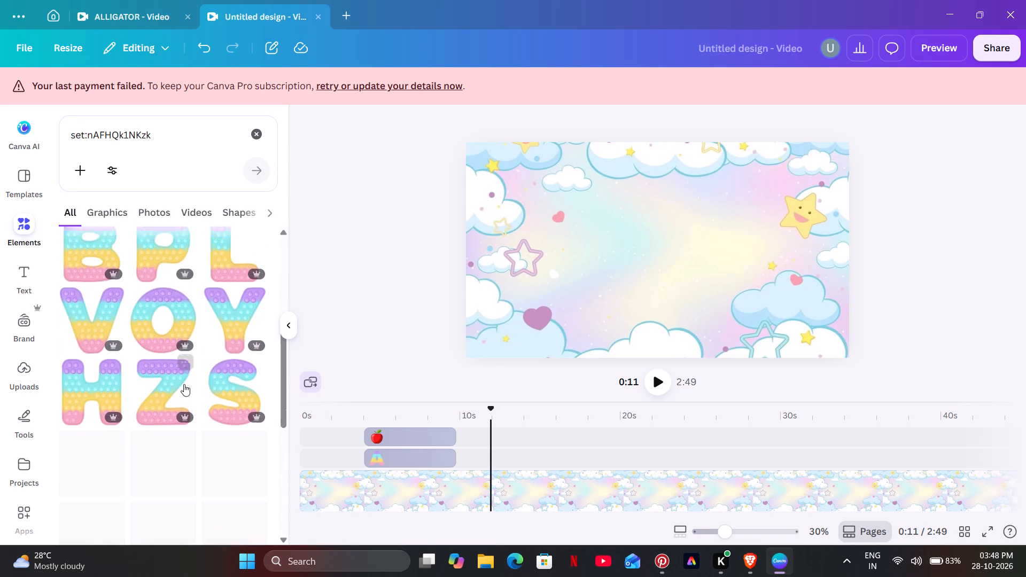
scroll(184, 384, down, 3)
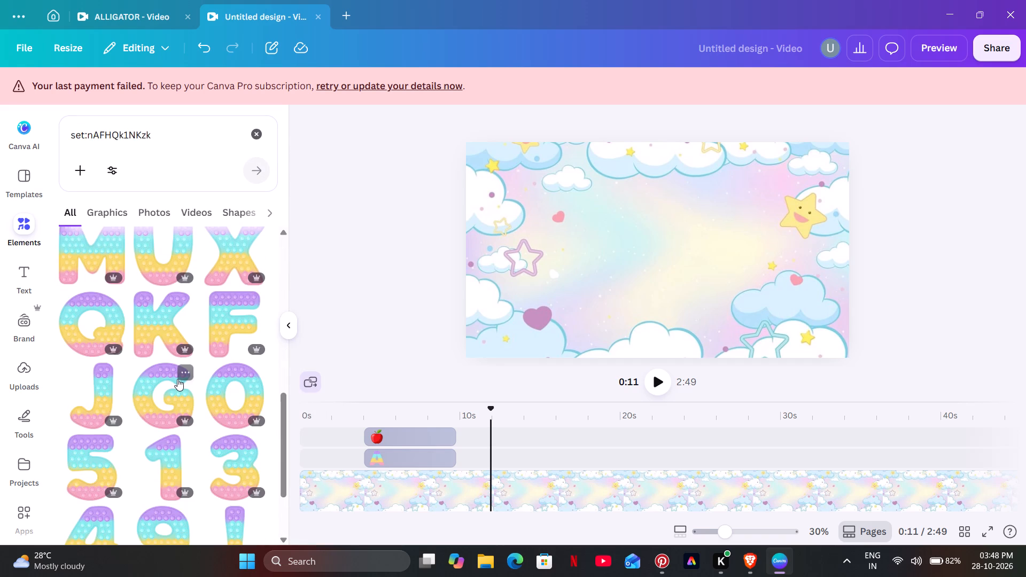
scroll(177, 379, down, 5)
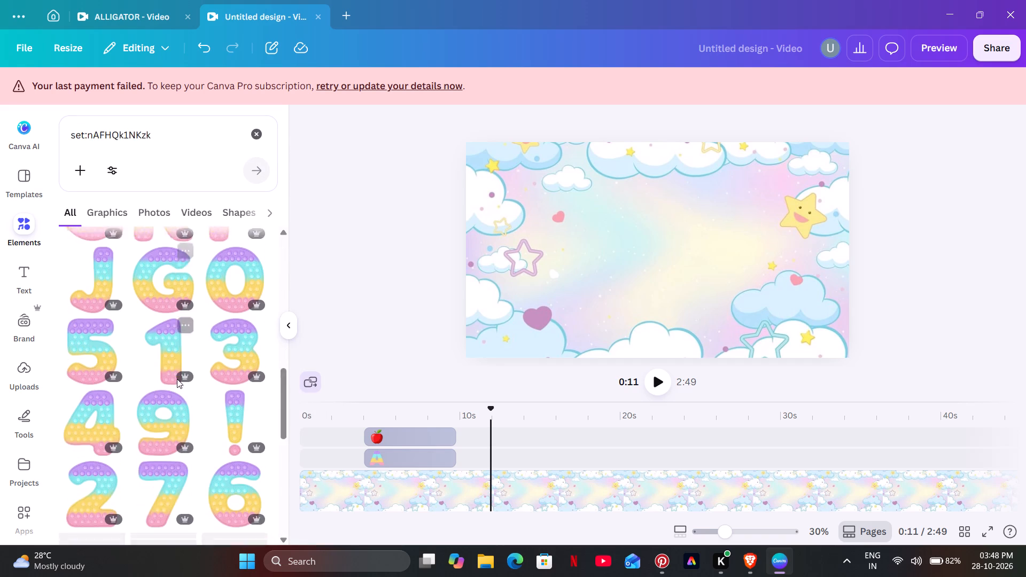
scroll(177, 379, down, 6)
scroll(177, 377, up, 7)
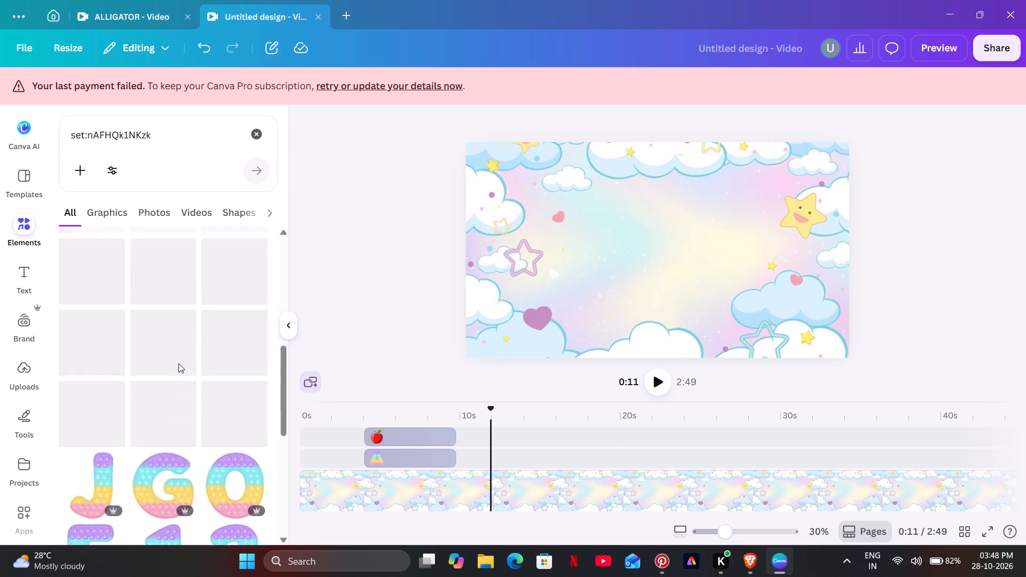
scroll(178, 363, up, 10)
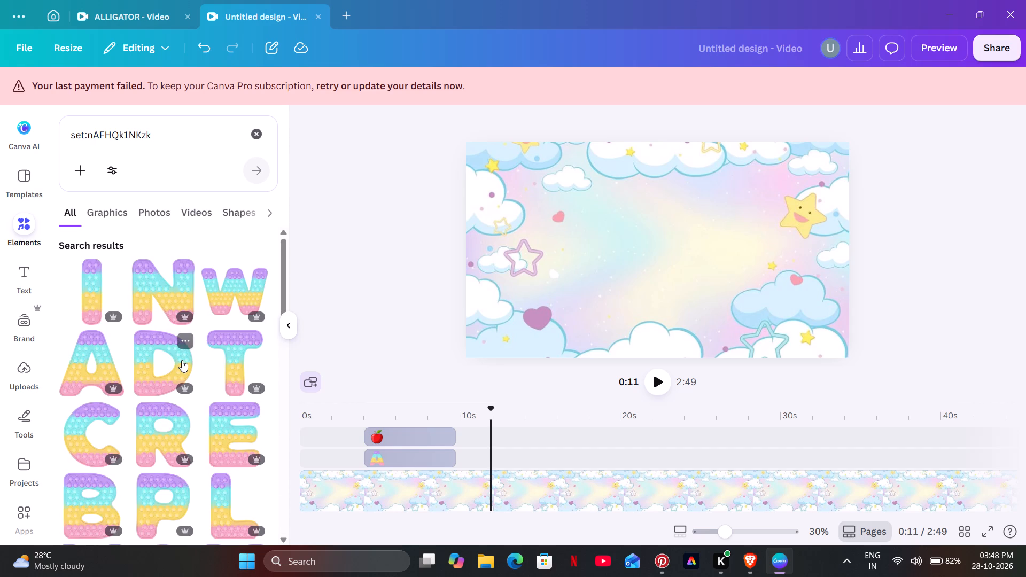
scroll(182, 360, down, 8)
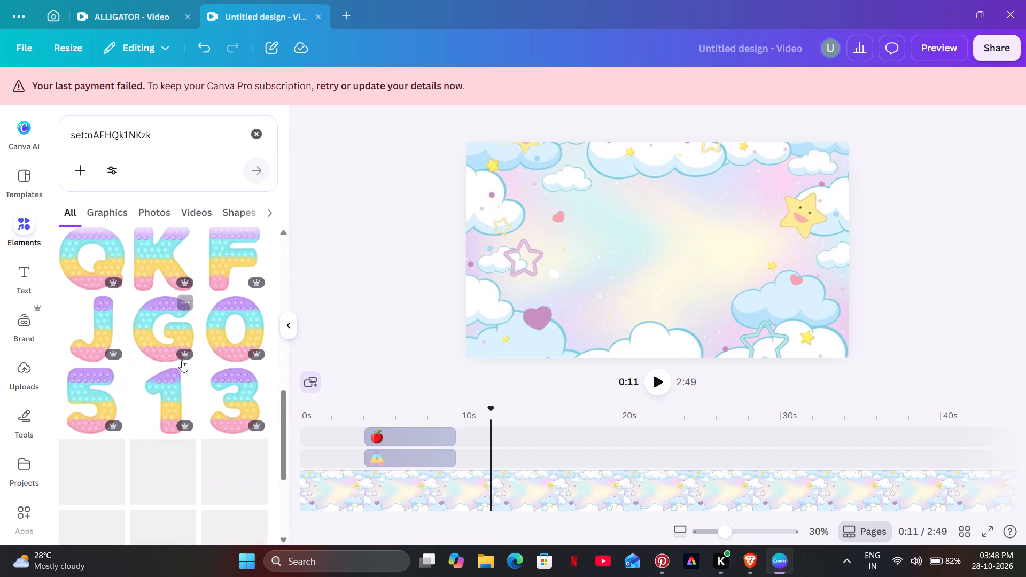
scroll(182, 360, down, 6)
Add the pastel pop-it letter B, shrink it, and place it beside the outlined star and pink heart in the background.
scroll(182, 360, up, 4)
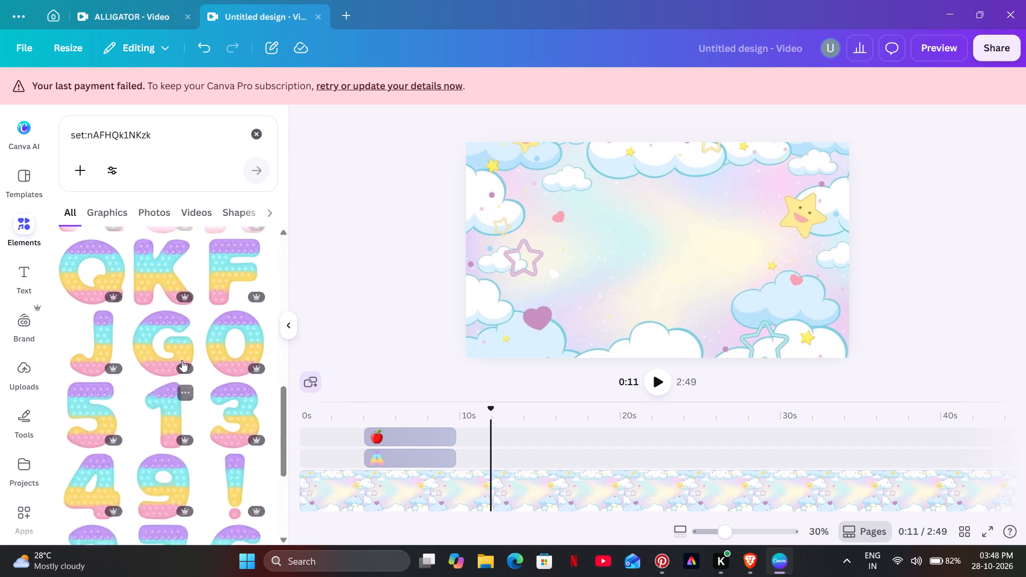
scroll(182, 360, up, 5)
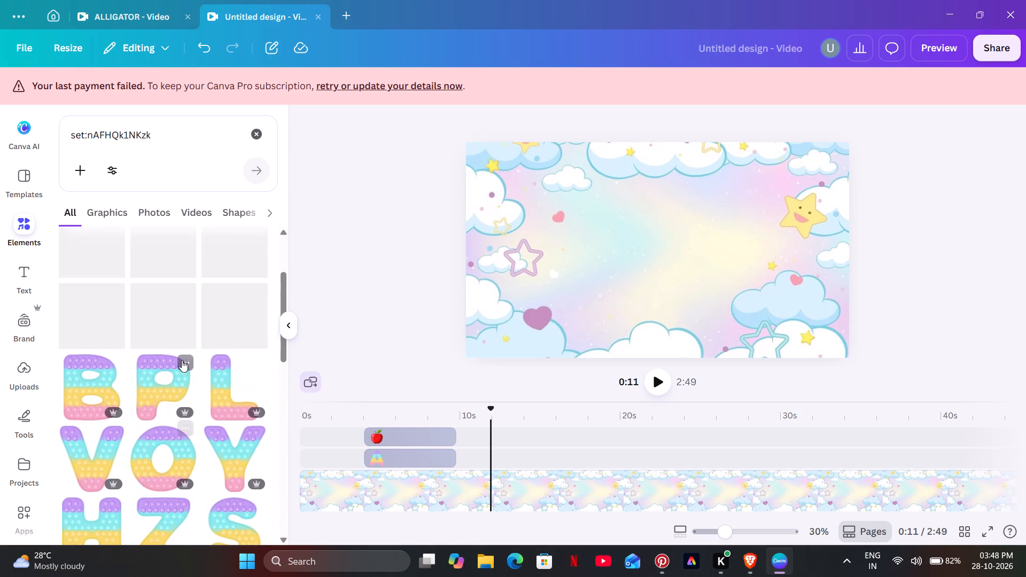
click(84, 380)
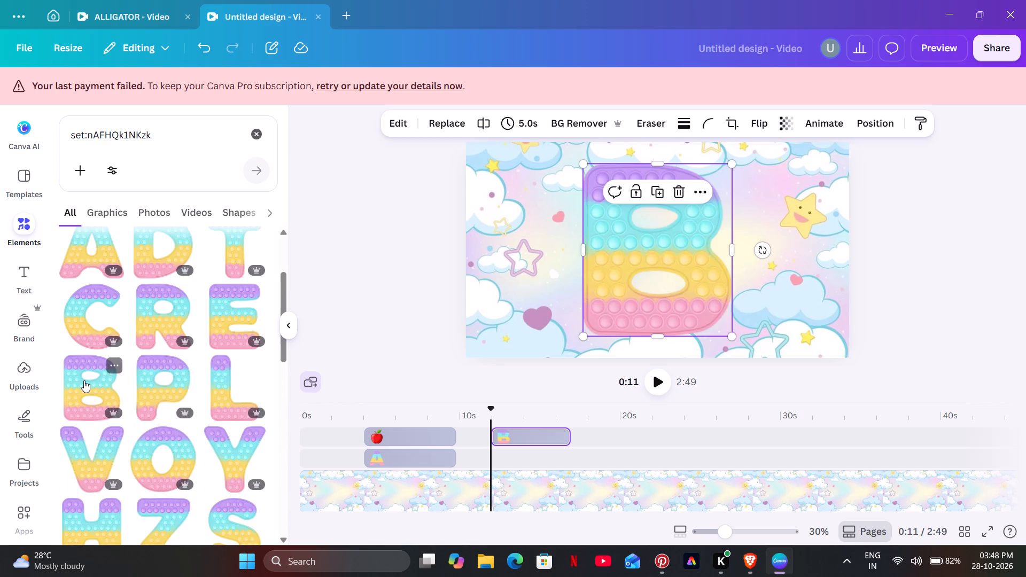
drag(733, 337, 732, 336)
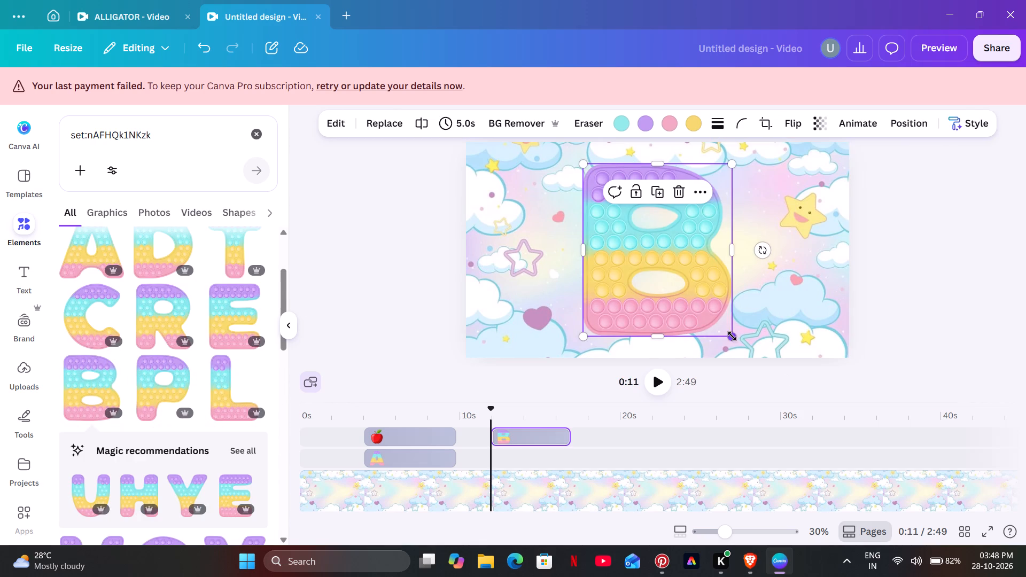
drag(732, 336, 602, 233)
drag(595, 184, 561, 240)
click(494, 253)
click(415, 274)
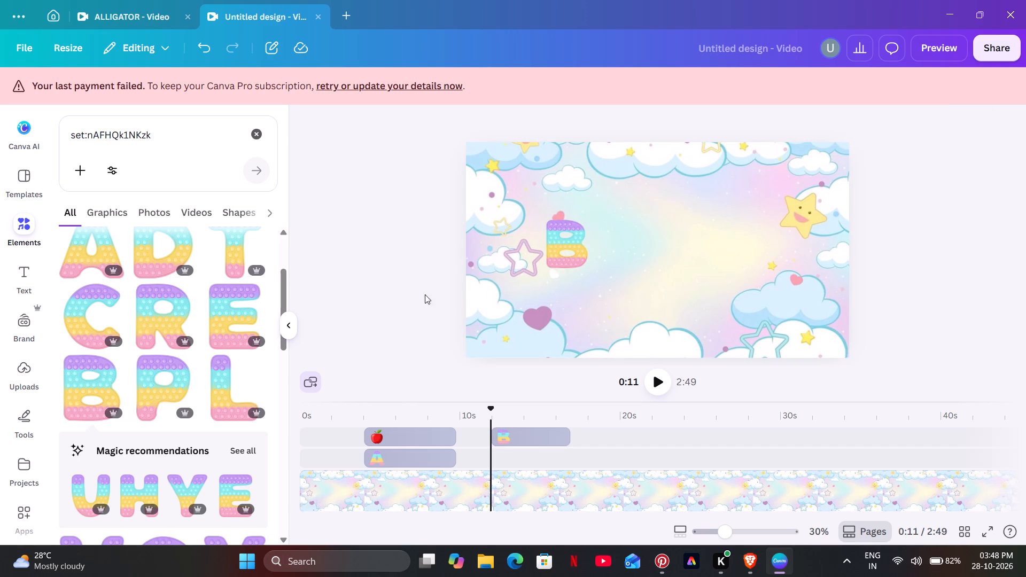
Move the letter B clip onto the letter A track so it starts directly after the letter A clip.
drag(523, 435, 510, 450)
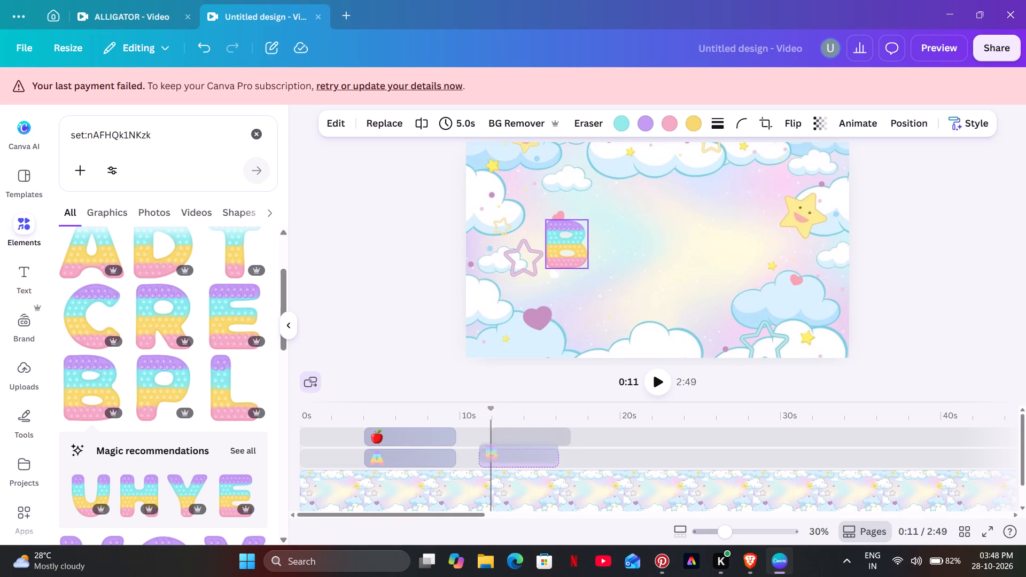
drag(510, 450, 492, 453)
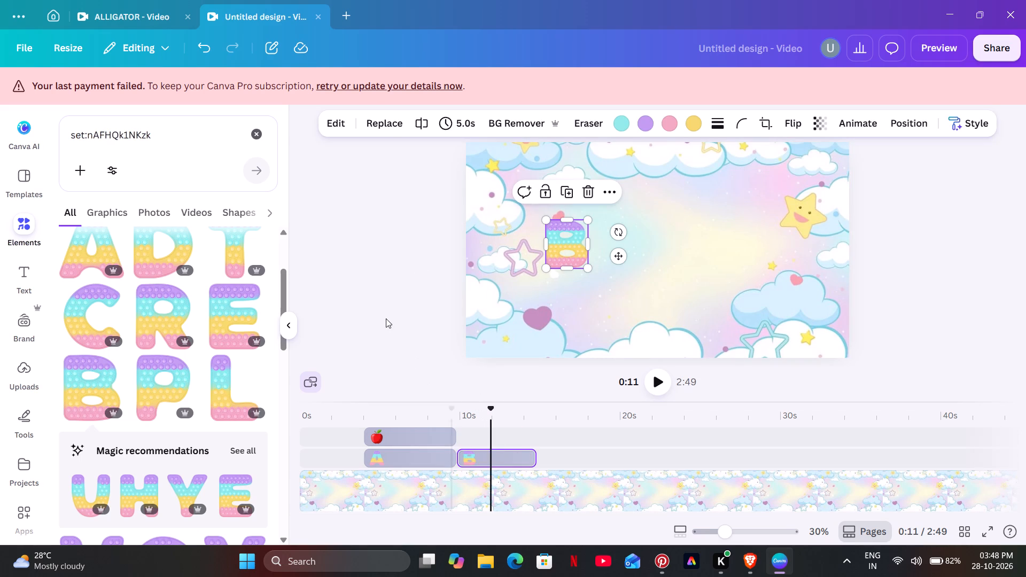
Search elements for butterfly, add the orange monarch graphic, shrink it, and place it just below the smiling star.
click(254, 136)
text(butter)
text(fly)
key(Return)
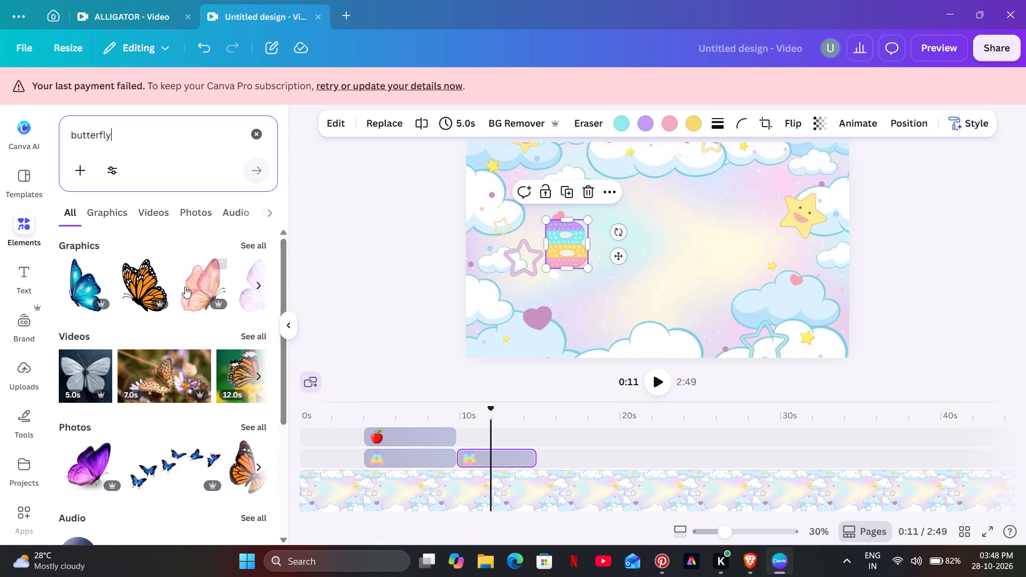
click(139, 278)
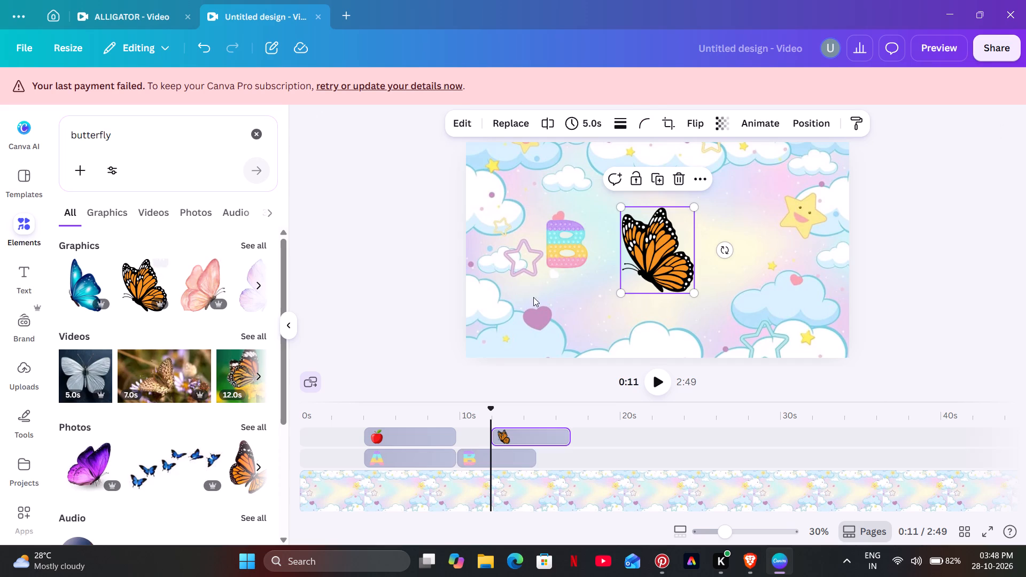
drag(693, 294, 684, 287)
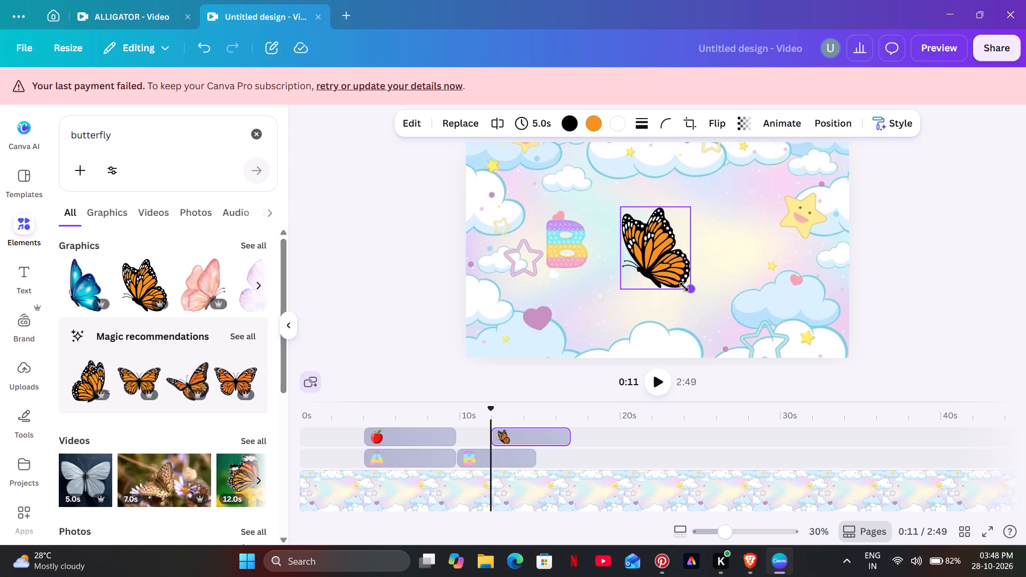
drag(684, 287, 658, 259)
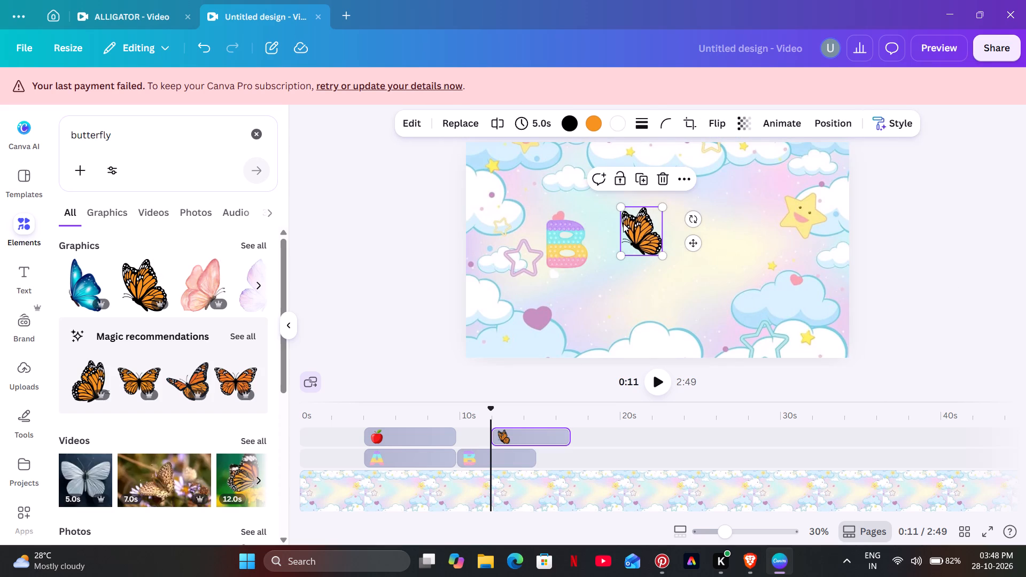
drag(640, 226, 762, 236)
click(693, 251)
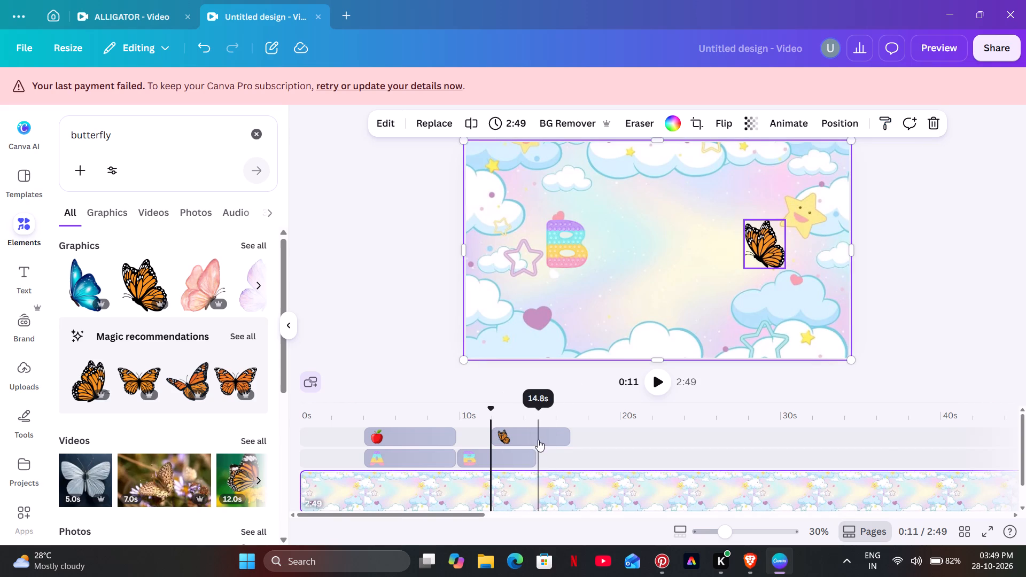
Move the butterfly clip to directly after the apple clip so it lines up with the letter B clip.
drag(539, 436, 507, 435)
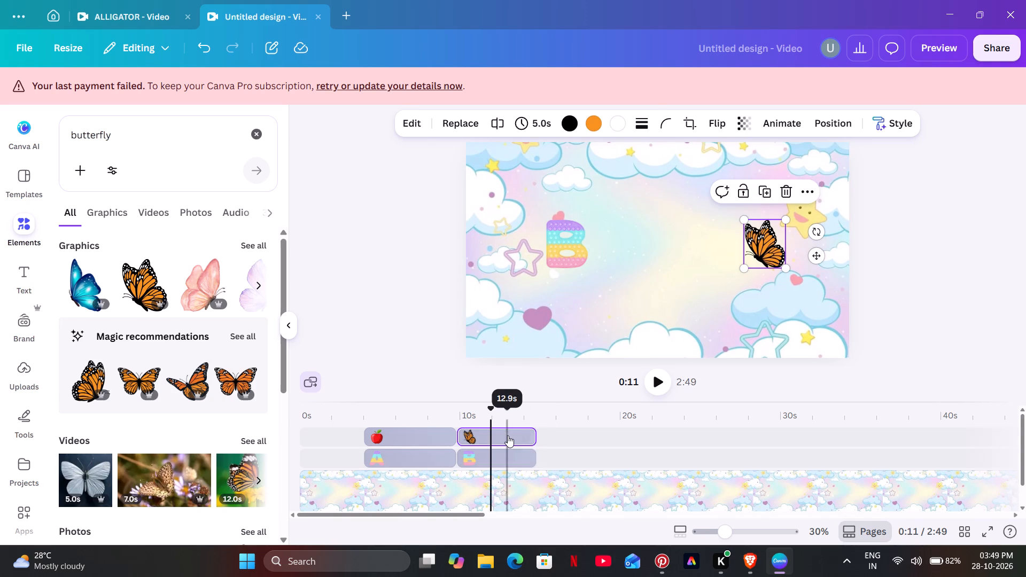
click(531, 457)
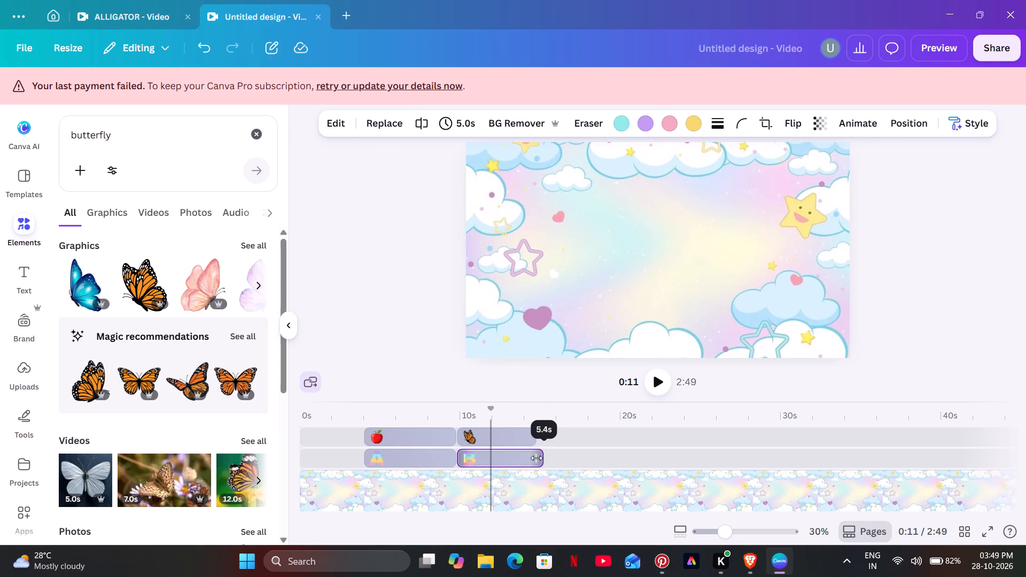
Clear the butterfly search and add a heading text reading APPLE.
click(263, 136)
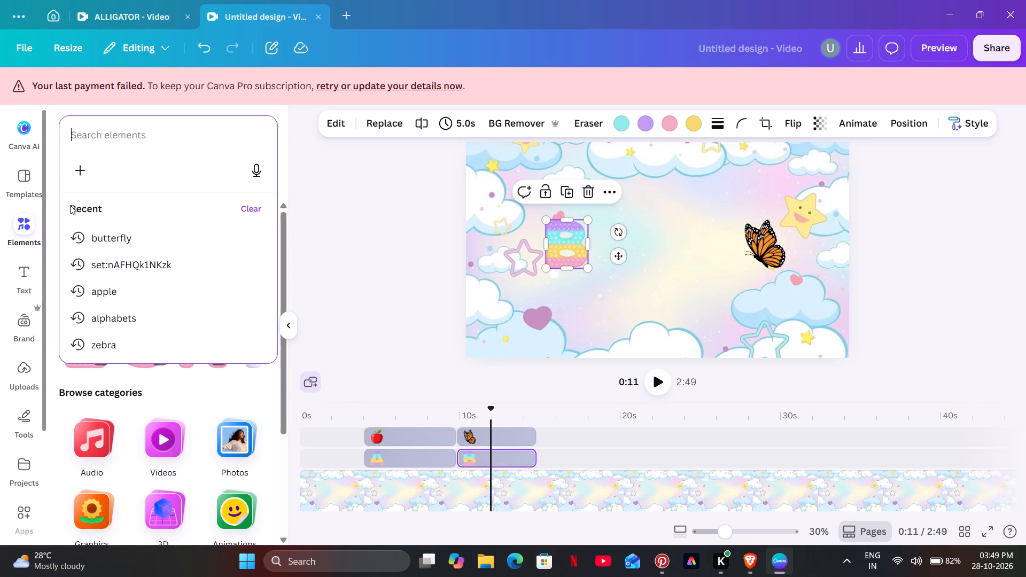
click(408, 189)
click(6, 279)
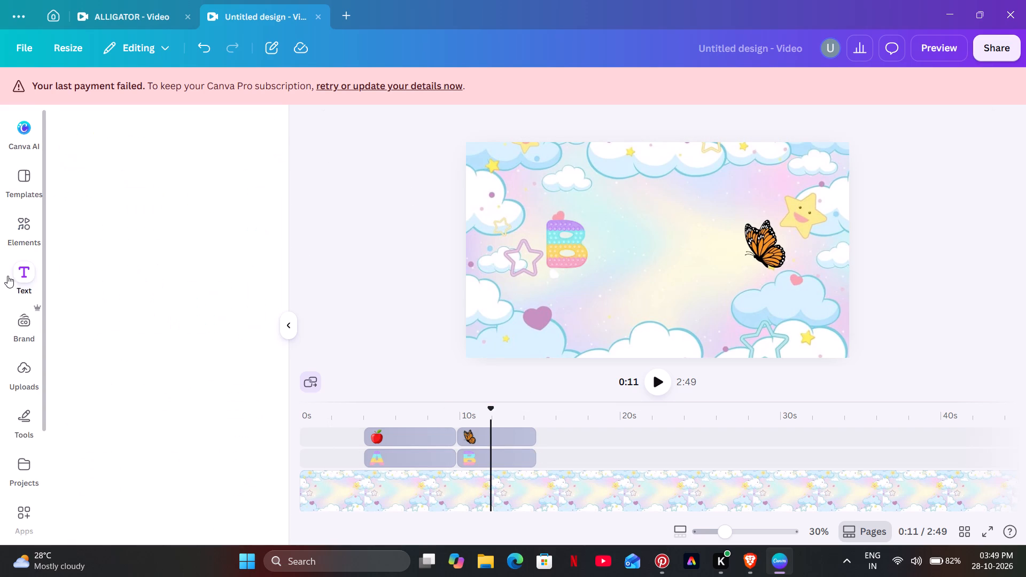
click(112, 330)
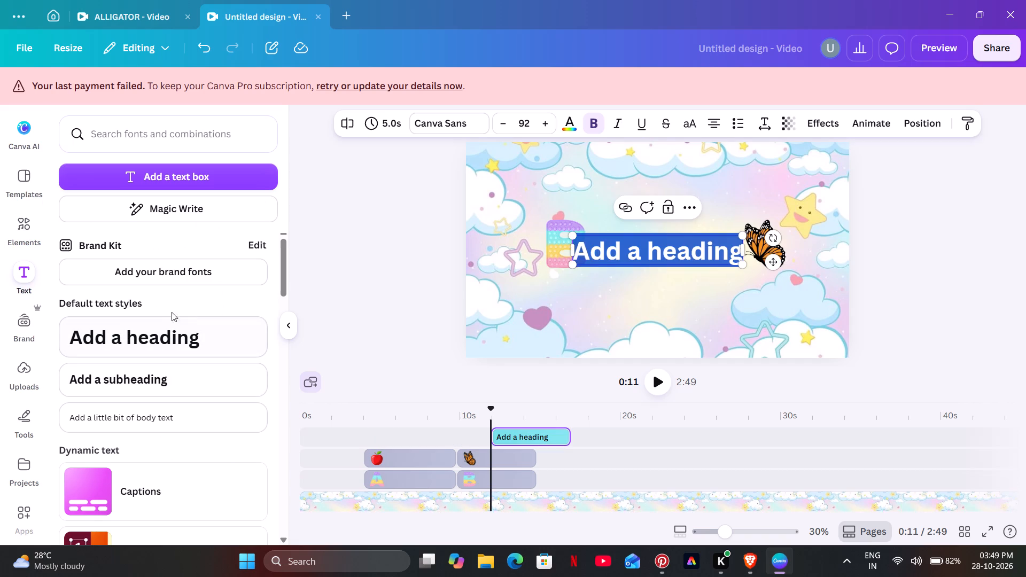
key(BackSpace)
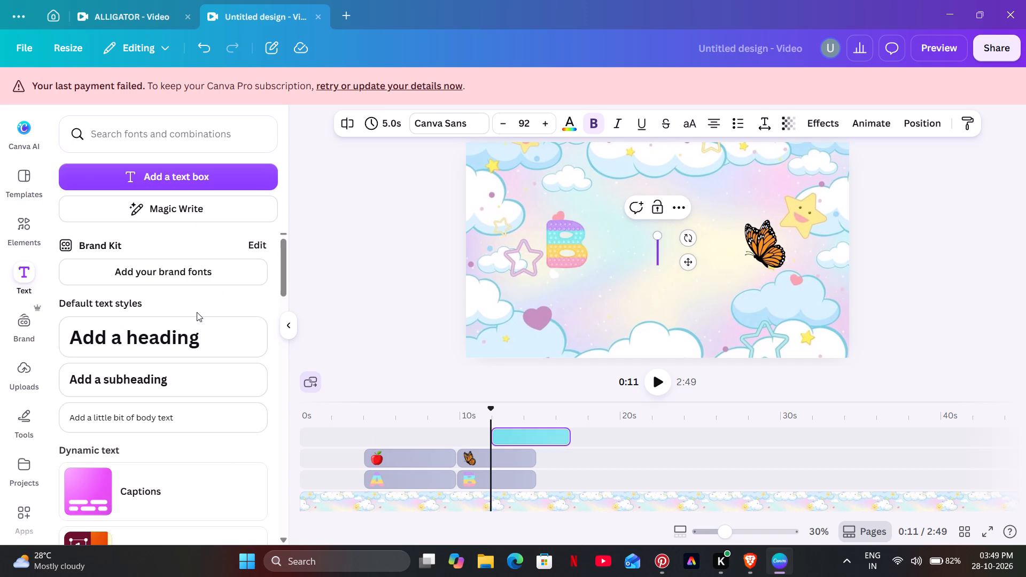
text(APP)
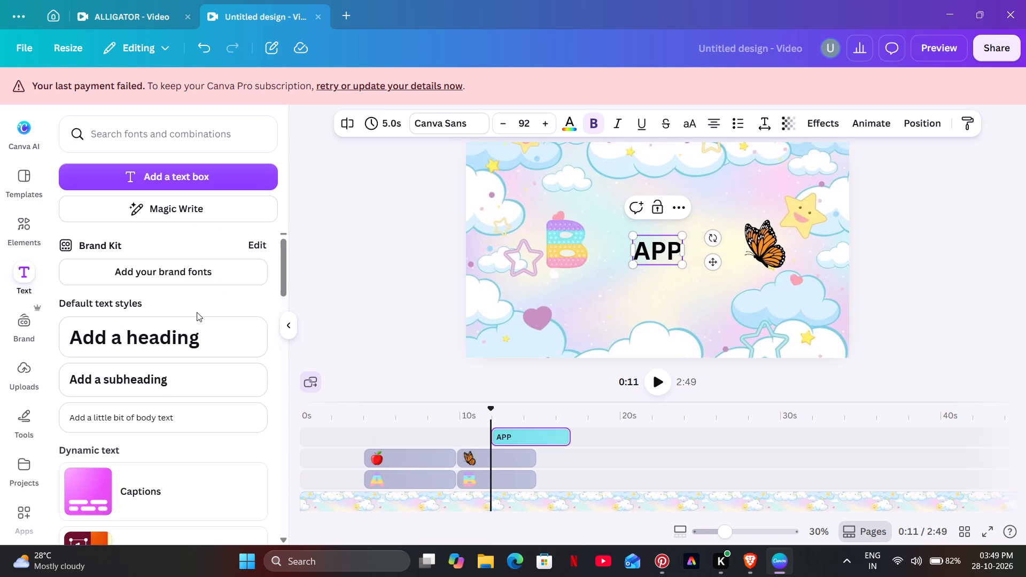
text(LE)
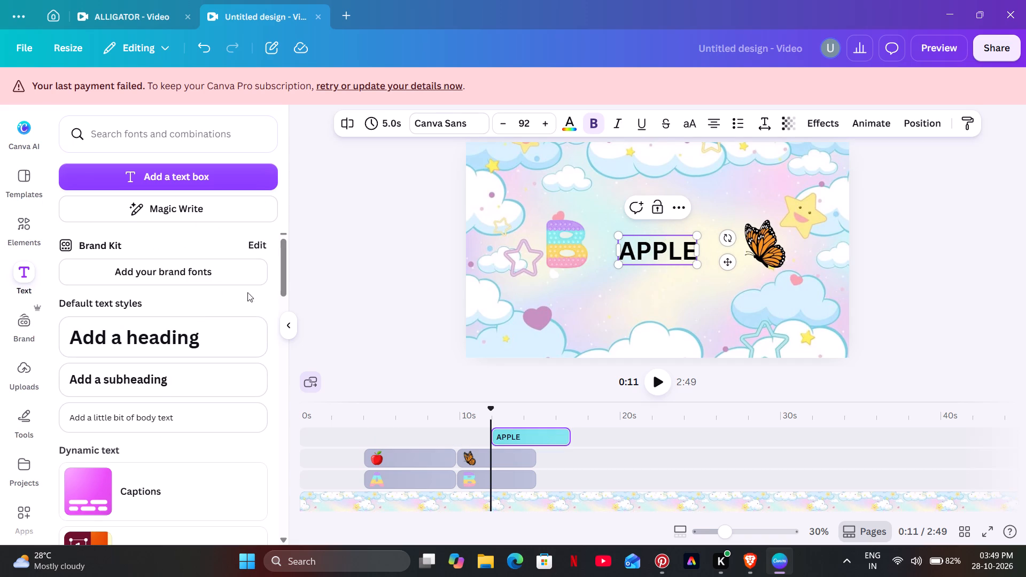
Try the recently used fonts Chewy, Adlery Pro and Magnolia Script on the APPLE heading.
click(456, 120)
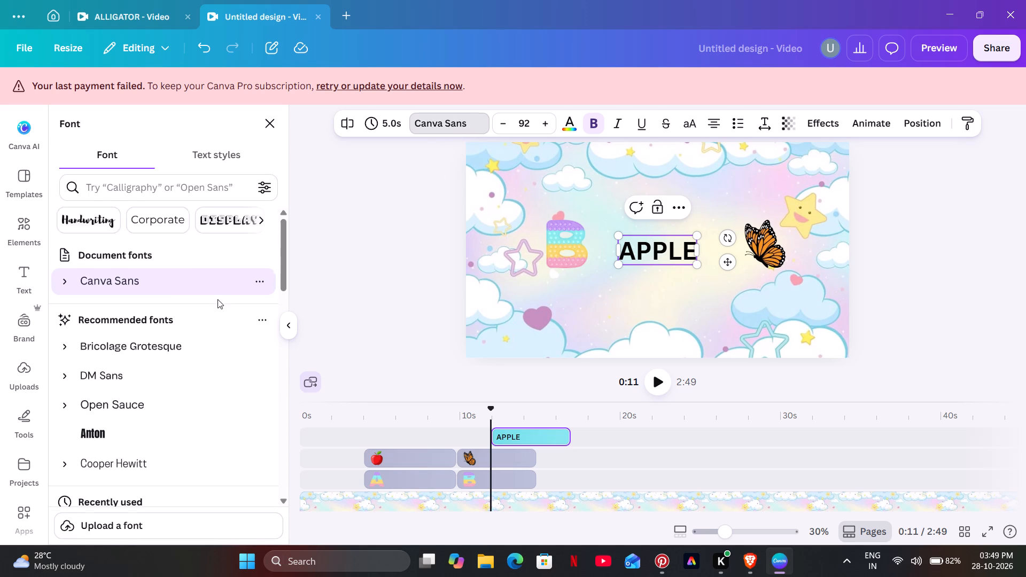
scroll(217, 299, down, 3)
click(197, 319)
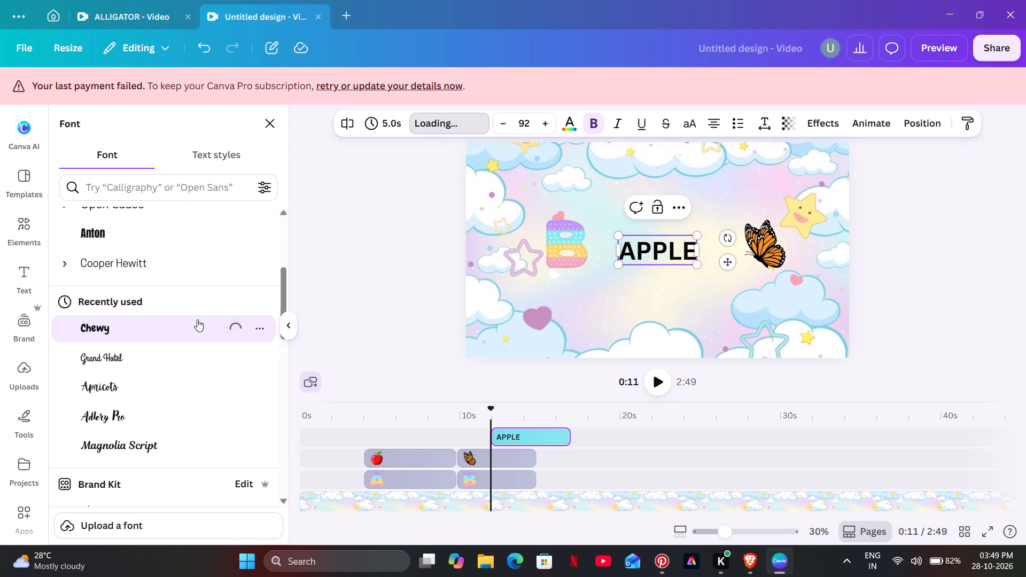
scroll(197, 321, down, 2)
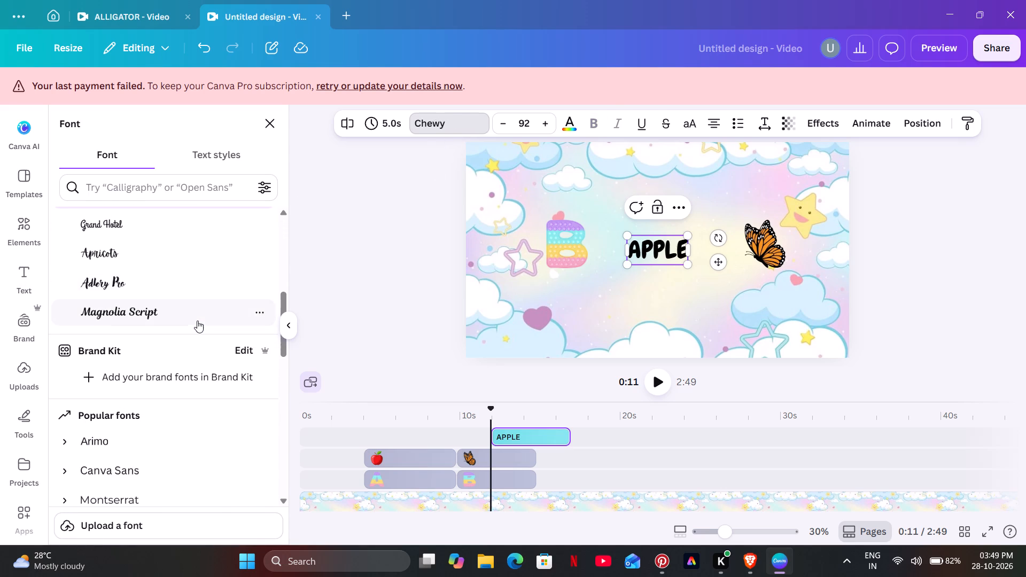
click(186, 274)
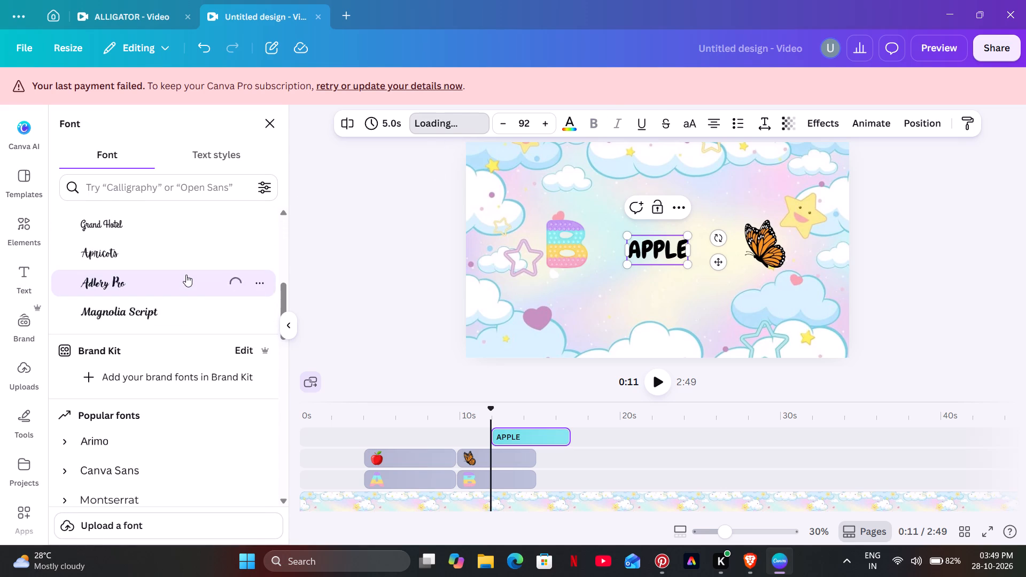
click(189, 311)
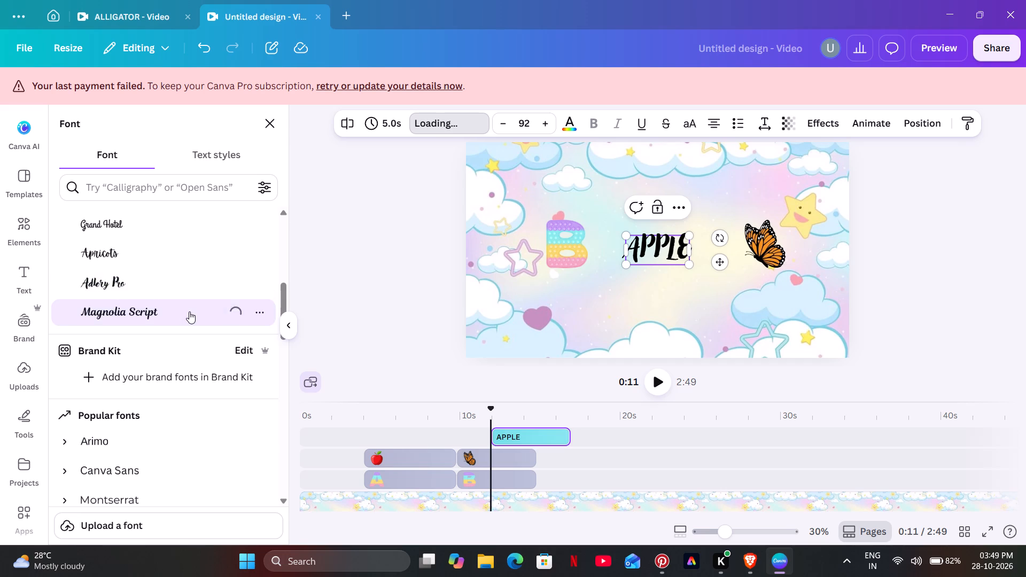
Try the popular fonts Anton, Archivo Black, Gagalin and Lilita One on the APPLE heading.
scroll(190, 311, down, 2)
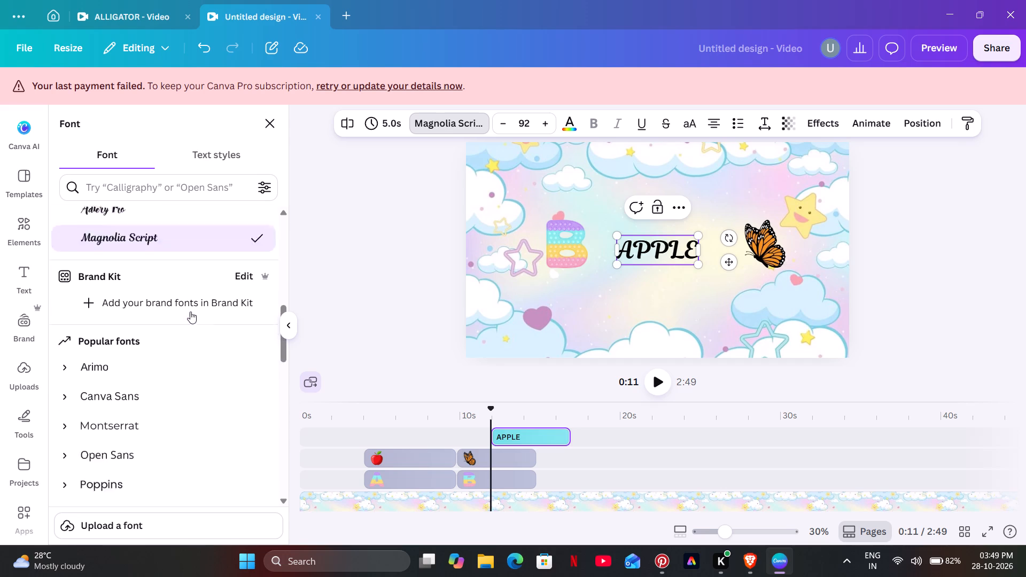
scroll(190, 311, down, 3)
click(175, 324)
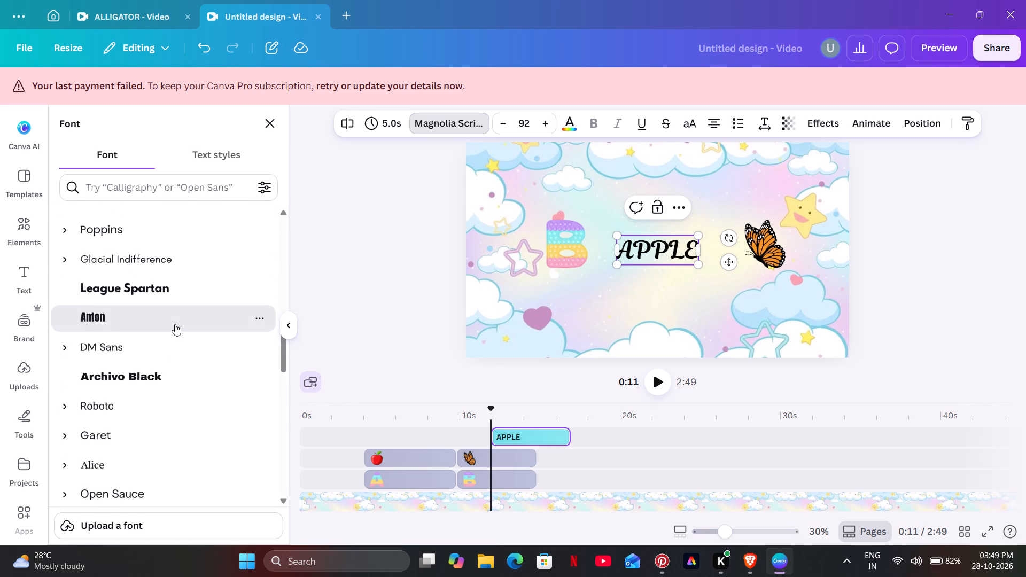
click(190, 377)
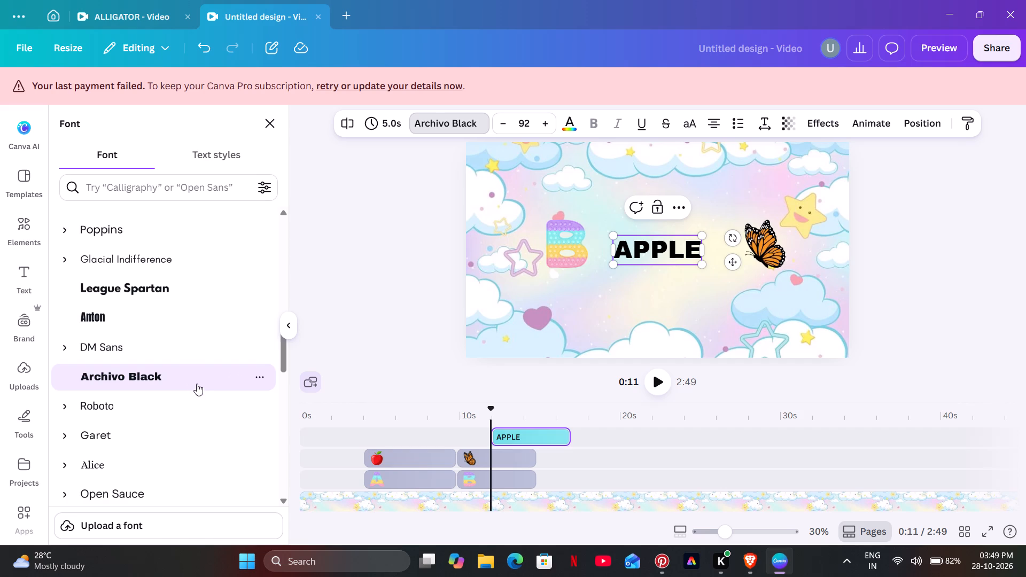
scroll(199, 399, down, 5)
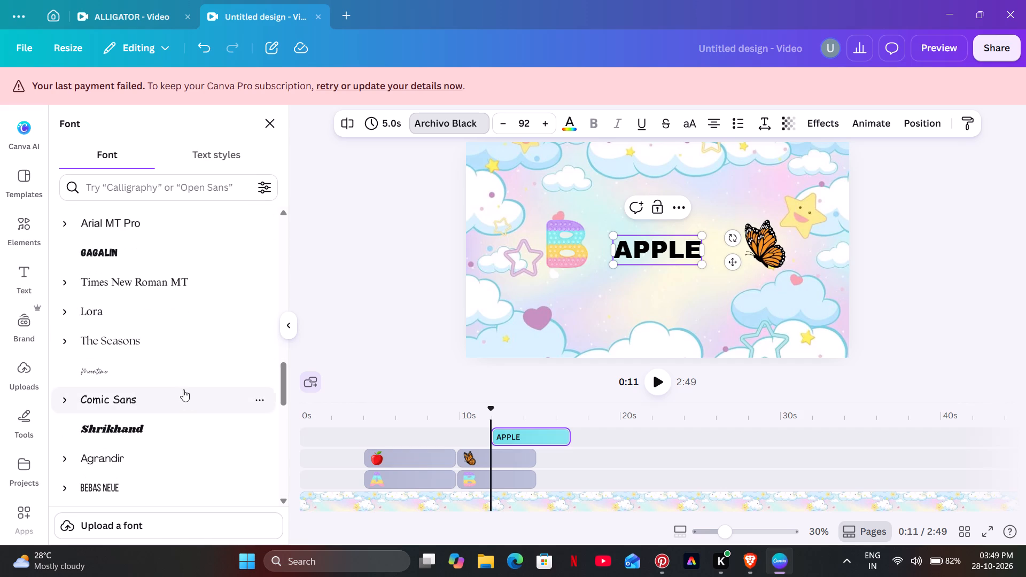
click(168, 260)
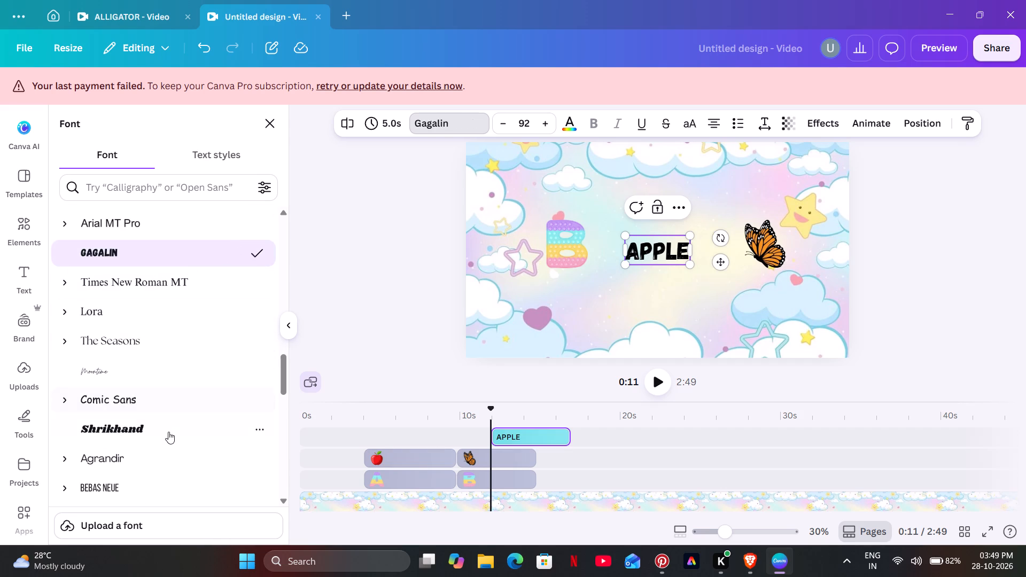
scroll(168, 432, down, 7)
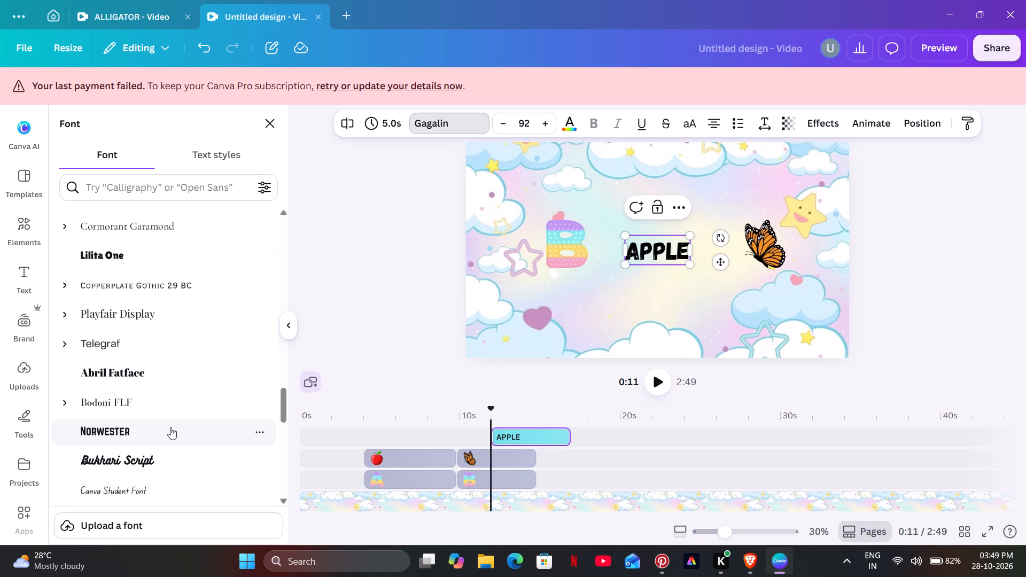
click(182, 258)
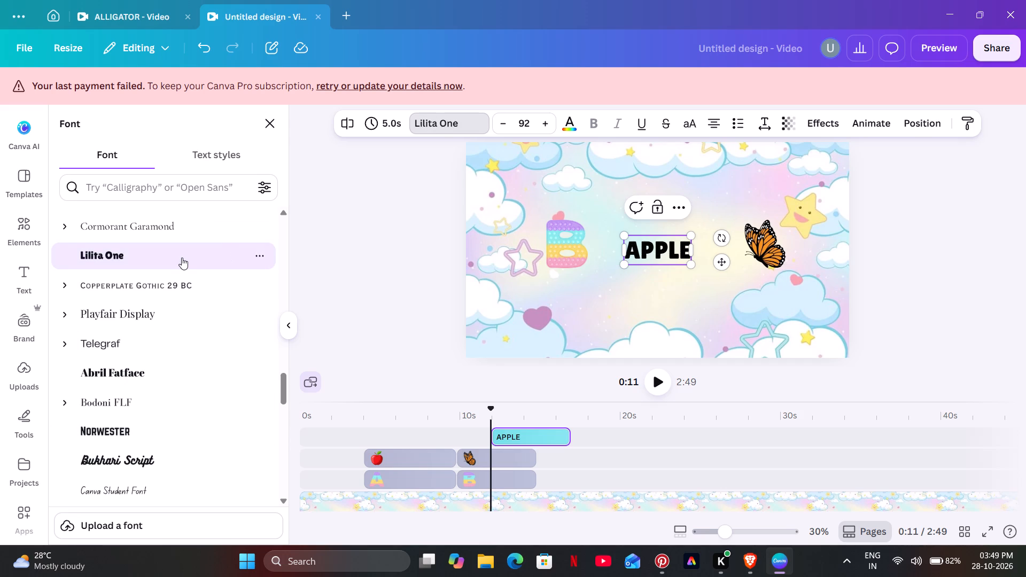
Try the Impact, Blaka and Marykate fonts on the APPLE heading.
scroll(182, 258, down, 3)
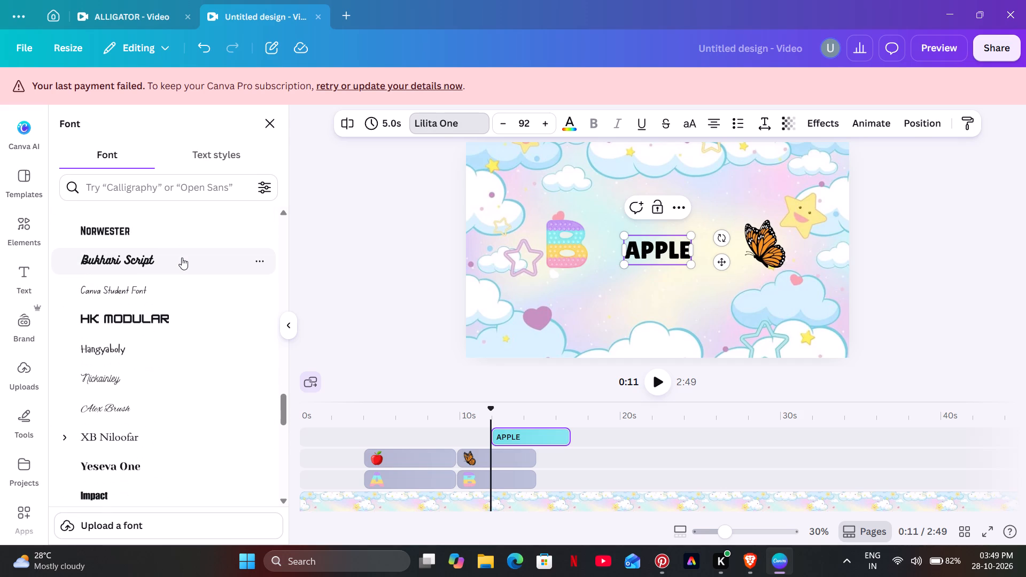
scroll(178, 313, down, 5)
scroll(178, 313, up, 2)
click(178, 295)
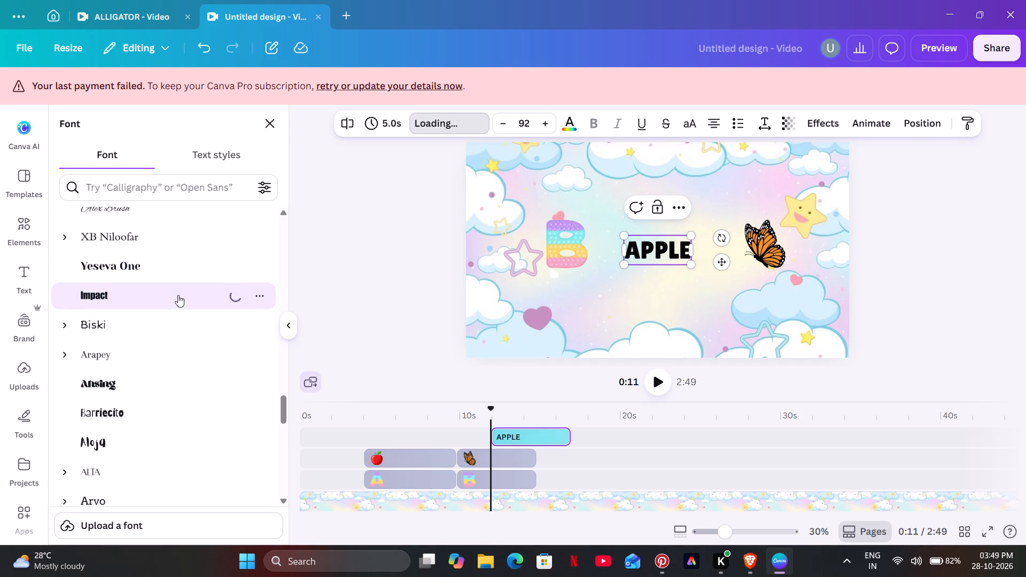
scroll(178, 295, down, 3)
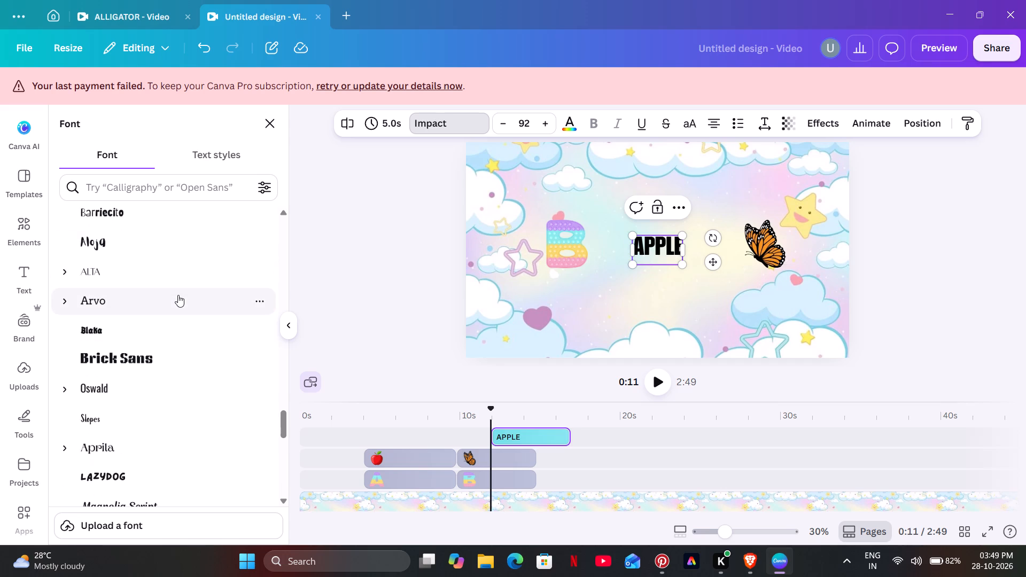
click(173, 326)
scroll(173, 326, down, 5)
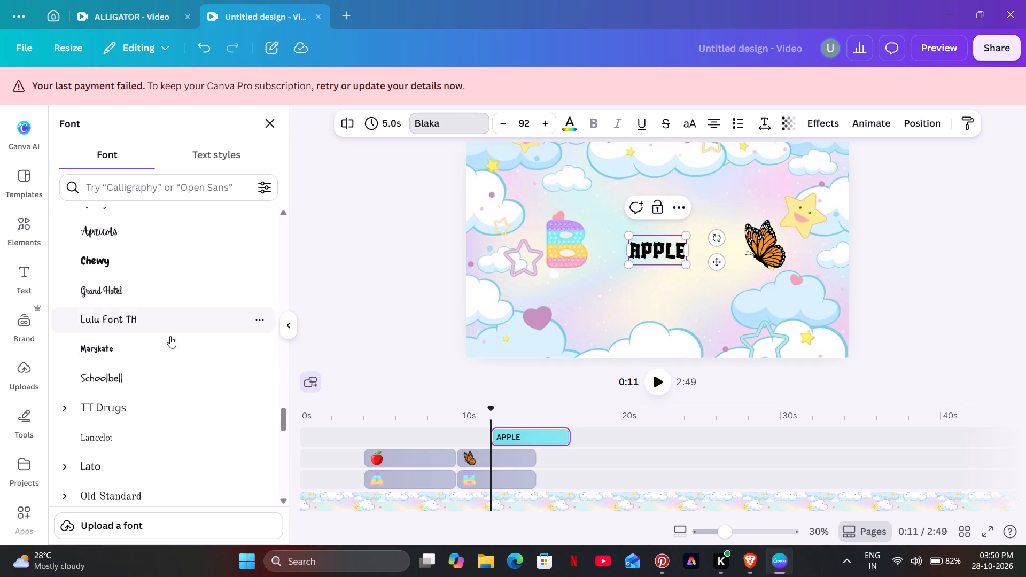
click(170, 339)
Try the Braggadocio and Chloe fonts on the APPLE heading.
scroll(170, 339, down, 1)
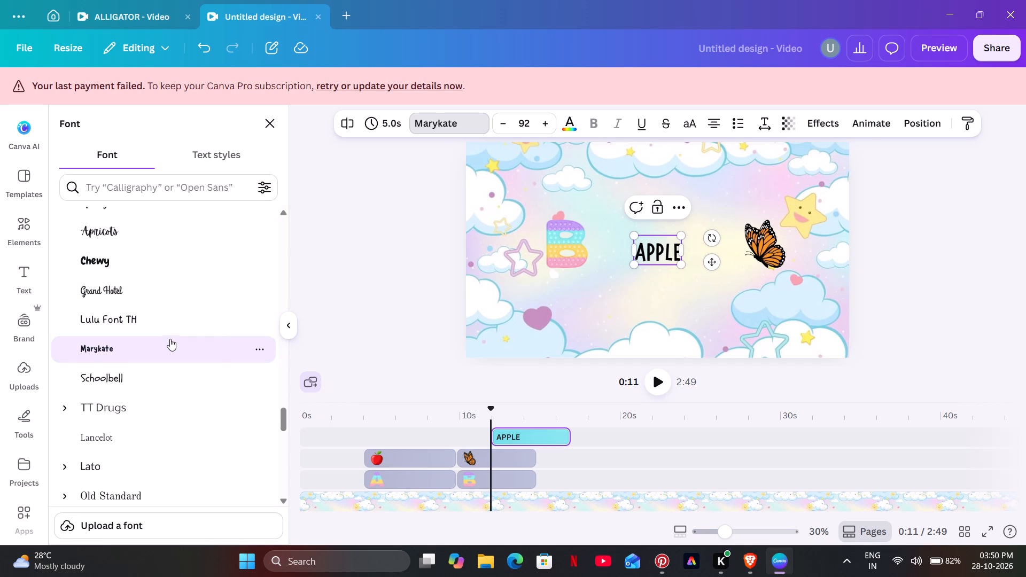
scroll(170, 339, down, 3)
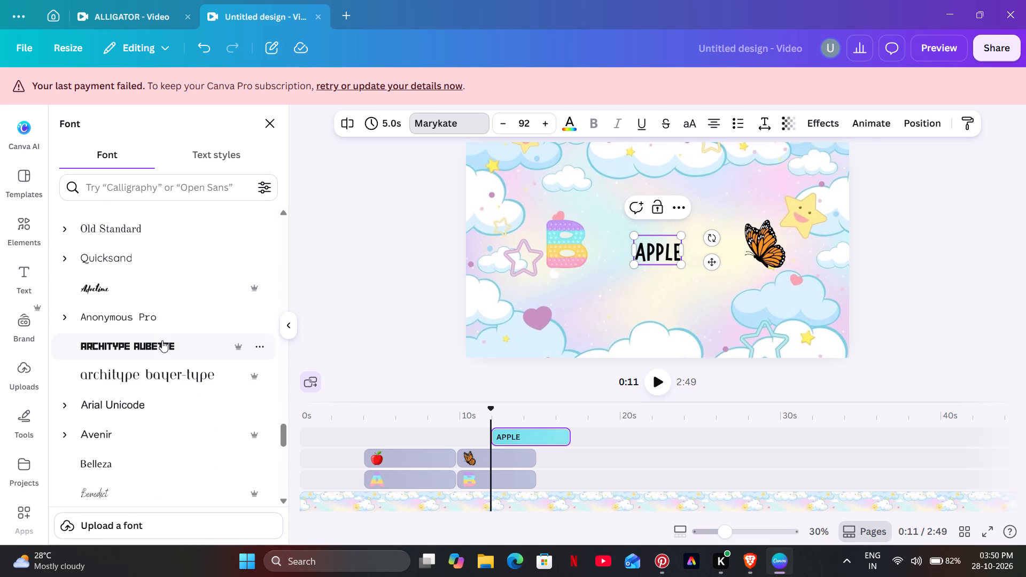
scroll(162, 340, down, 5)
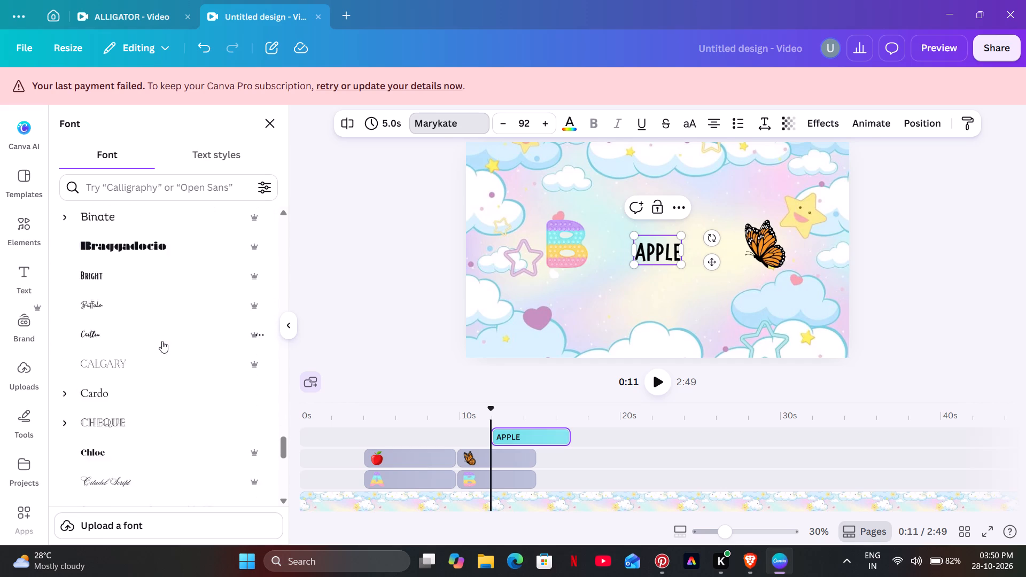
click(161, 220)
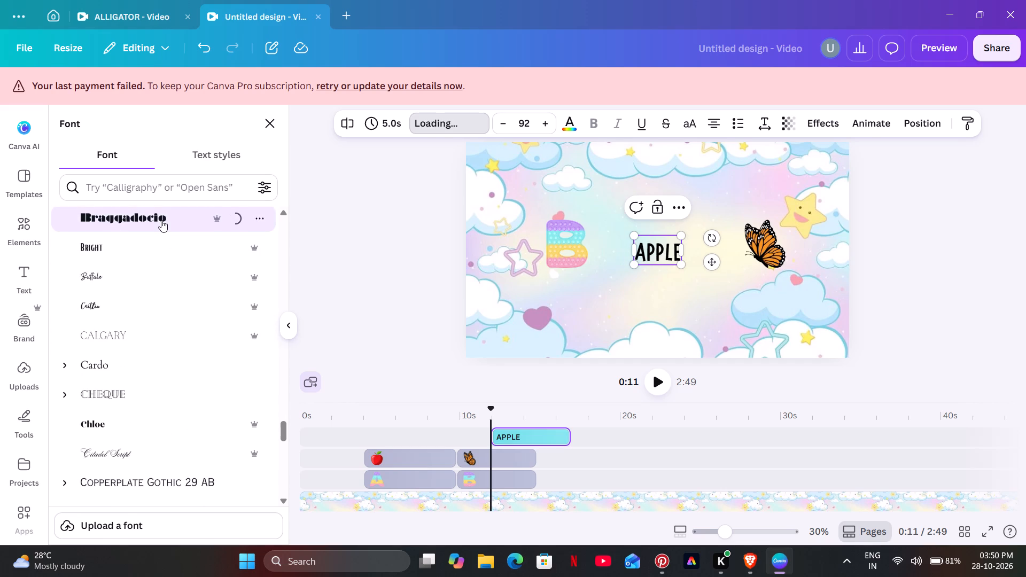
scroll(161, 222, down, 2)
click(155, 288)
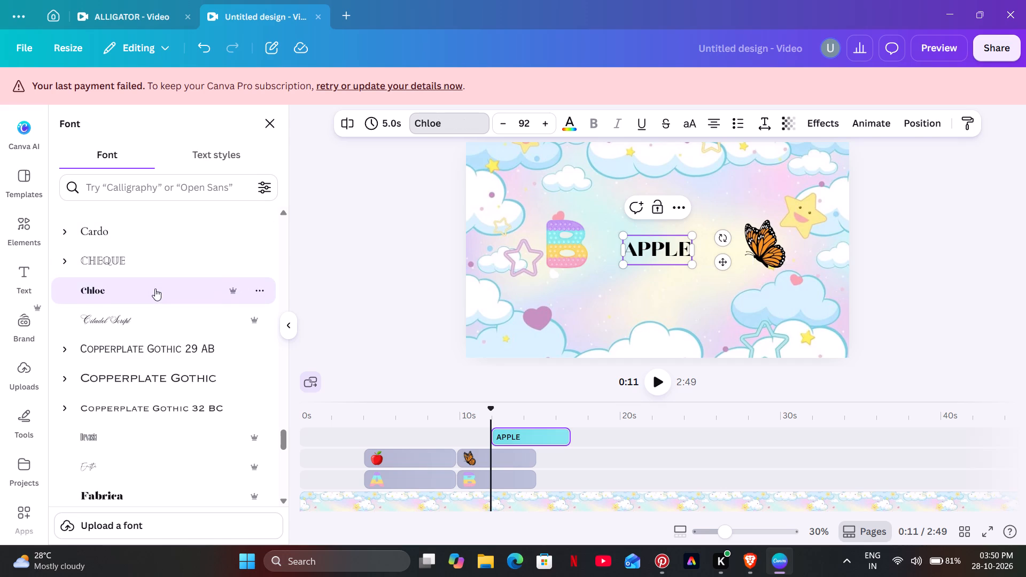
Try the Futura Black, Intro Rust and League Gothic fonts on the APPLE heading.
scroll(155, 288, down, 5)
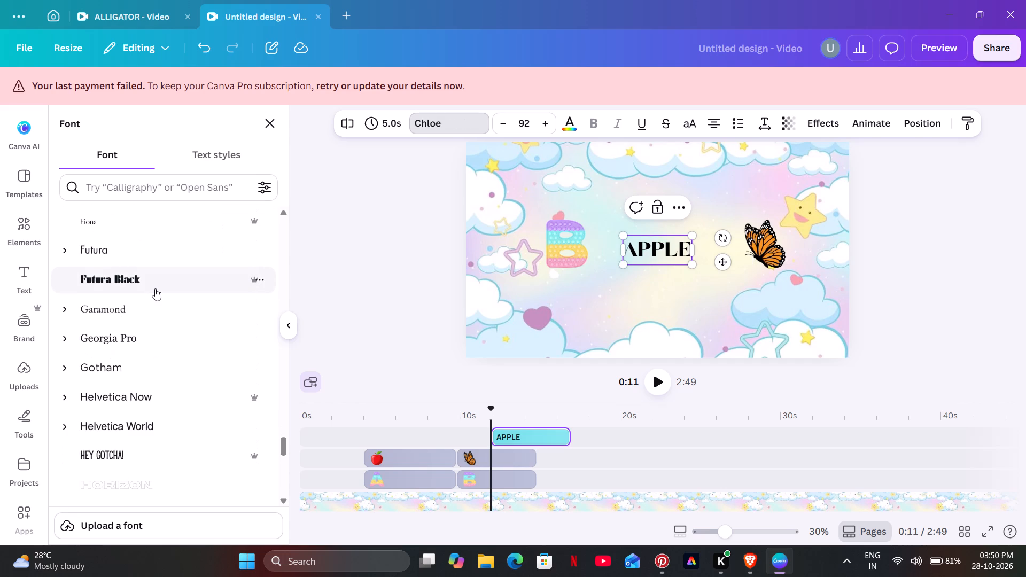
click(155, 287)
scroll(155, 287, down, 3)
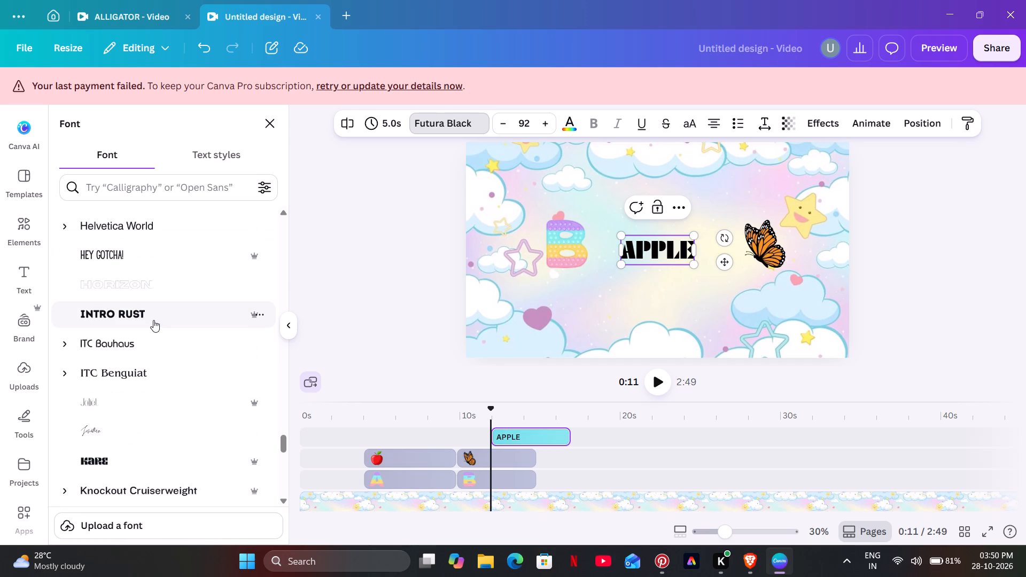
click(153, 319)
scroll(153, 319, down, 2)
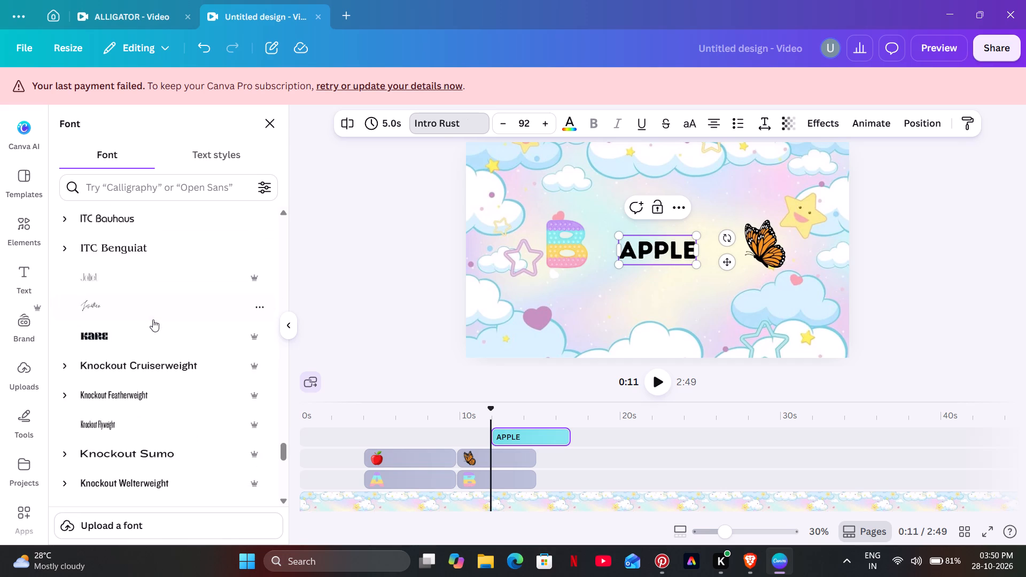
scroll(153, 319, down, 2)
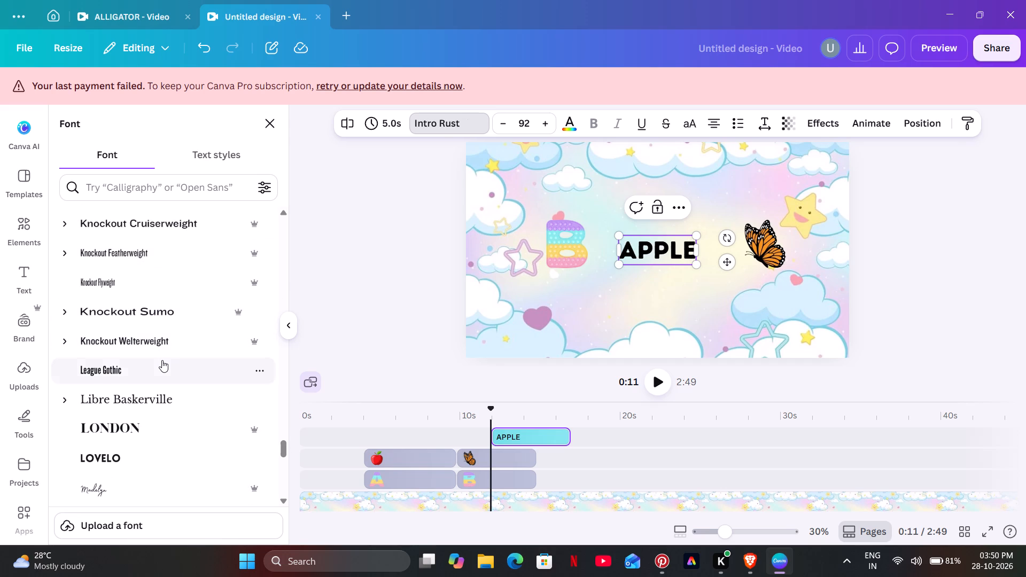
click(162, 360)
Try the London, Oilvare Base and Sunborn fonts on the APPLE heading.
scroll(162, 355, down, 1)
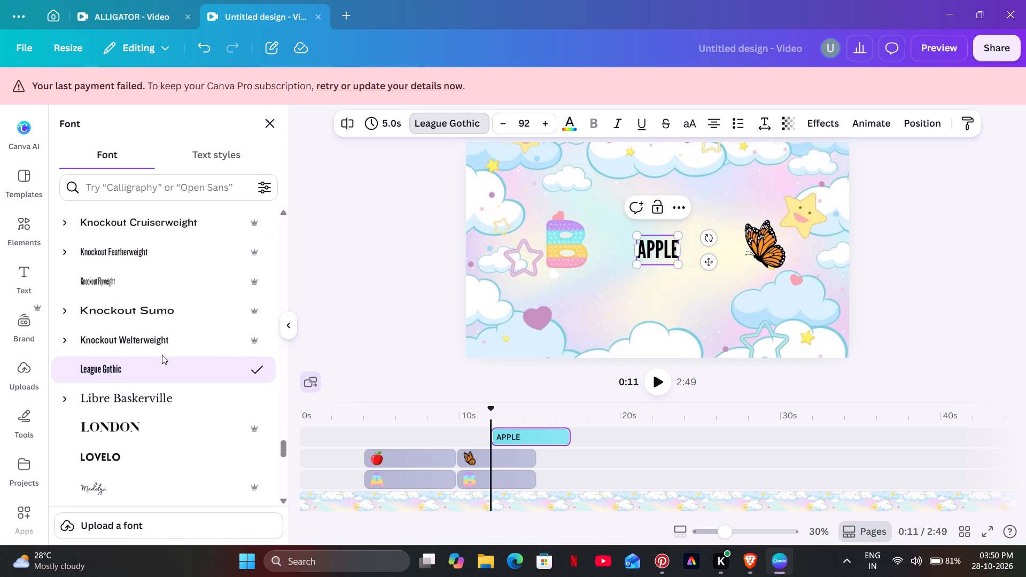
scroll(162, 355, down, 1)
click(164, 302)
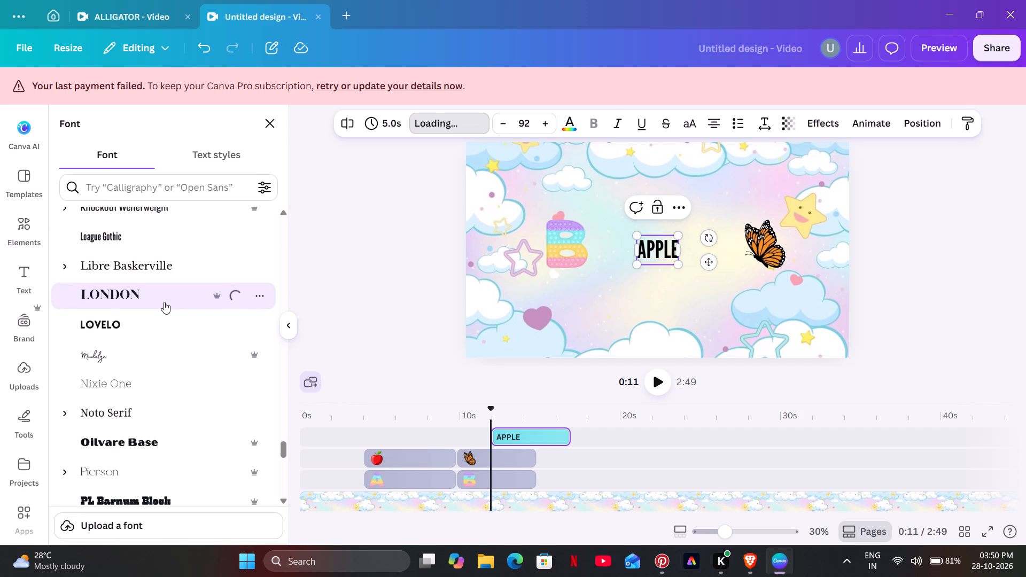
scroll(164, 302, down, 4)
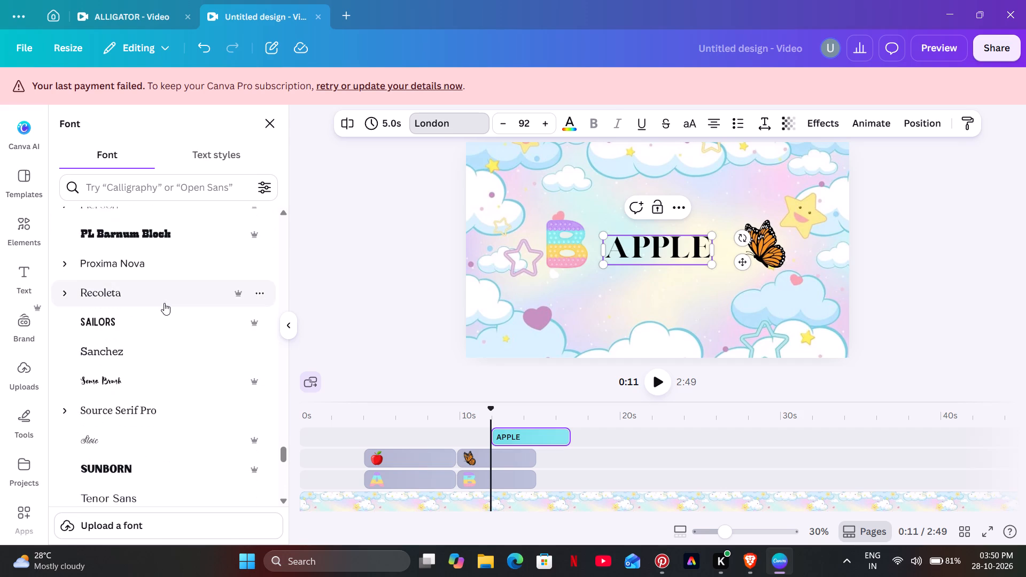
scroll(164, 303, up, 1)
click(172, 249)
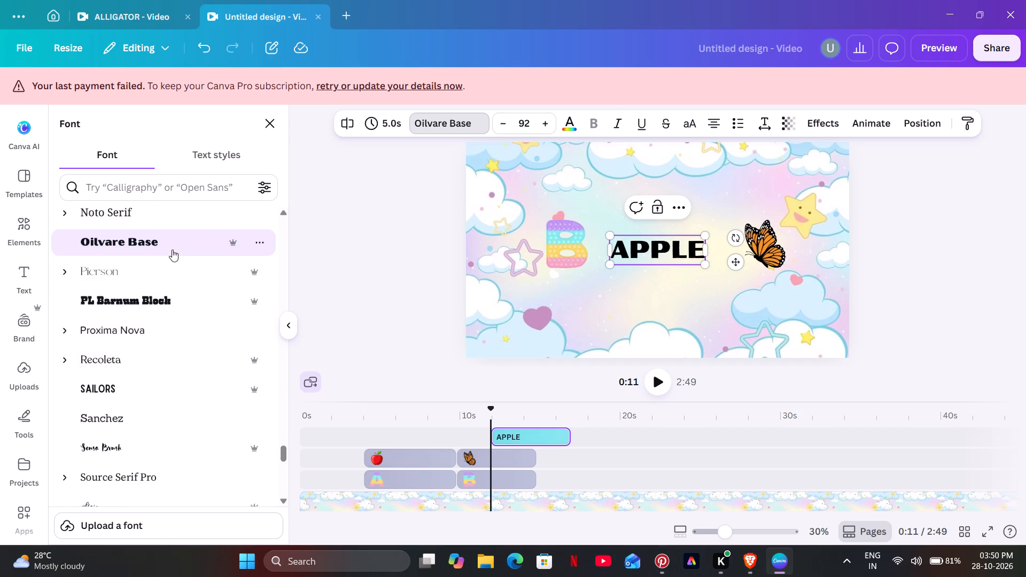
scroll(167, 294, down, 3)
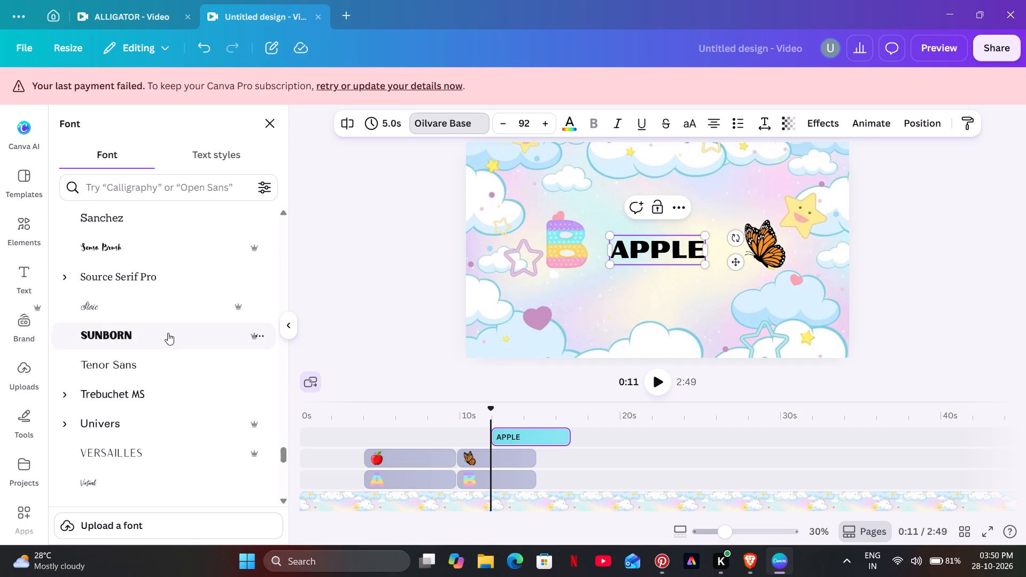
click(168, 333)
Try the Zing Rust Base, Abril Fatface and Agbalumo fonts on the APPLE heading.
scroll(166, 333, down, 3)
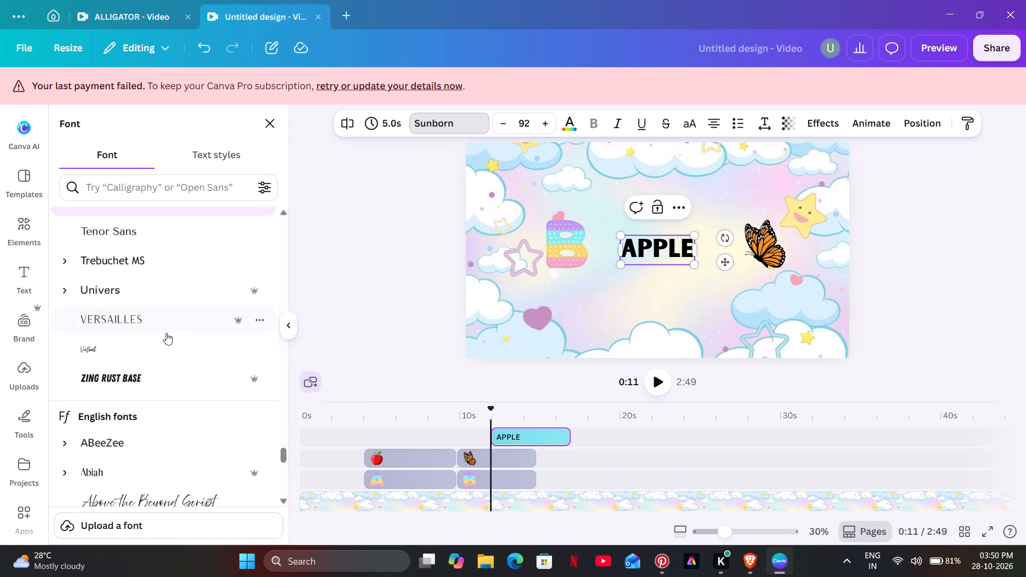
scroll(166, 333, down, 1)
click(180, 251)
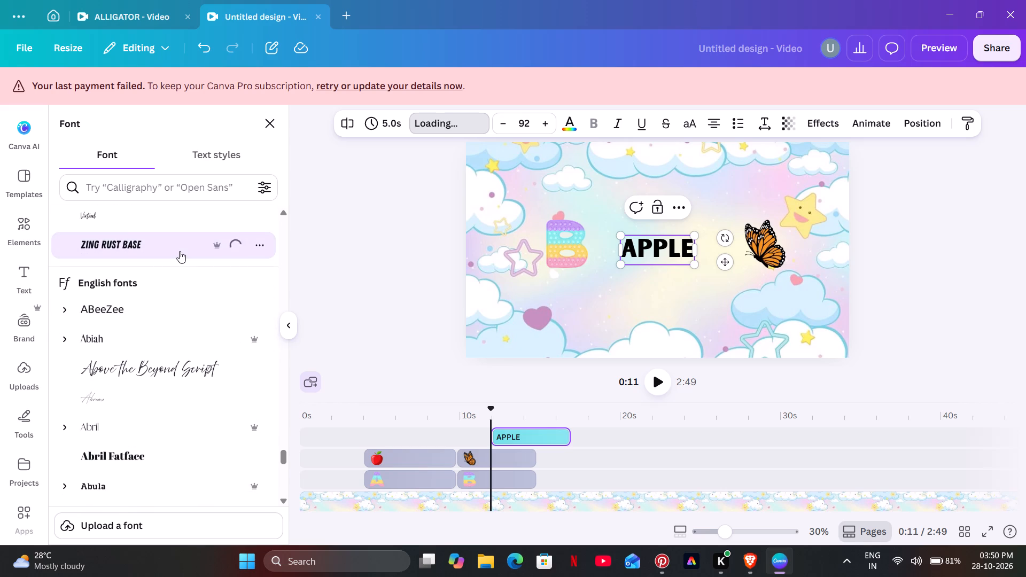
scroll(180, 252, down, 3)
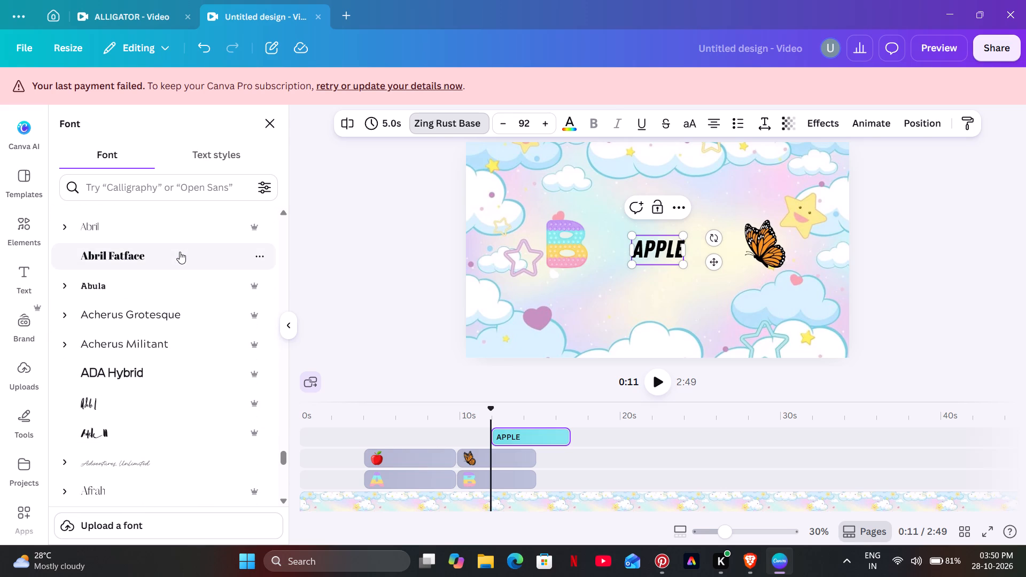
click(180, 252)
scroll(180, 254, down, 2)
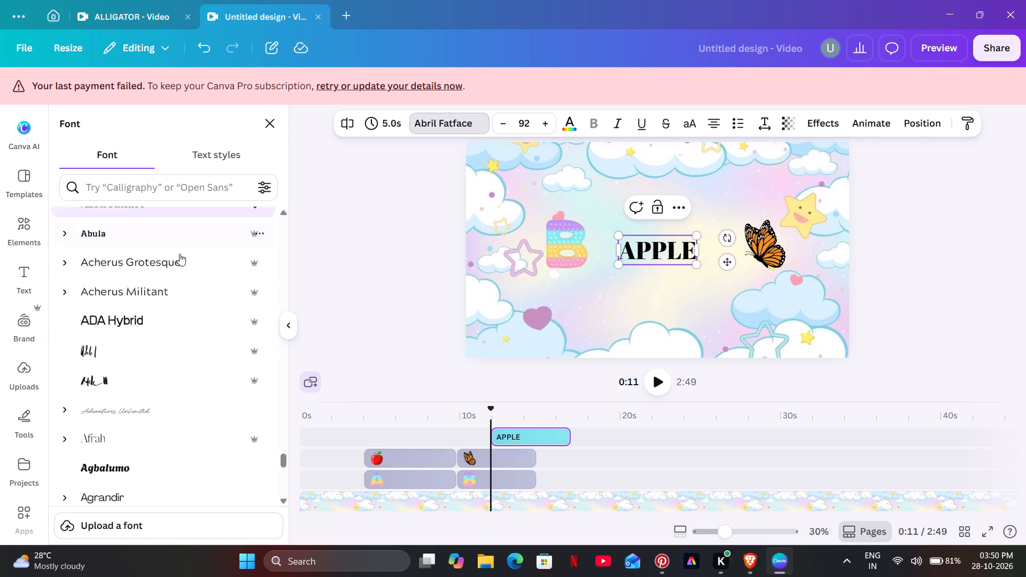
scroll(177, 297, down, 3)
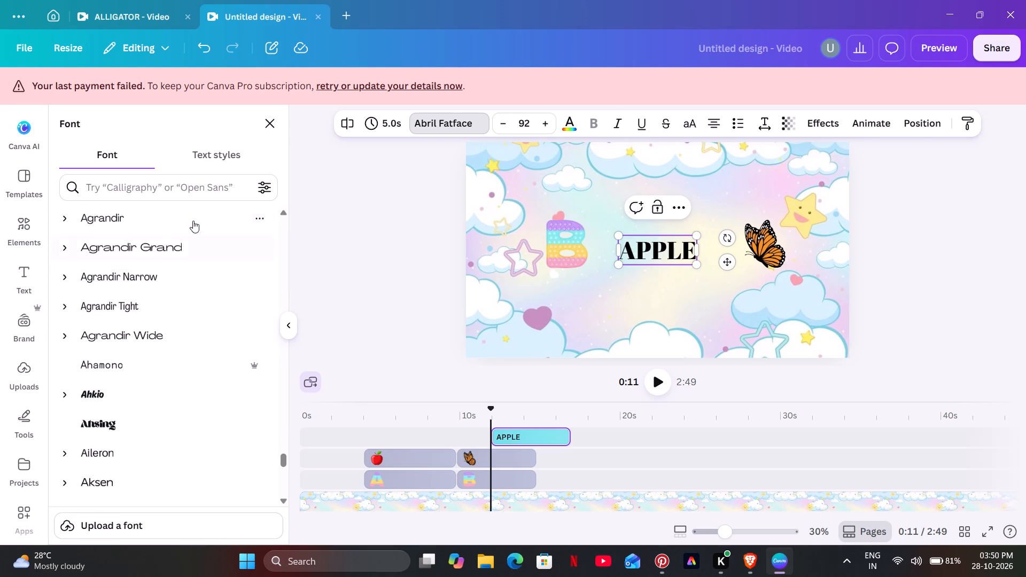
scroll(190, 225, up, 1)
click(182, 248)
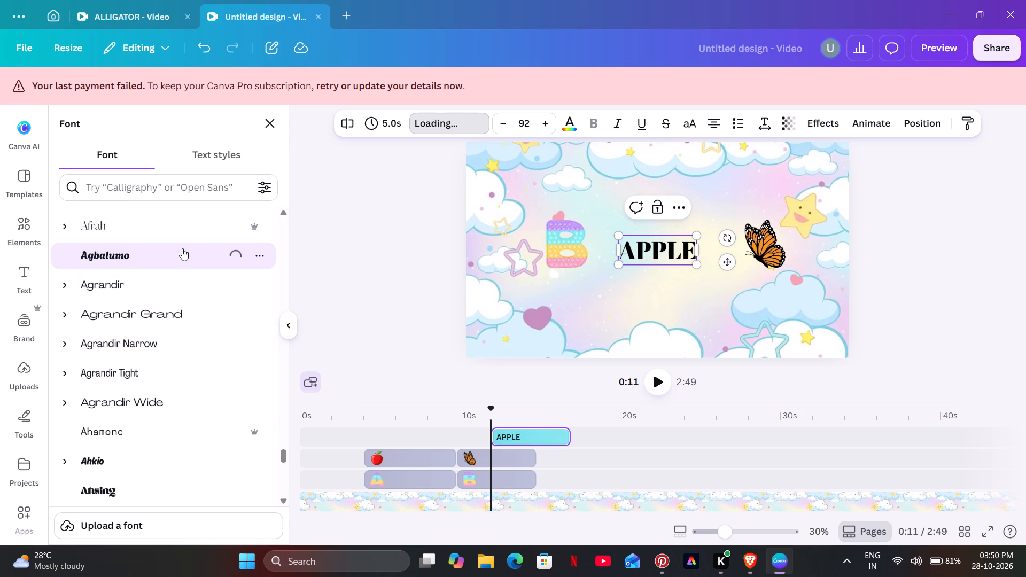
Set the APPLE heading's font to Ahkio.
scroll(182, 248, down, 4)
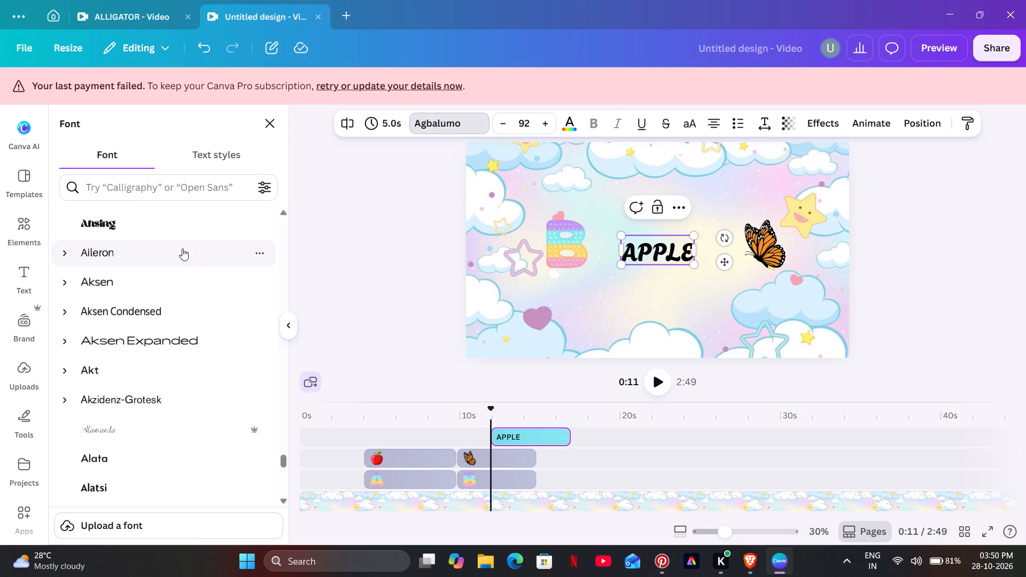
scroll(182, 248, up, 1)
click(182, 248)
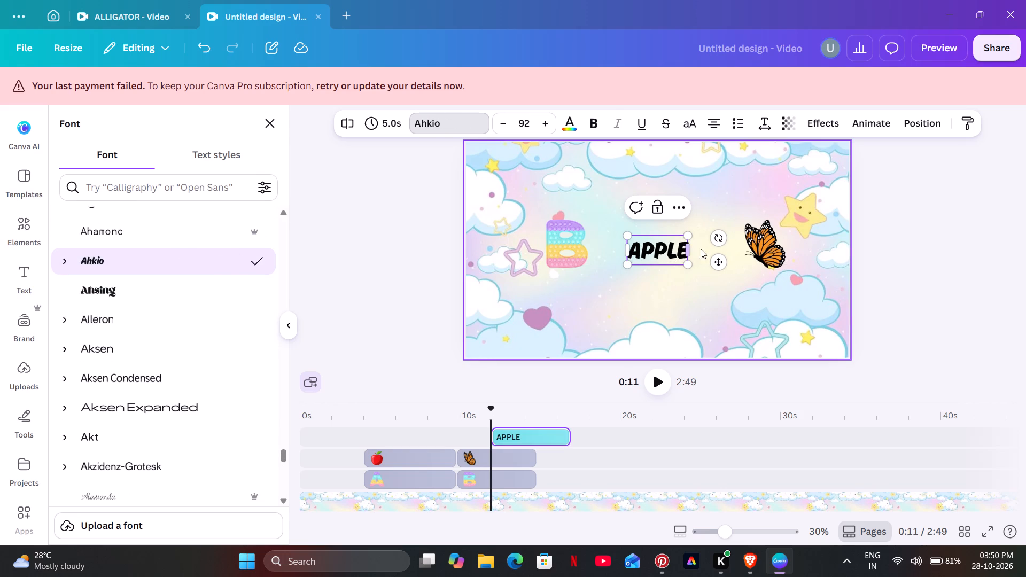
Widen the APPLE text box and place it centred below the gap between the letter and the butterfly.
drag(688, 253, 732, 249)
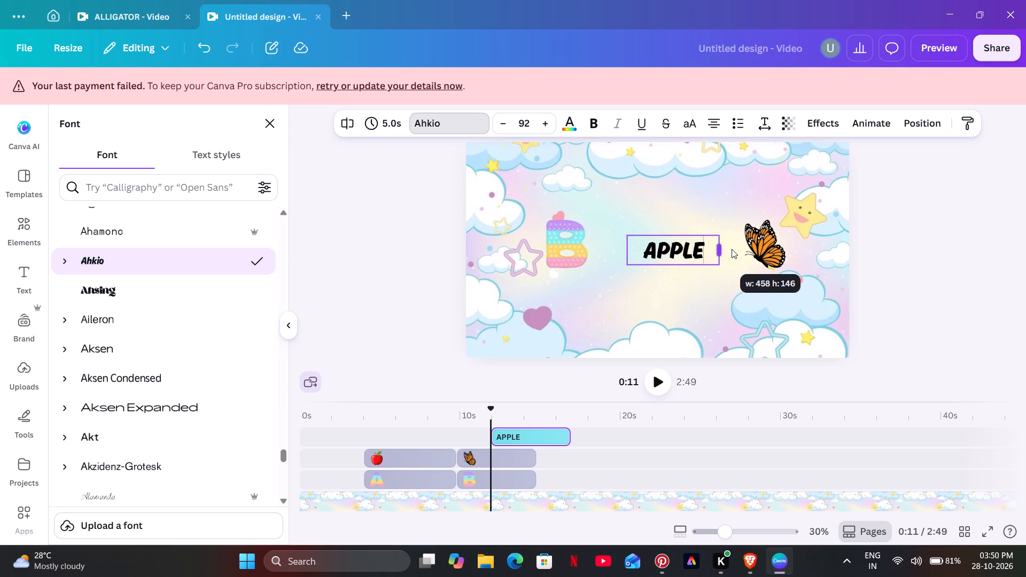
drag(732, 249, 809, 238)
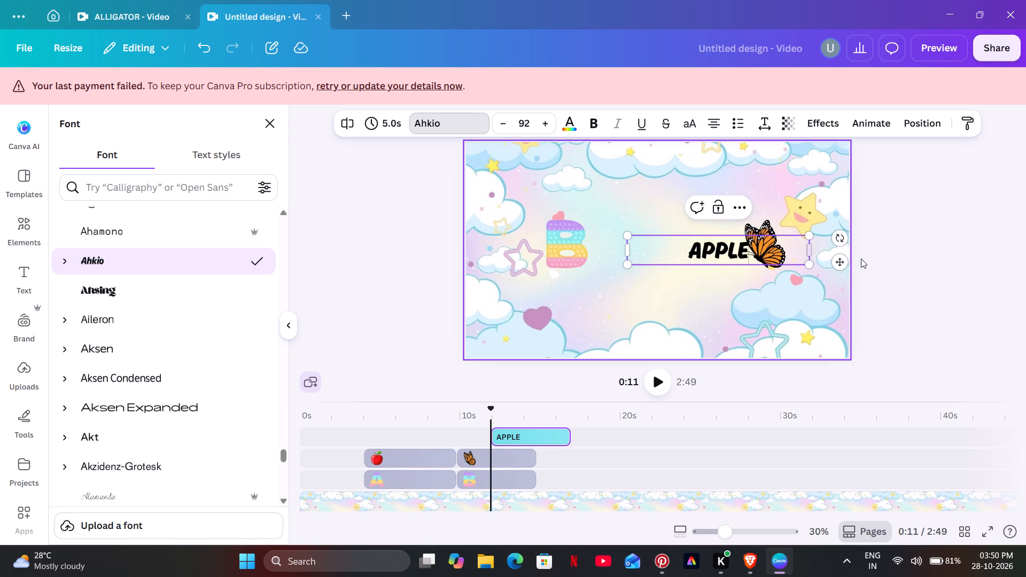
drag(836, 262, 786, 290)
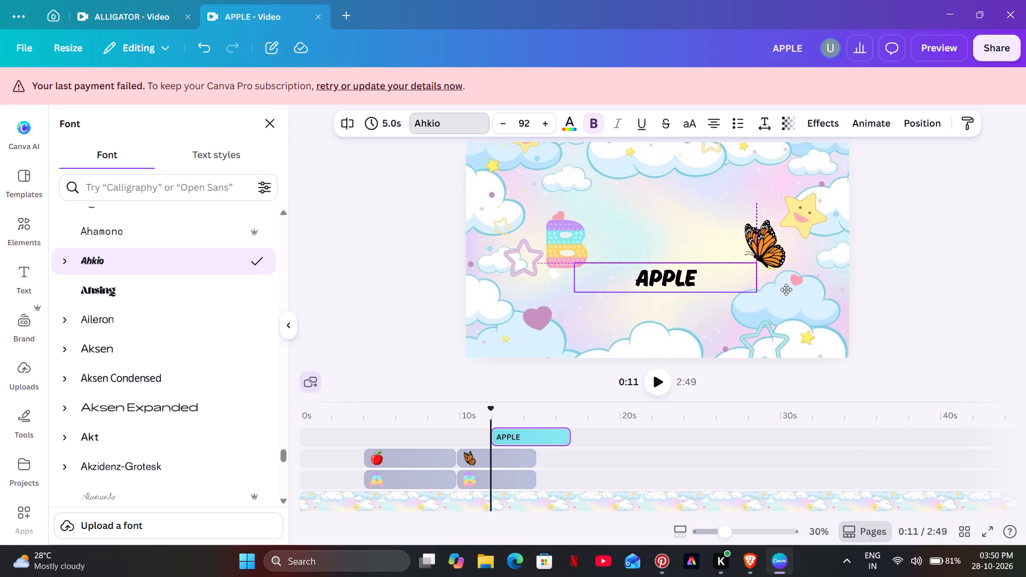
drag(786, 290, 786, 294)
click(955, 265)
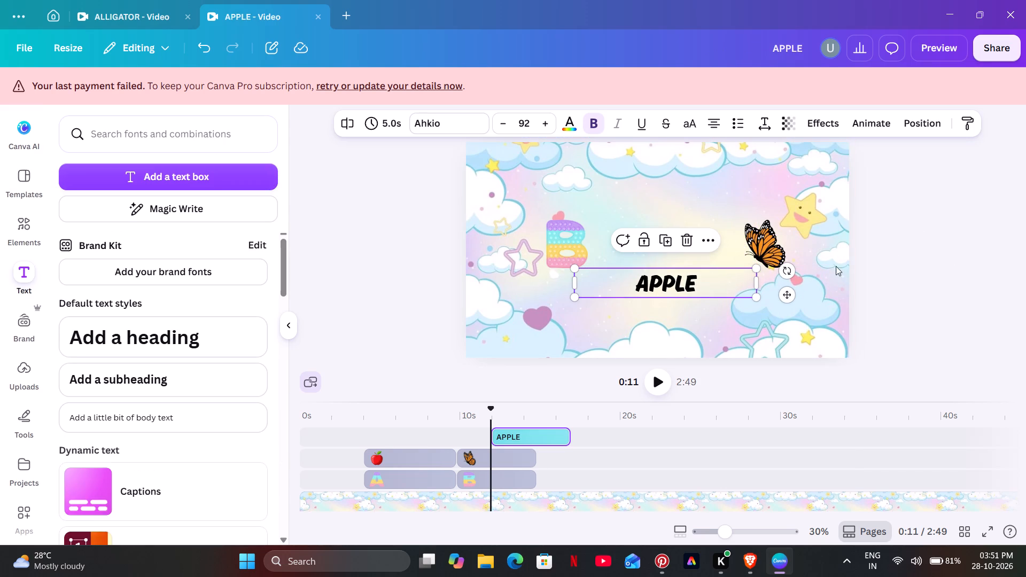
click(916, 224)
Colour only the first letter A of APPLE pink, using the photo colours from the pop-it letter A.
click(658, 279)
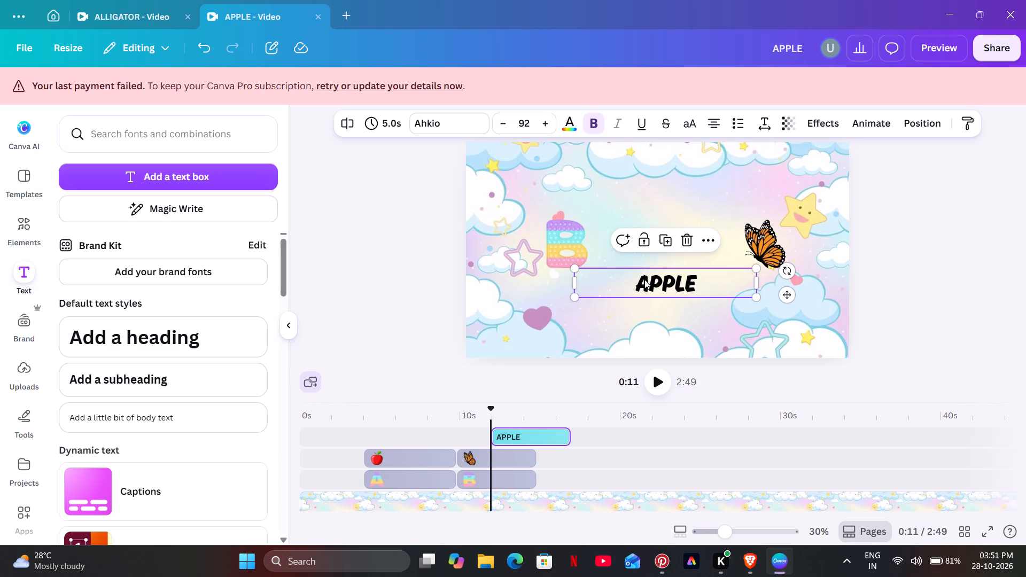
click(646, 279)
drag(649, 278, 638, 287)
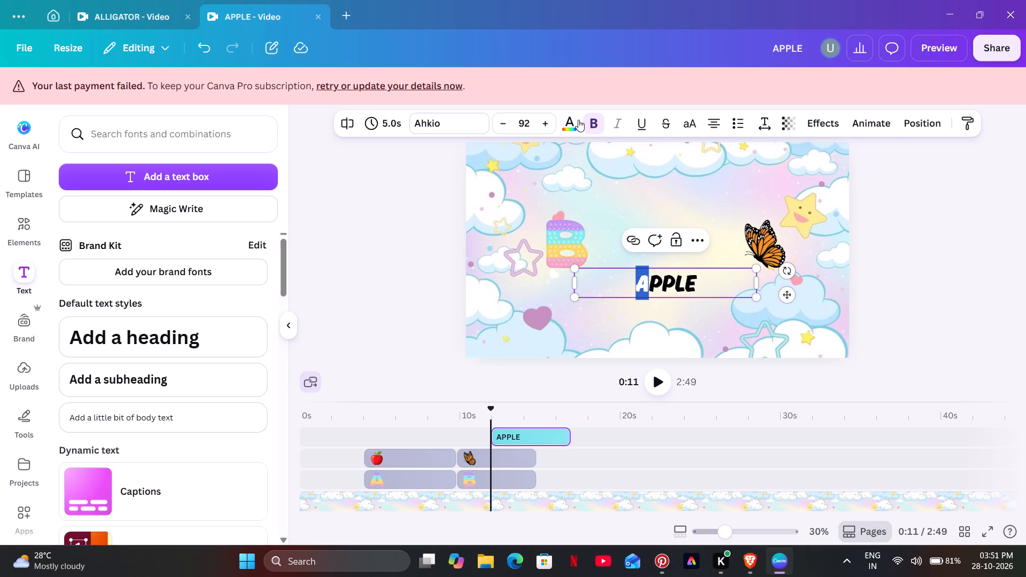
click(570, 120)
scroll(73, 287, down, 2)
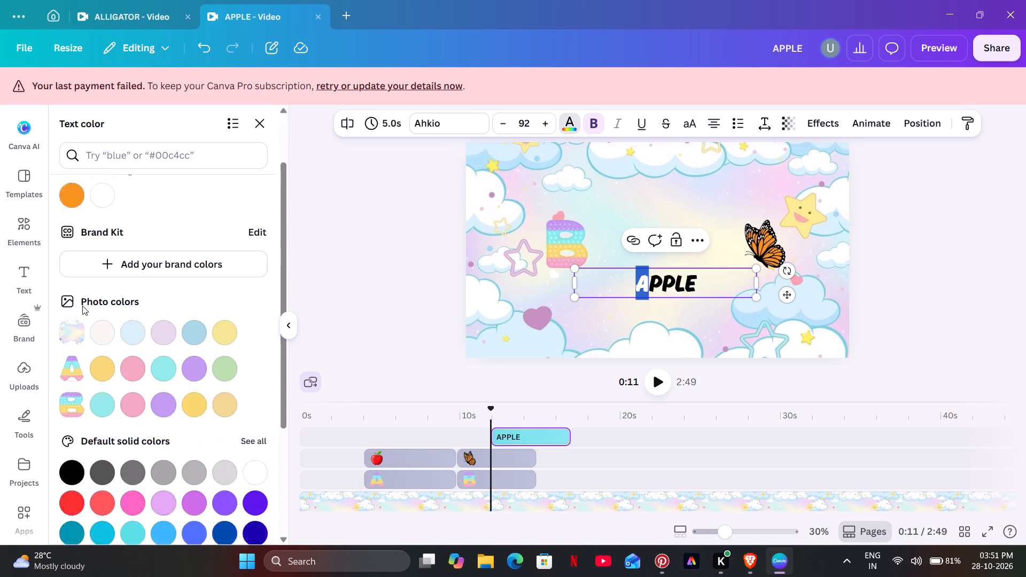
click(133, 303)
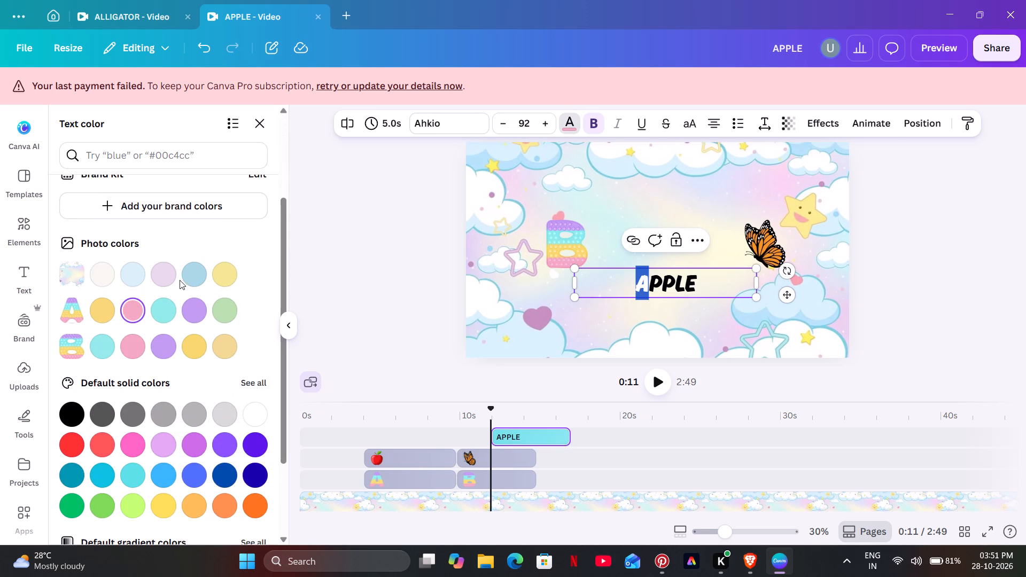
double_click(365, 230)
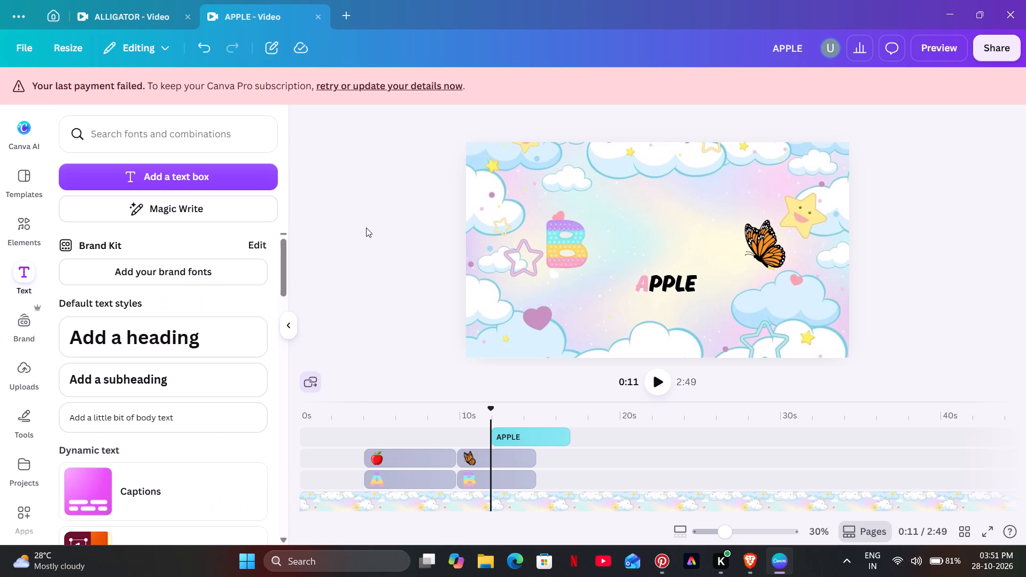
Move the APPLE caption on the timeline to start with the apple graphic and extend it to 5.7 s, matching that graphic's end.
drag(540, 434, 518, 435)
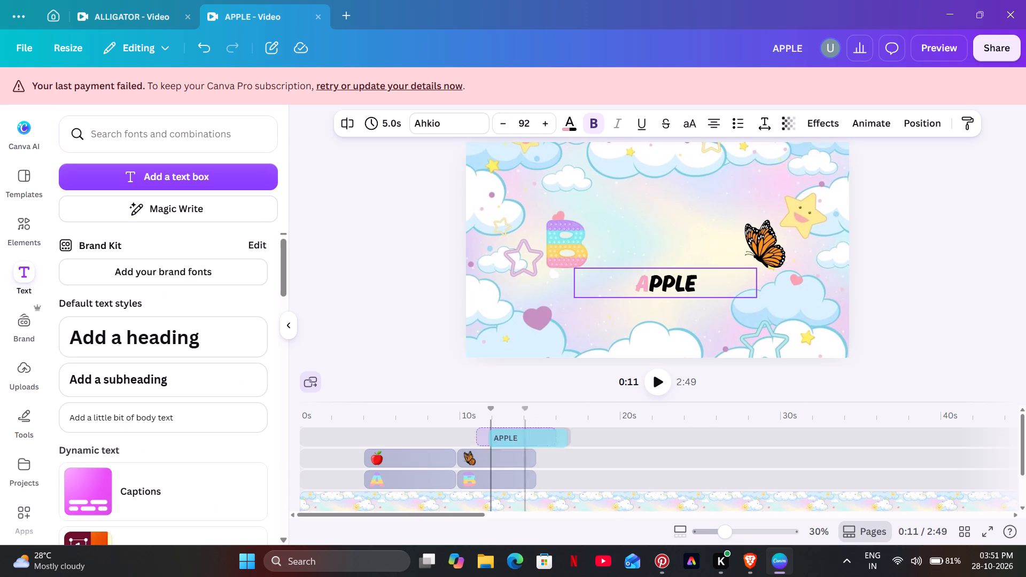
drag(518, 435, 410, 433)
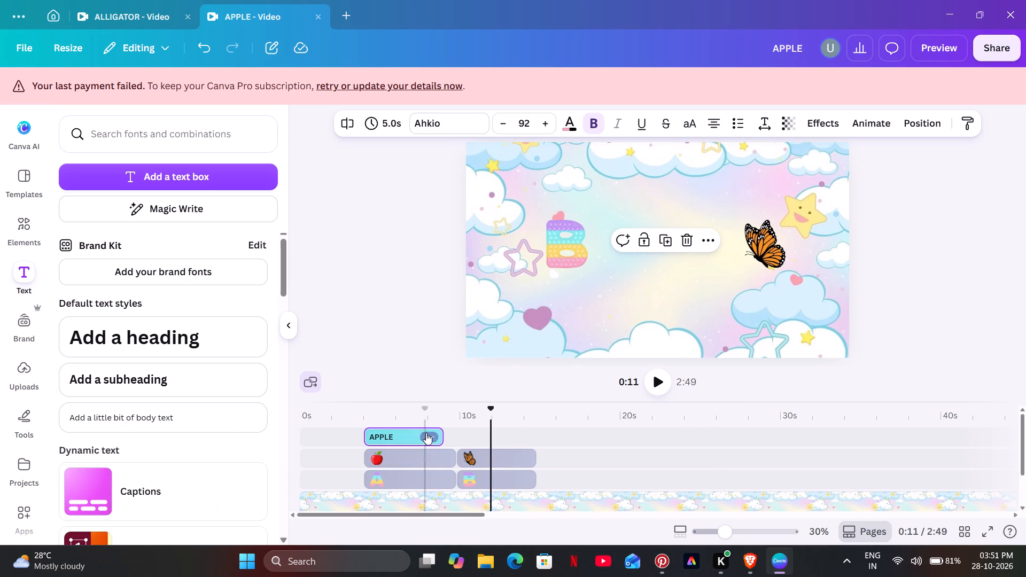
drag(440, 435, 449, 435)
Nudge the APPLE caption slightly up in the apple scene, level with the bottom of the pop-it letter A.
click(424, 420)
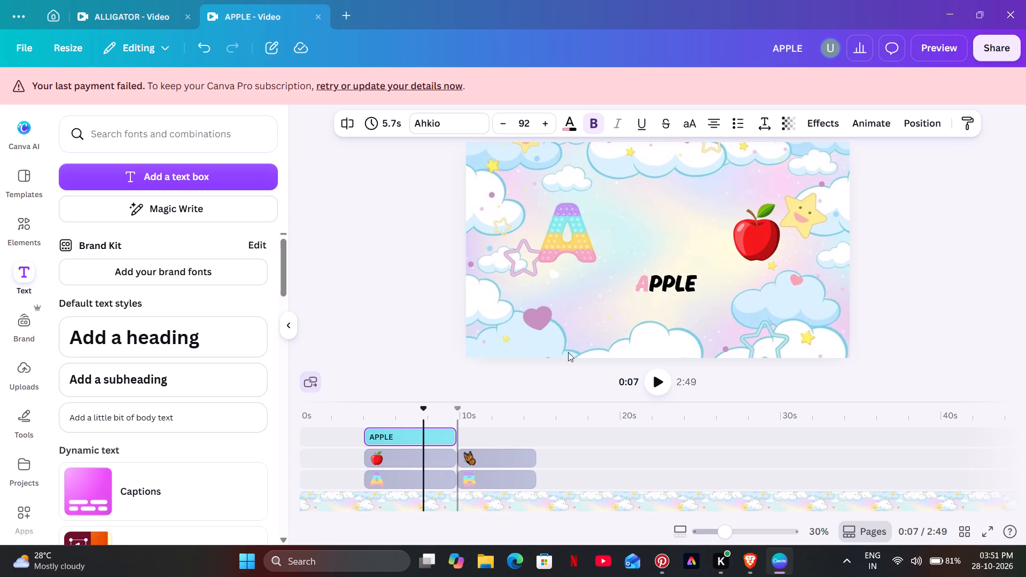
click(659, 282)
click(665, 282)
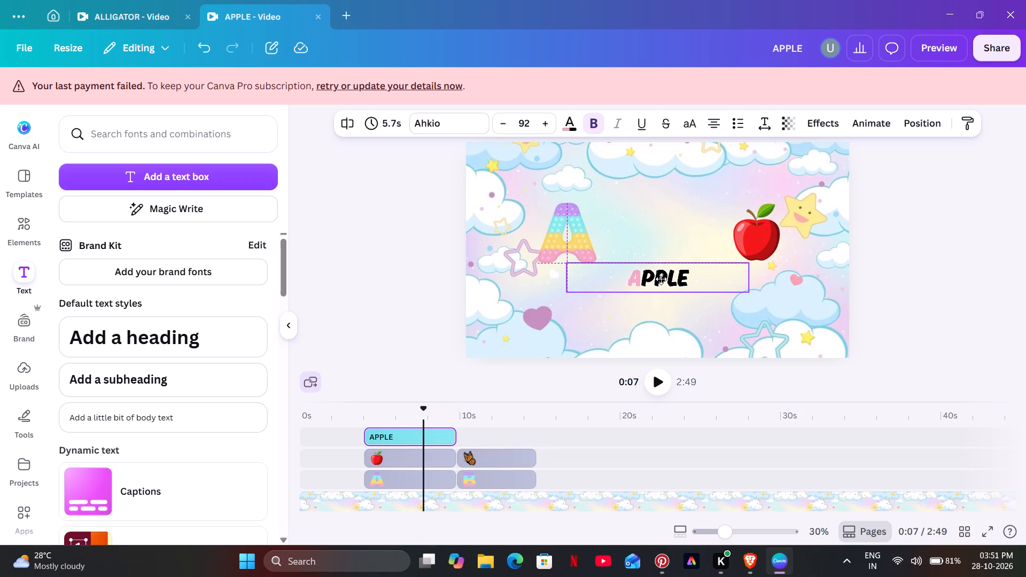
click(524, 302)
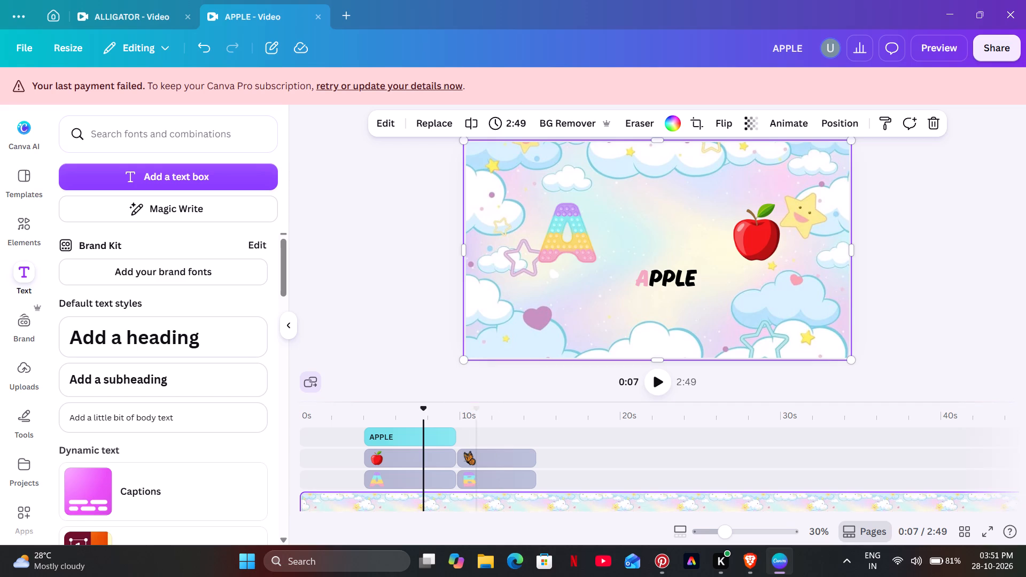
Duplicate the APPLE caption and place the copy directly after the original, starting with the butterfly graphic.
right_click(438, 437)
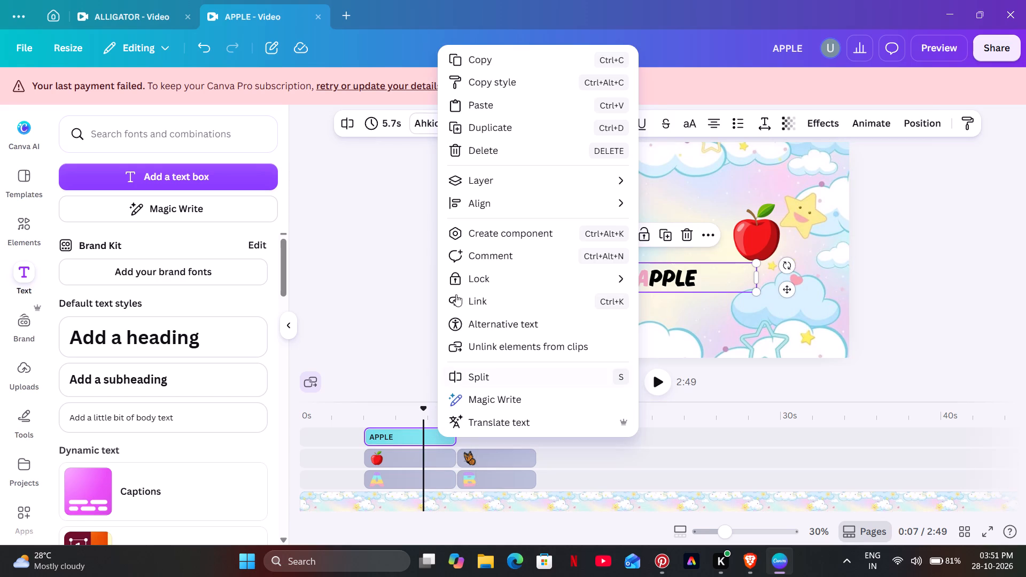
click(491, 124)
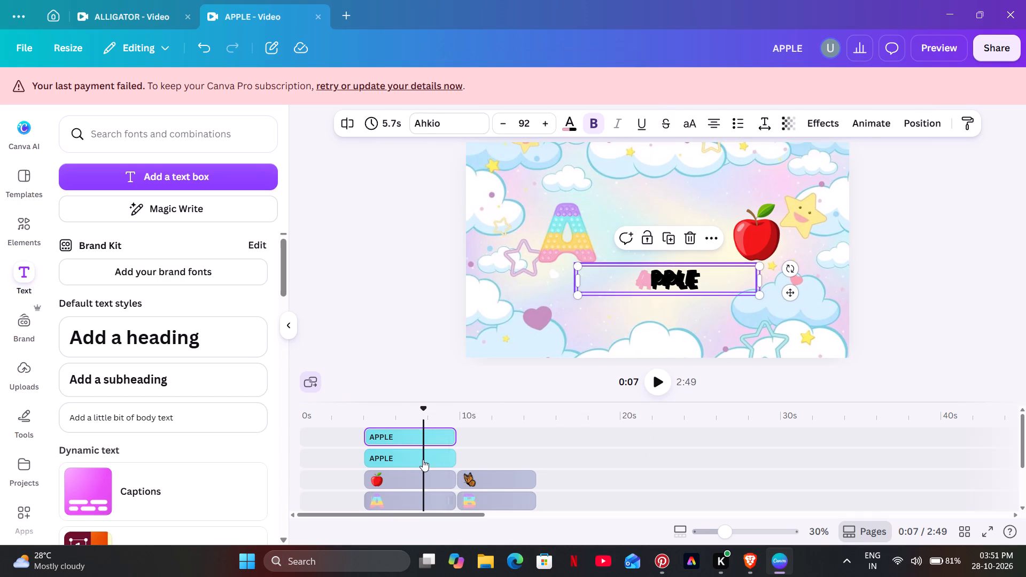
drag(417, 432, 533, 463)
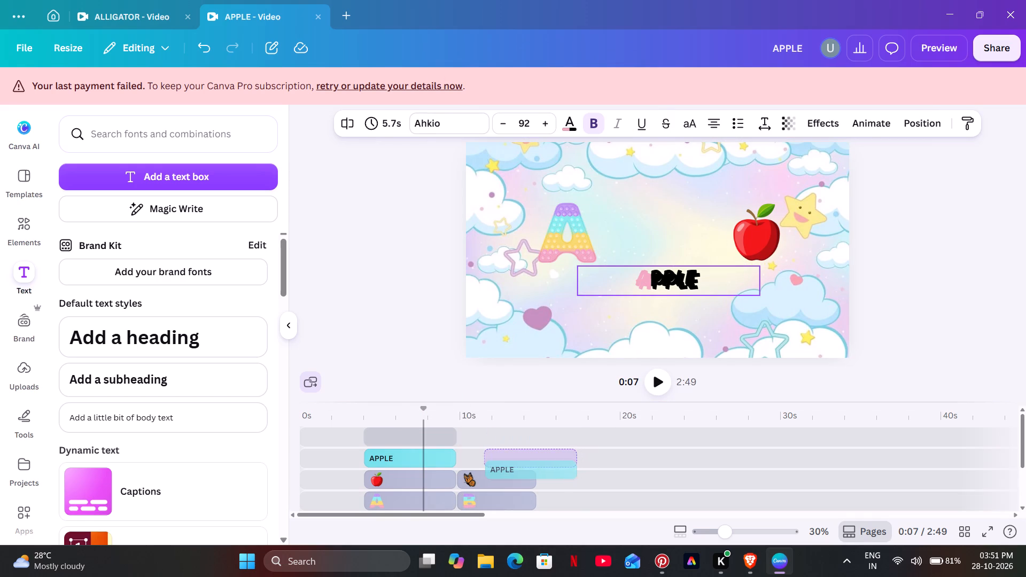
drag(533, 463, 514, 456)
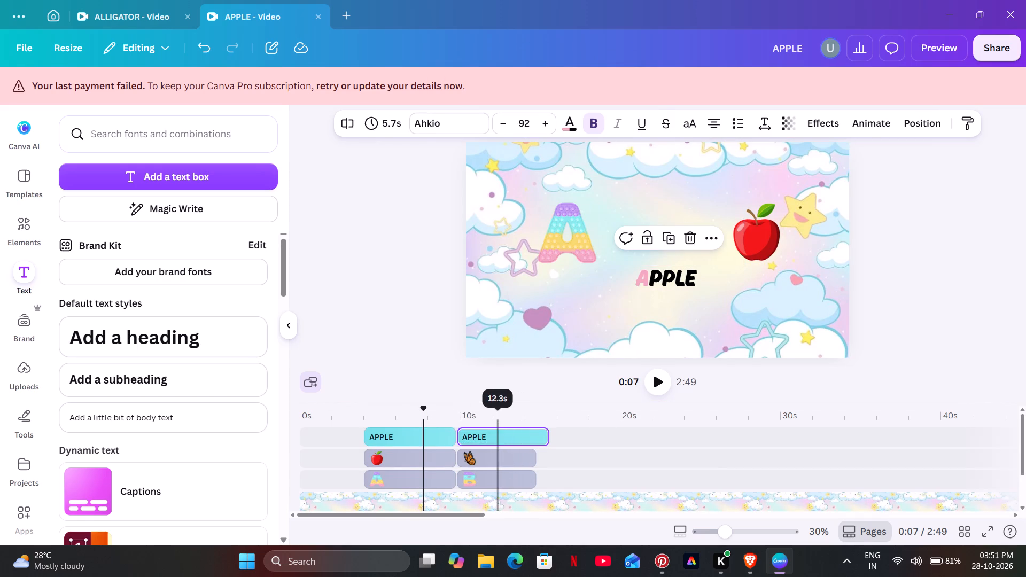
Replace the duplicated caption's text in the butterfly scene with BUTTERFLY.
click(498, 423)
click(687, 288)
drag(687, 283, 682, 287)
double_click(682, 287)
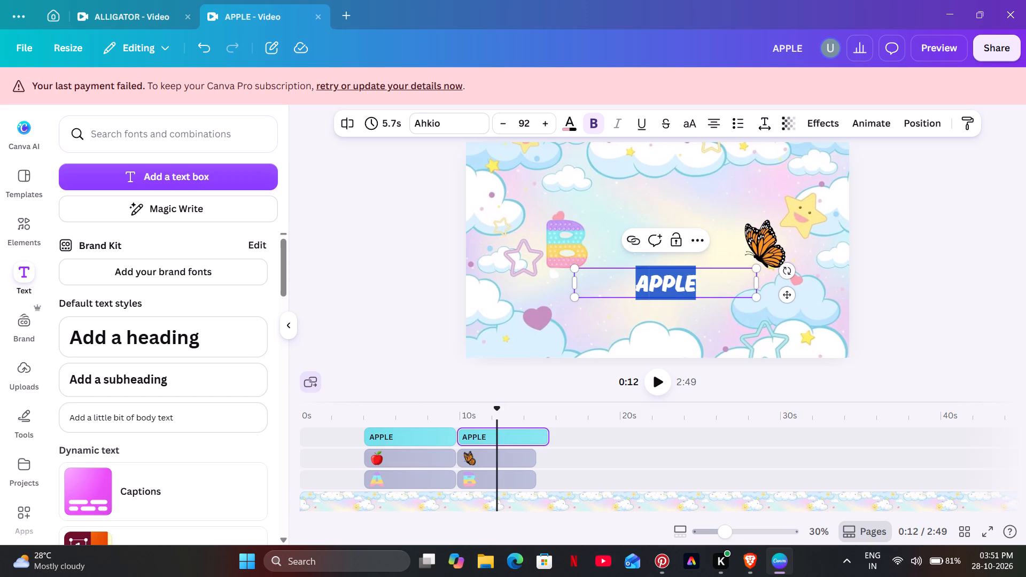
key(BackSpace)
key(b)
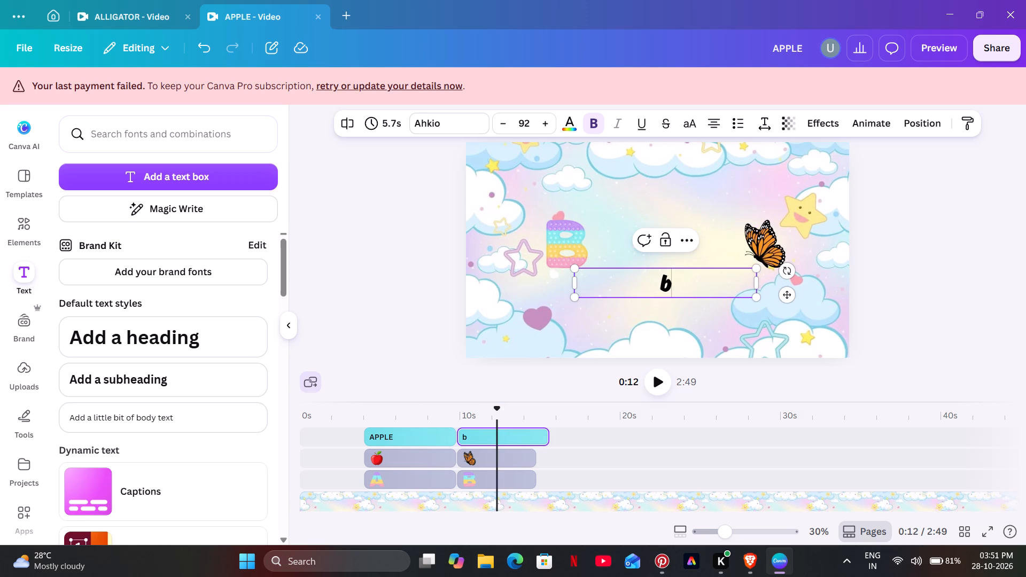
key(BackSpace)
text(BUTTER)
text(FLY)
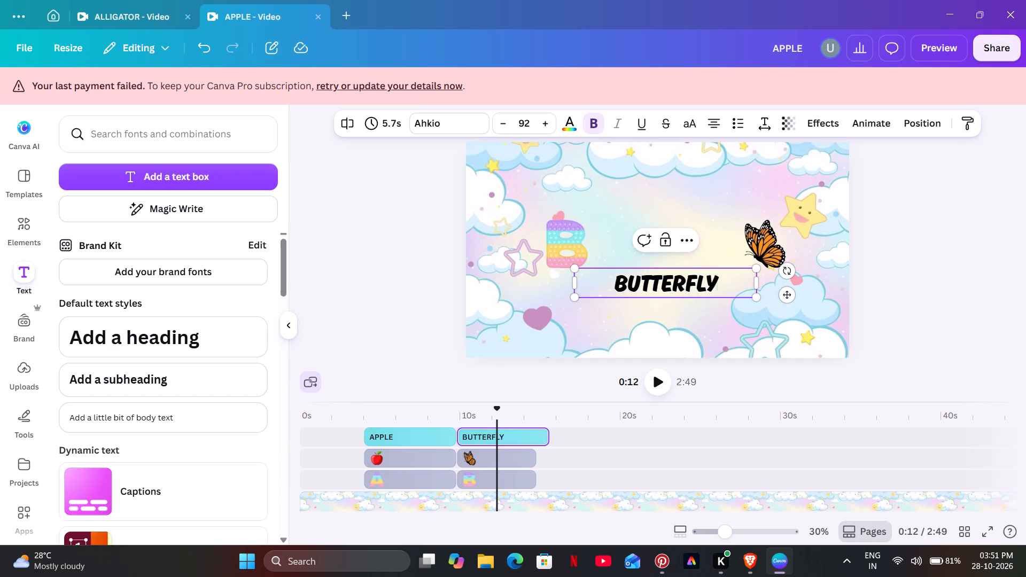
Colour only the first letter B of BUTTERFLY purple, using the photo colours from the pop-it letter A.
drag(624, 286, 609, 291)
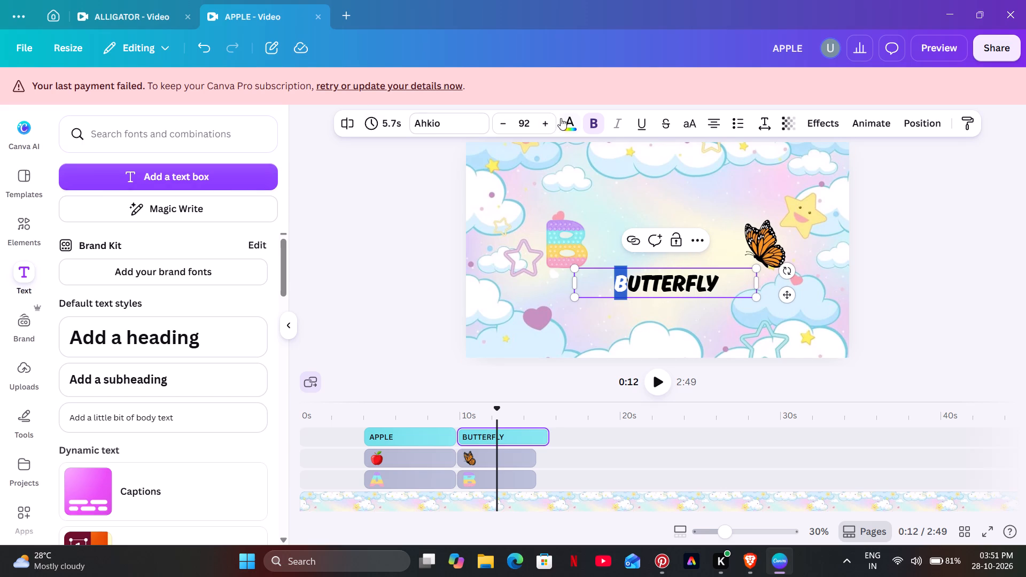
click(565, 118)
scroll(235, 315, down, 2)
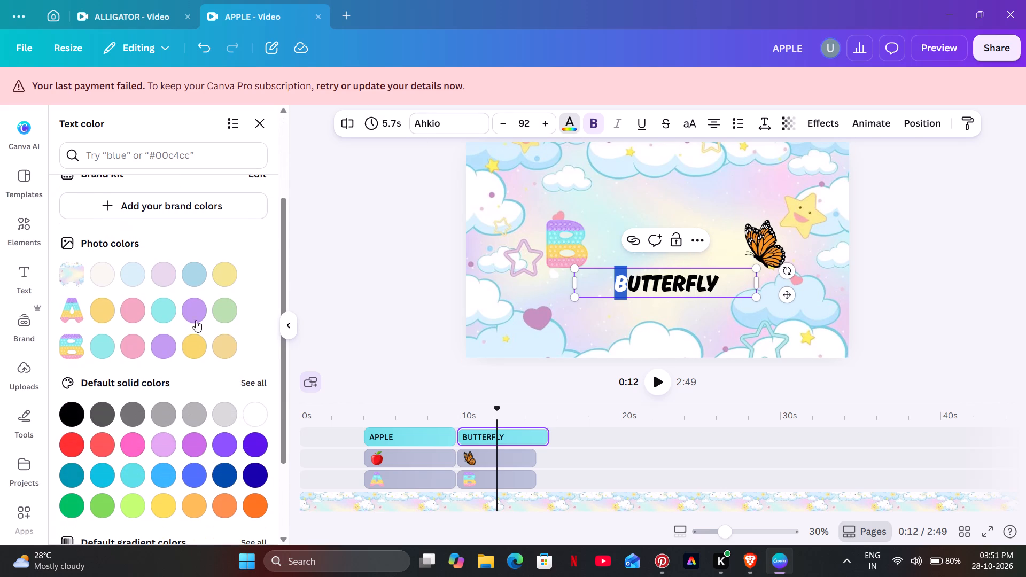
click(193, 307)
click(414, 232)
click(414, 232)
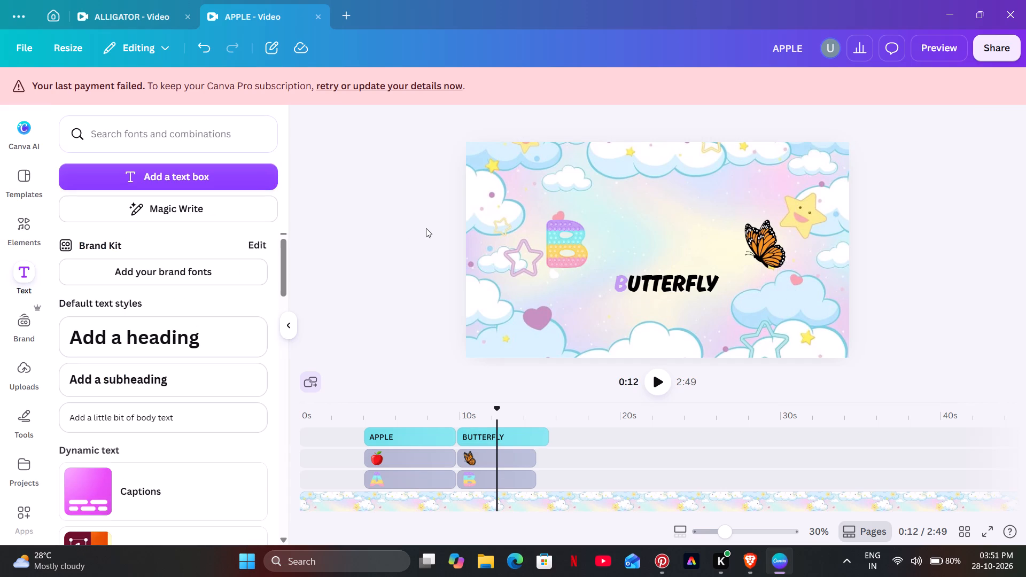
Trim the BUTTERFLY caption to 5.0 s so it ends together with the butterfly graphic.
drag(547, 438, 537, 441)
Extend the BUTTERFLY caption, the butterfly graphic and the pop-it letter B to about 6.2 s so they end together, checking against playback.
click(440, 420)
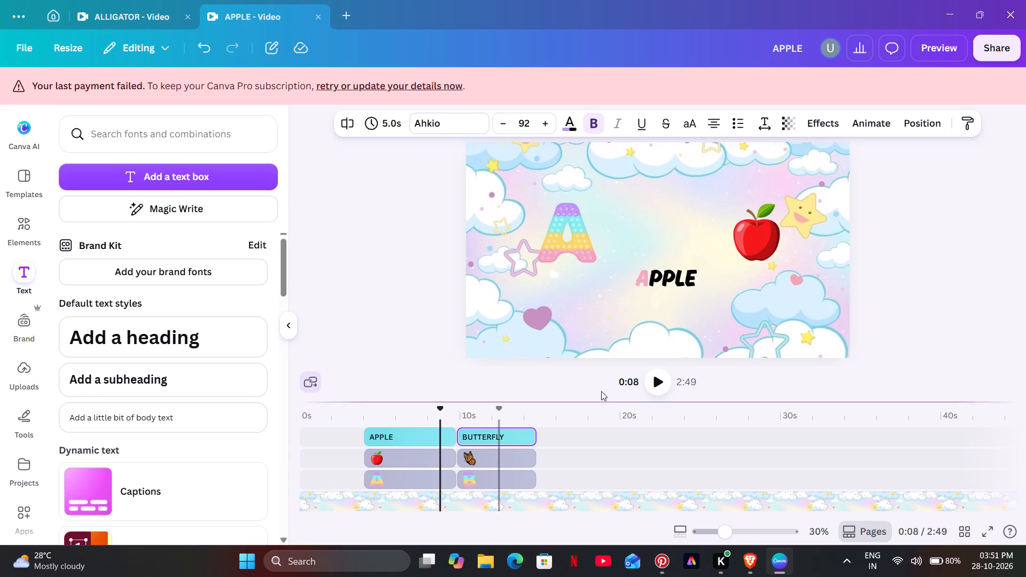
click(652, 373)
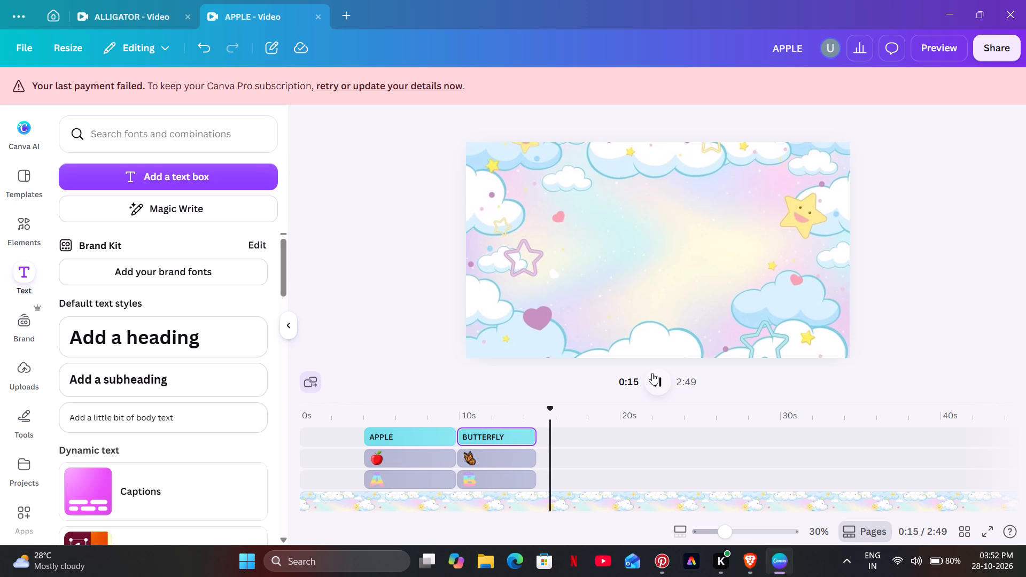
click(652, 373)
drag(533, 438, 542, 436)
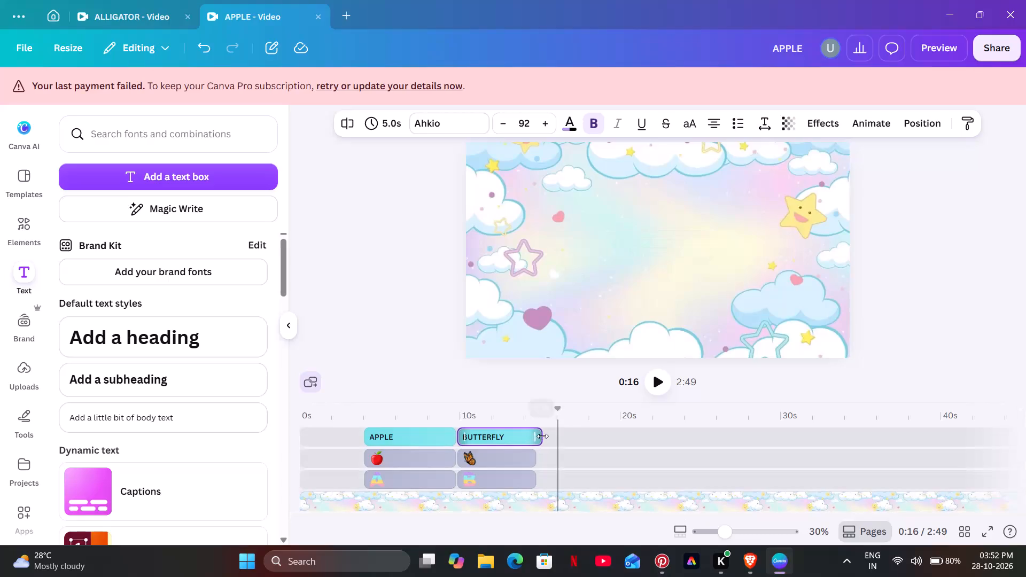
drag(542, 436, 557, 433)
drag(530, 463, 539, 459)
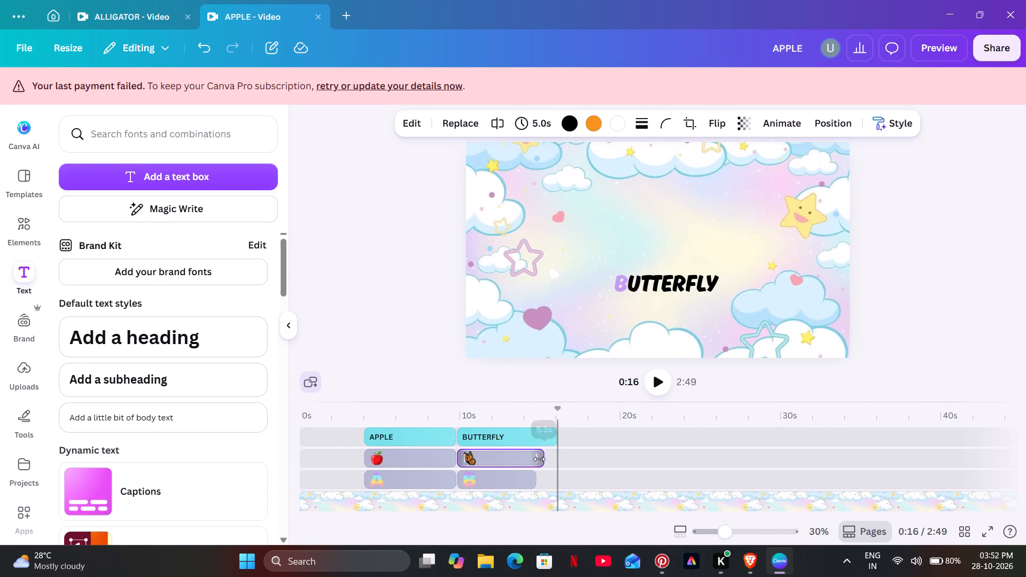
drag(539, 459, 550, 458)
drag(529, 486, 550, 483)
click(507, 422)
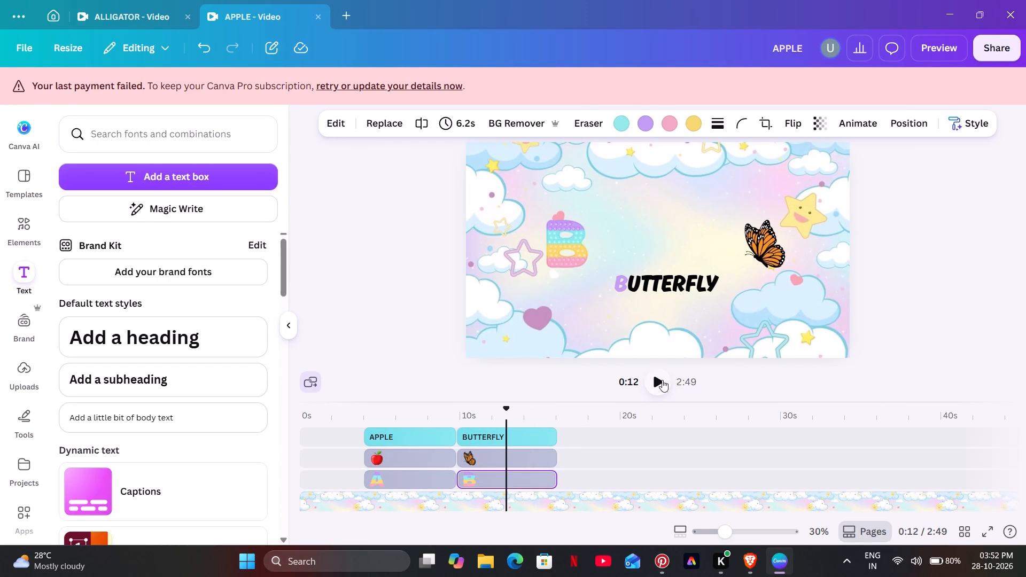
click(662, 380)
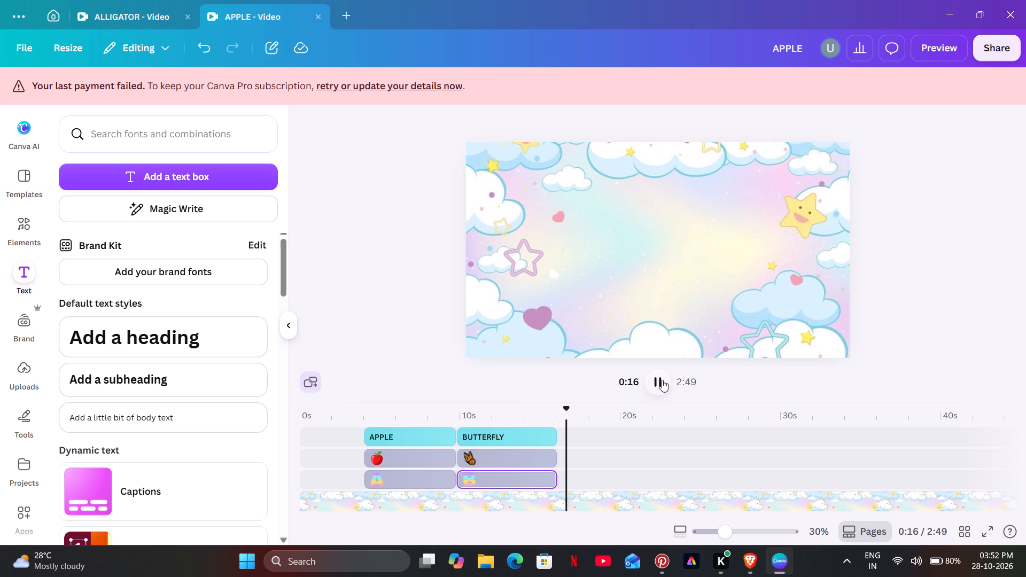
click(662, 380)
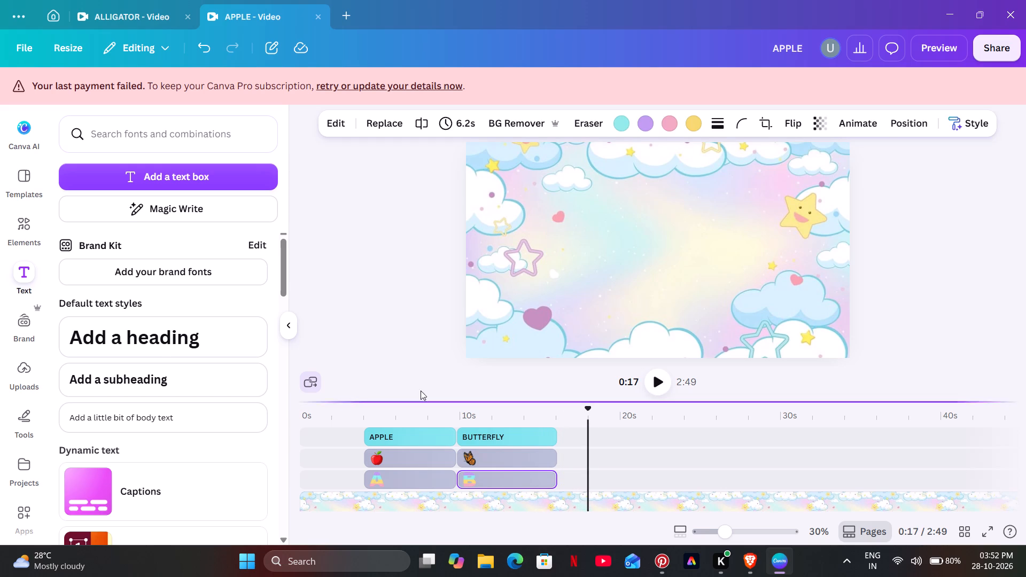
Open the collection that the recently used pop-it letter B belongs to and look through it for the letter C.
click(32, 225)
right_click(143, 218)
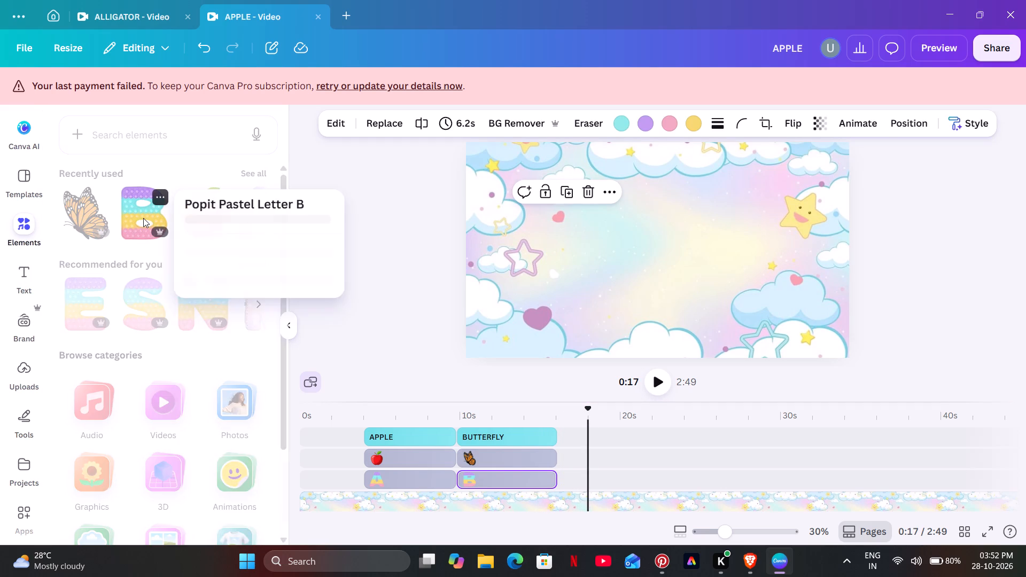
click(320, 528)
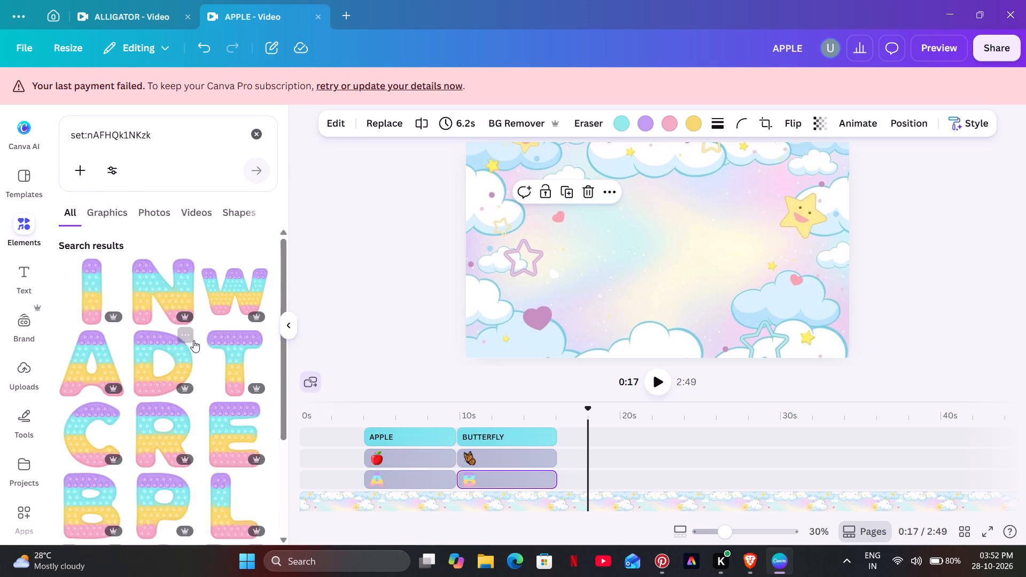
scroll(193, 340, down, 6)
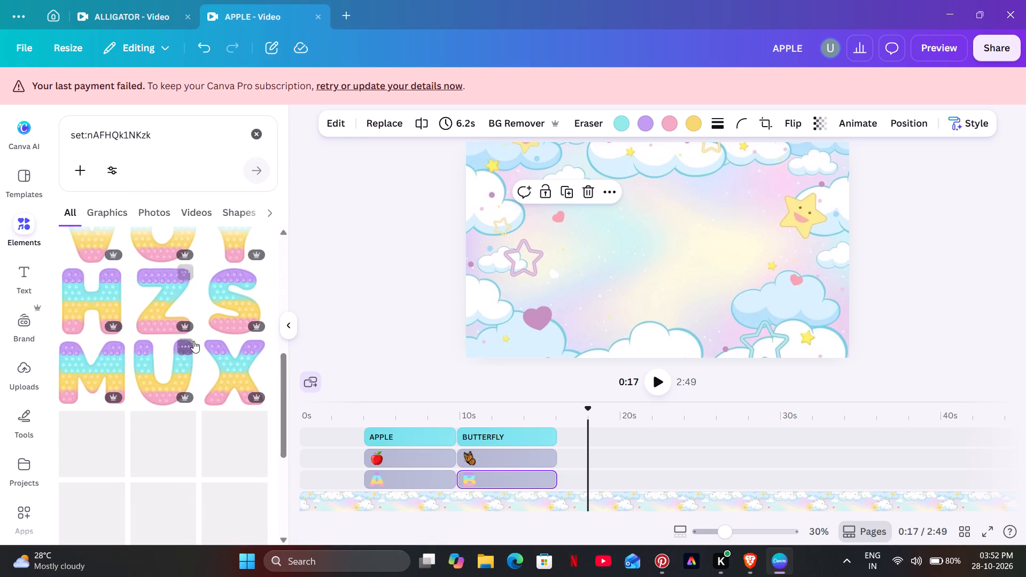
scroll(193, 341, down, 6)
scroll(193, 341, up, 2)
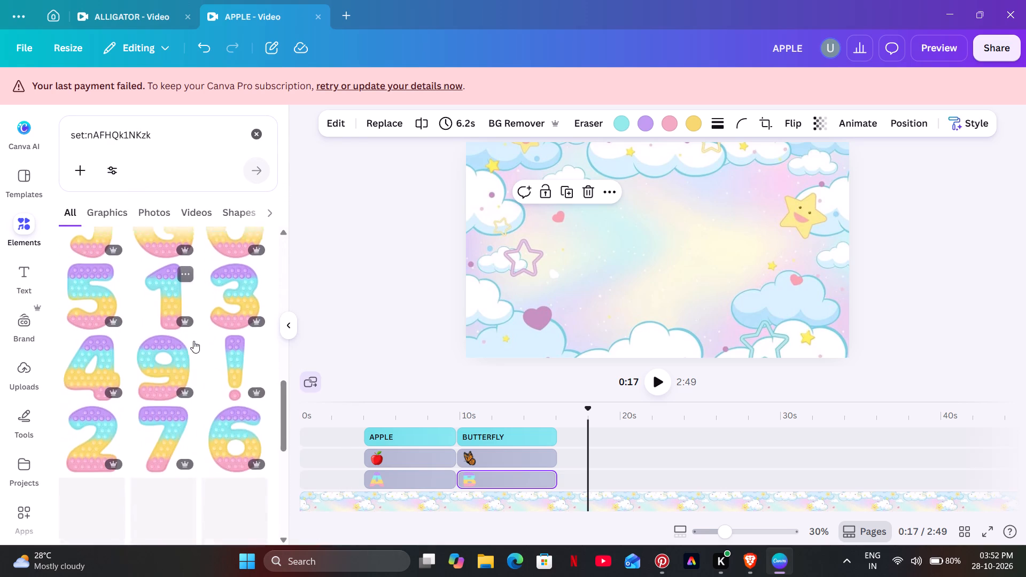
scroll(193, 341, up, 8)
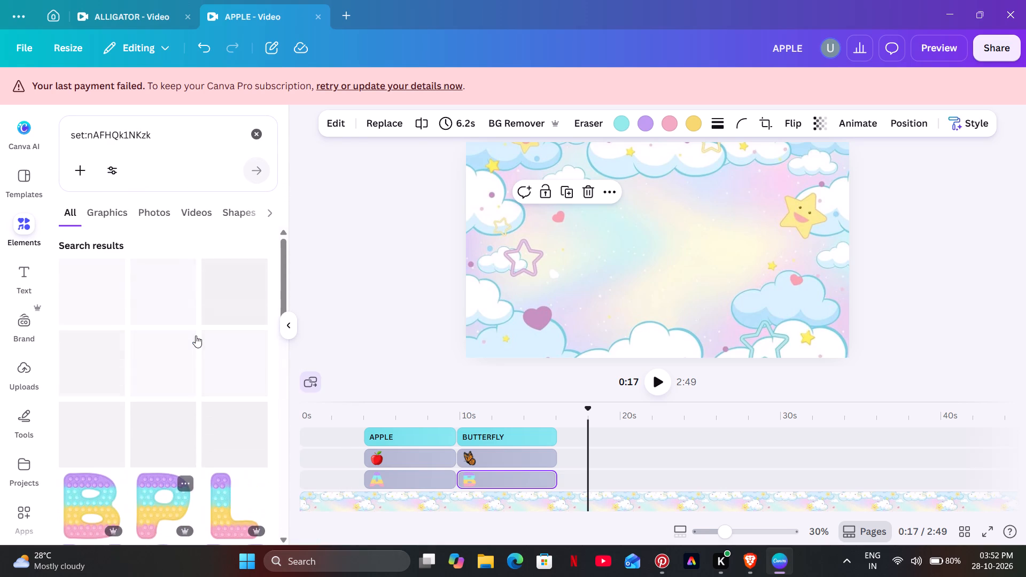
scroll(196, 336, down, 5)
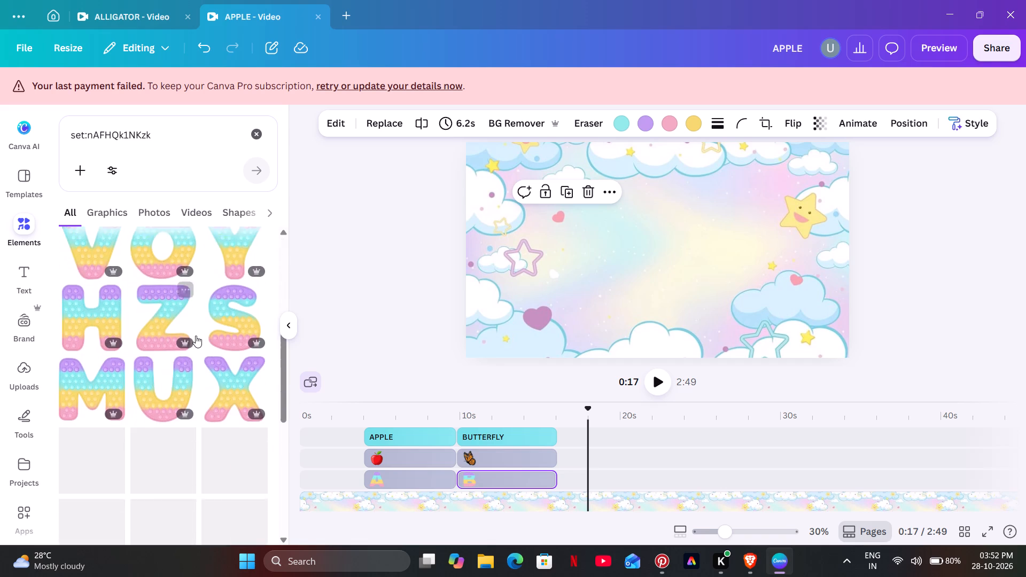
scroll(196, 336, down, 4)
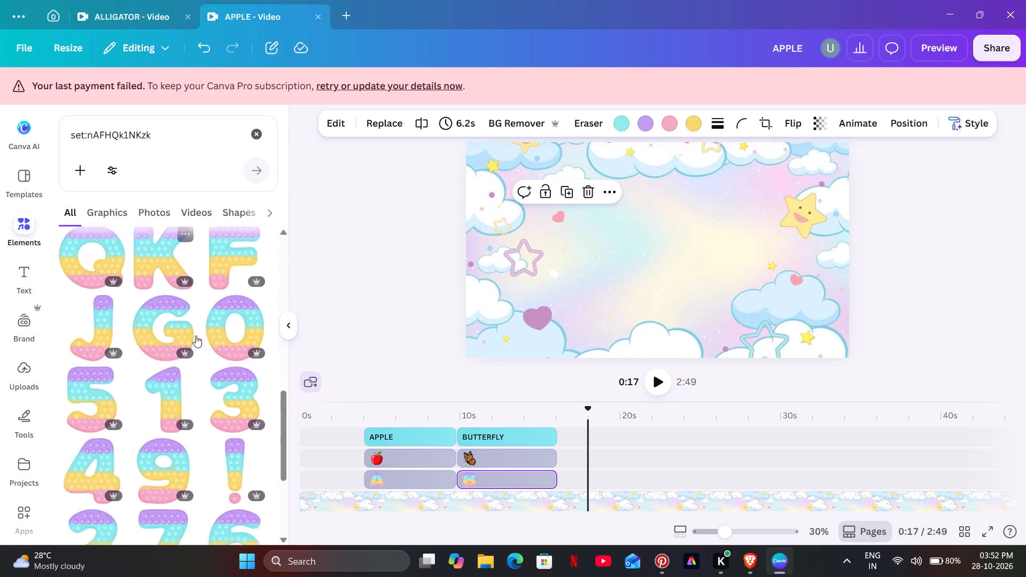
scroll(196, 336, down, 3)
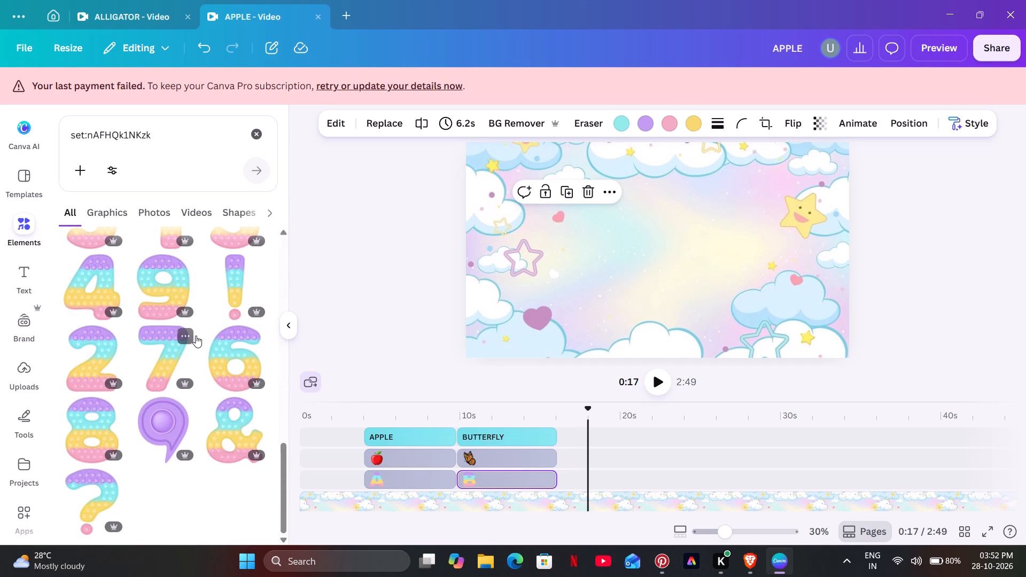
scroll(196, 336, down, 1)
scroll(196, 336, up, 4)
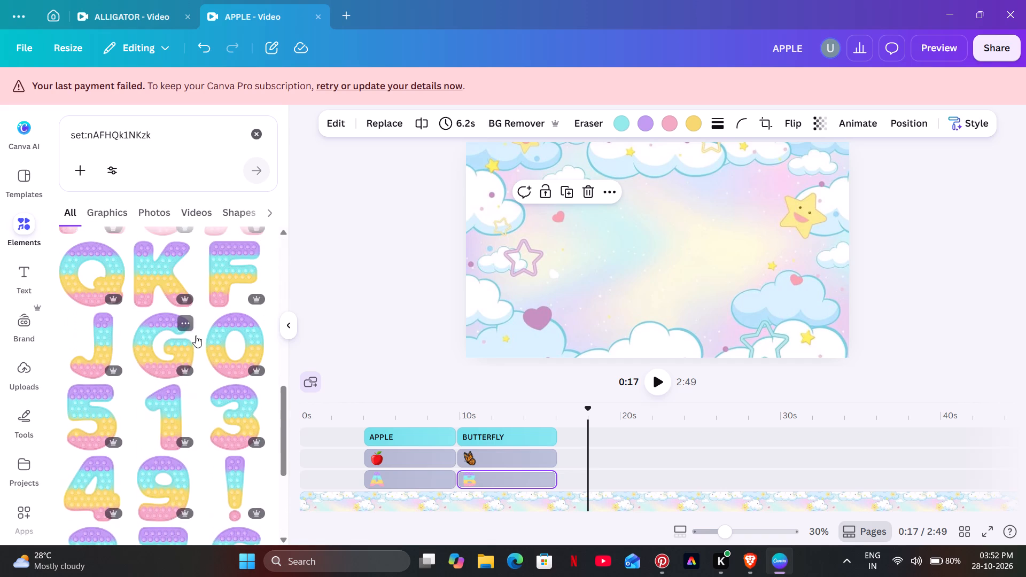
scroll(196, 336, up, 4)
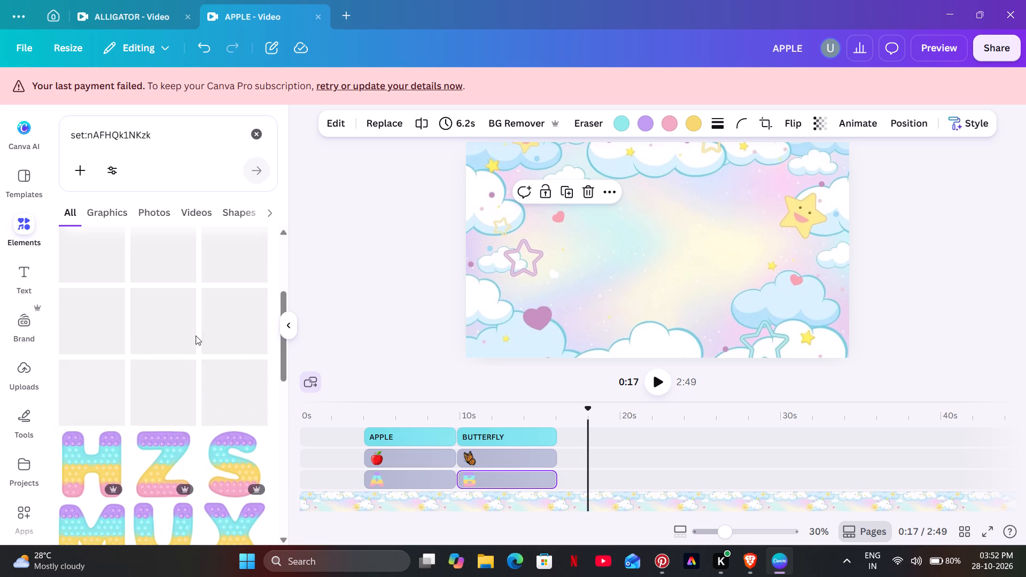
scroll(196, 336, up, 3)
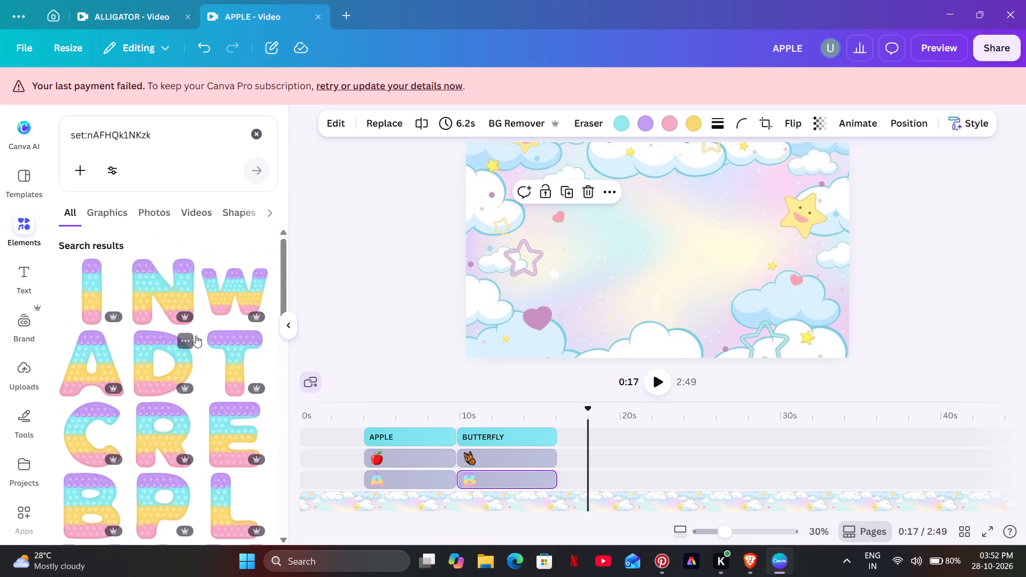
scroll(196, 336, up, 1)
scroll(196, 336, down, 1)
scroll(196, 336, up, 3)
scroll(196, 336, down, 2)
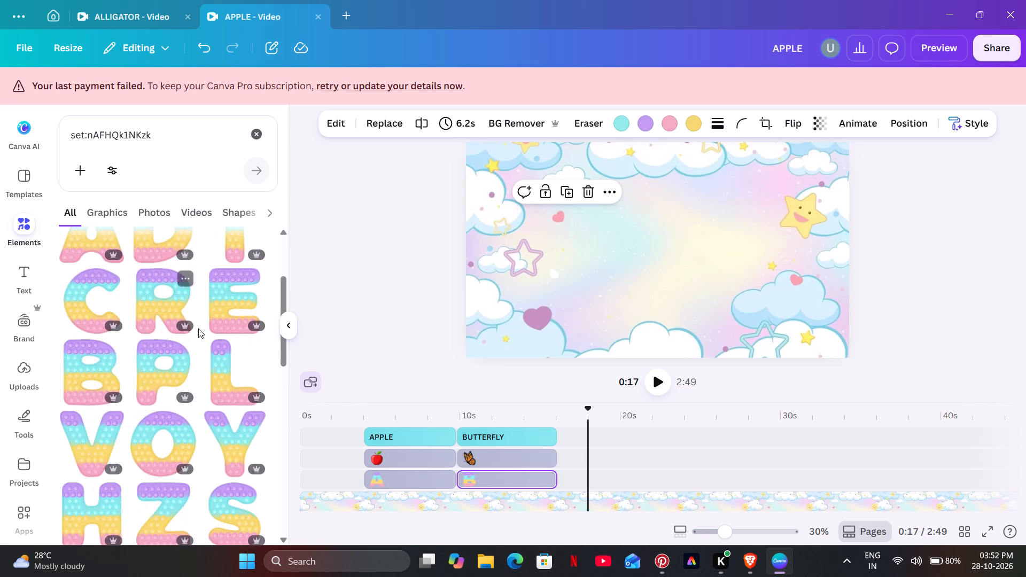
scroll(204, 320, down, 4)
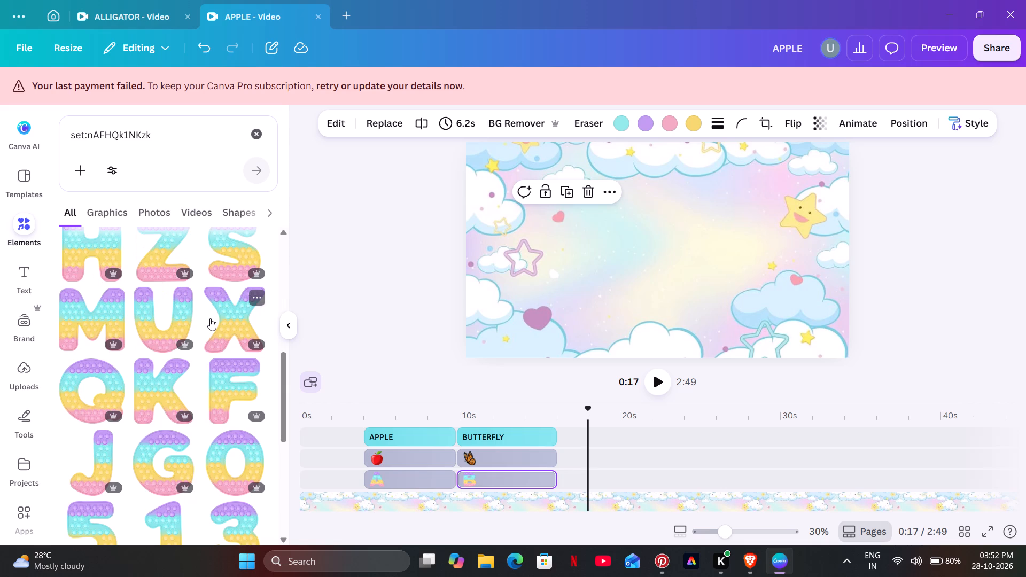
scroll(21, 427, down, 2)
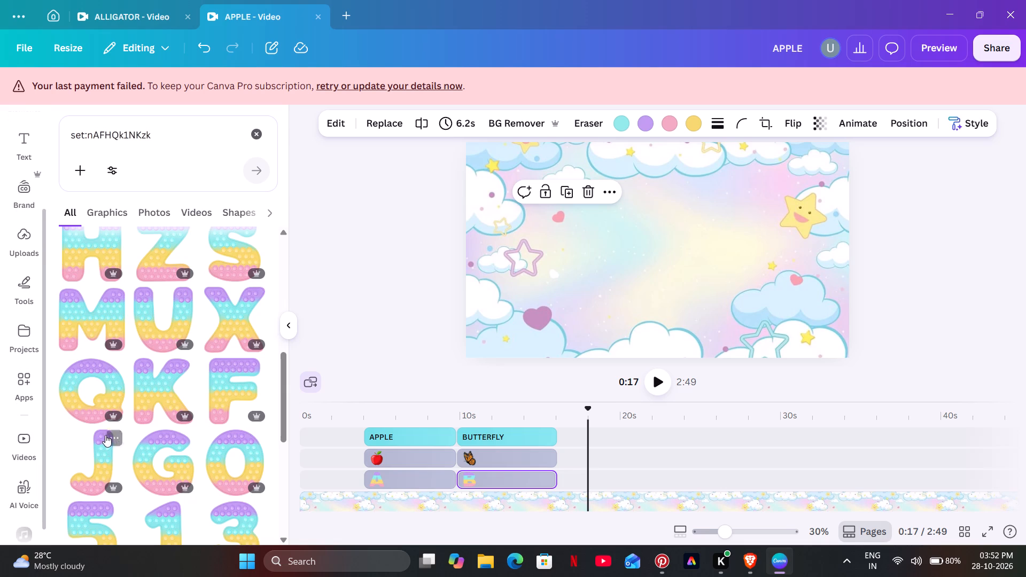
scroll(105, 436, down, 7)
scroll(133, 465, up, 2)
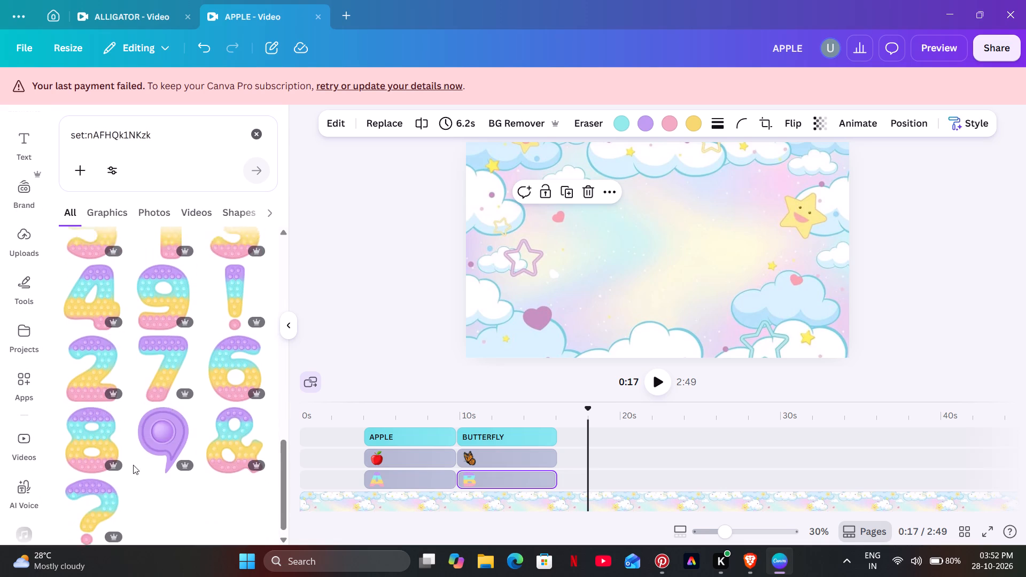
scroll(133, 465, up, 12)
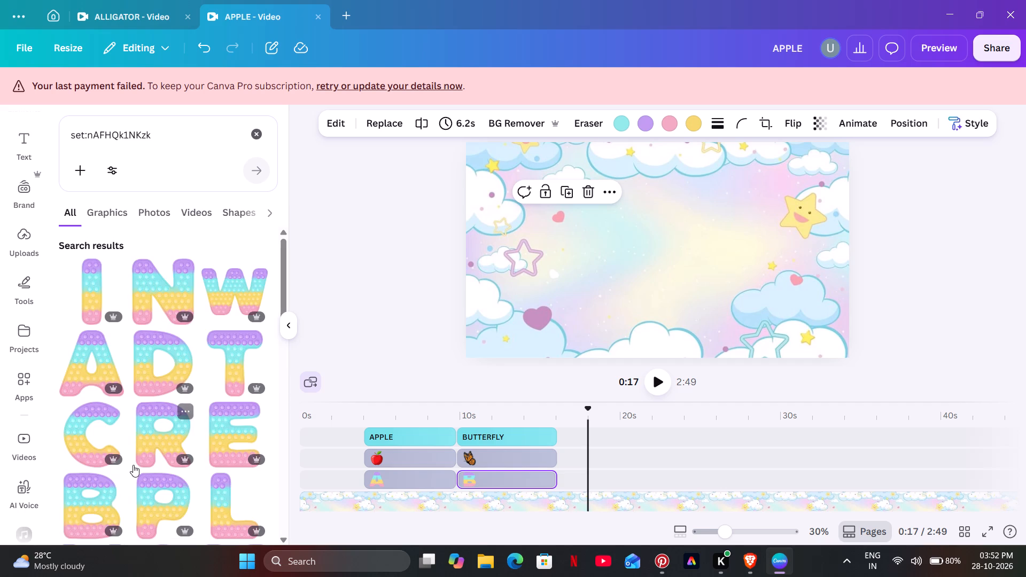
scroll(133, 465, up, 3)
scroll(133, 465, down, 2)
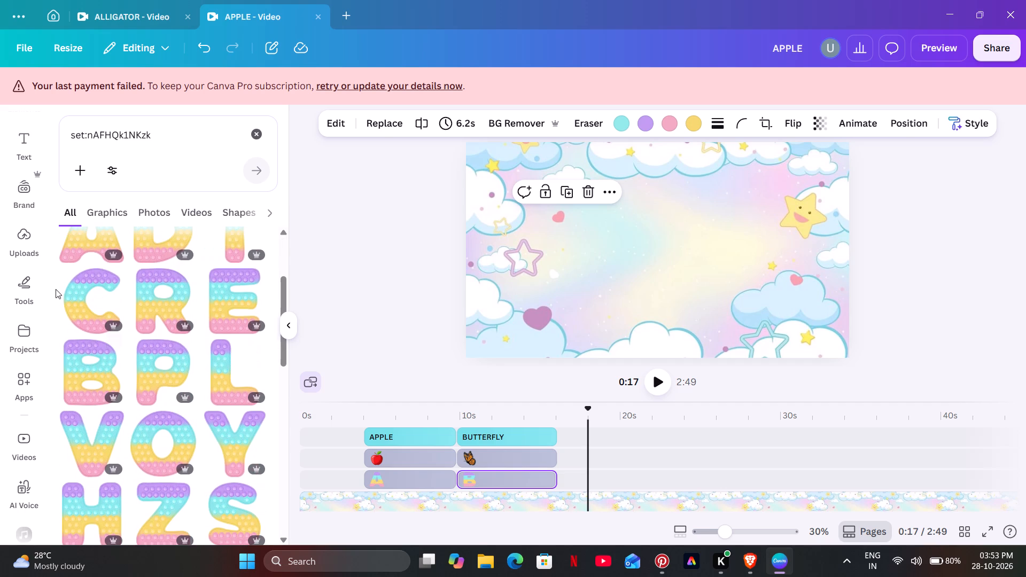
Add the pastel pop-it letter C, shrink it and place it beside the pink star outline, where letters A and B stand.
click(99, 309)
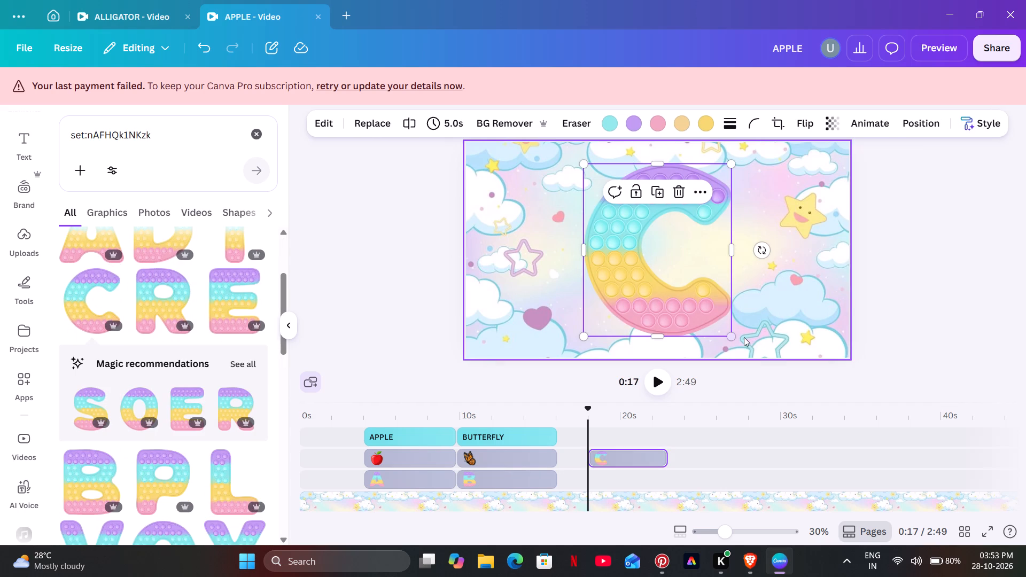
drag(727, 337, 603, 250)
drag(636, 222, 631, 217)
drag(610, 196, 607, 199)
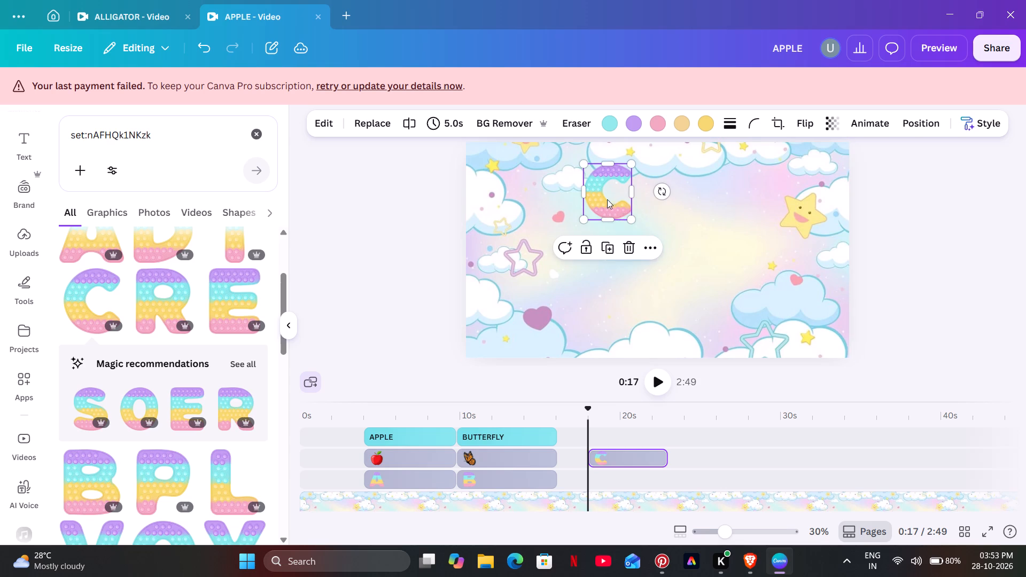
drag(607, 199, 566, 242)
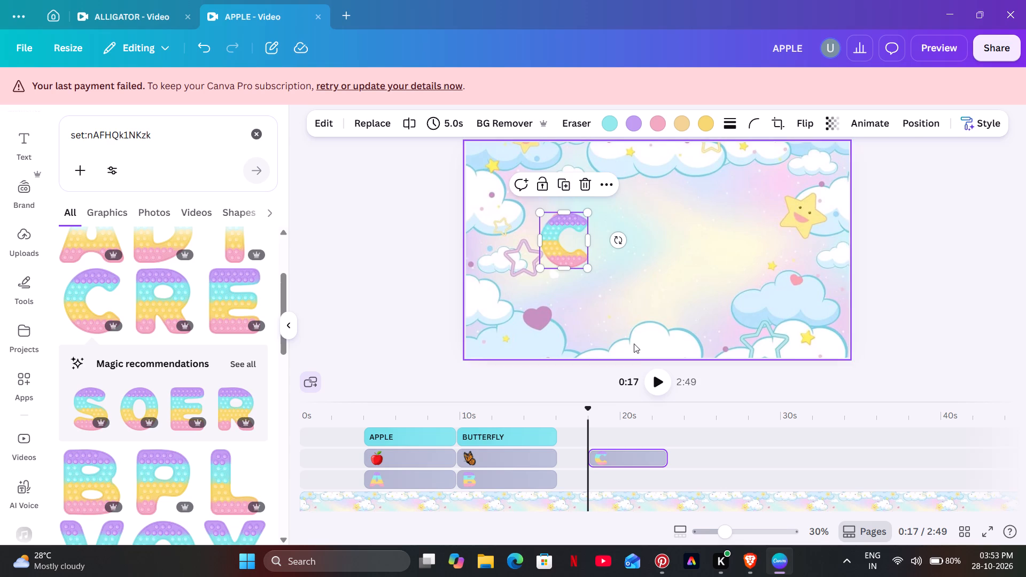
Move the letter C clip onto the letter track directly after B, and compare it with the A and B scenes.
drag(635, 459, 617, 477)
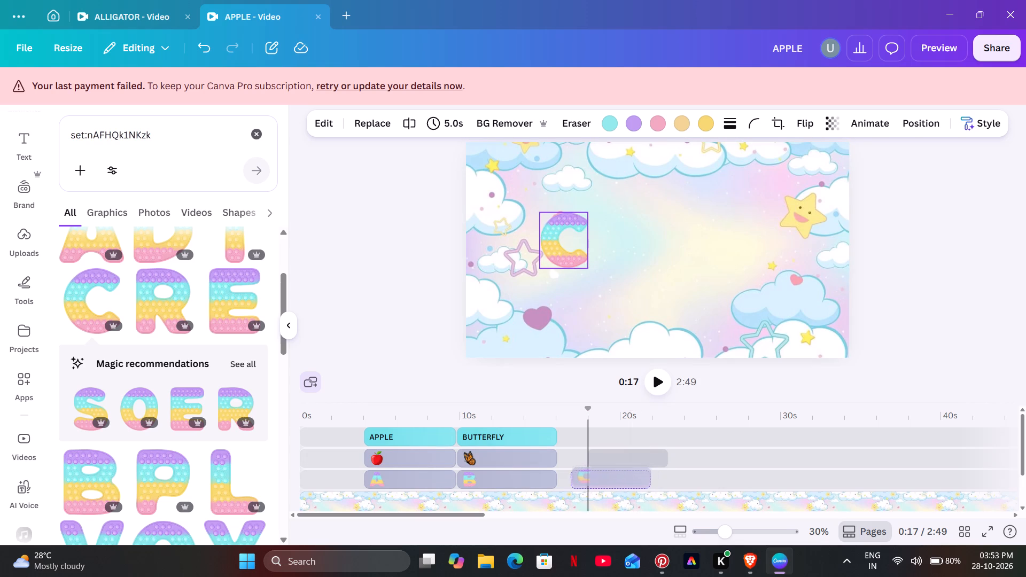
drag(617, 477, 609, 477)
click(996, 268)
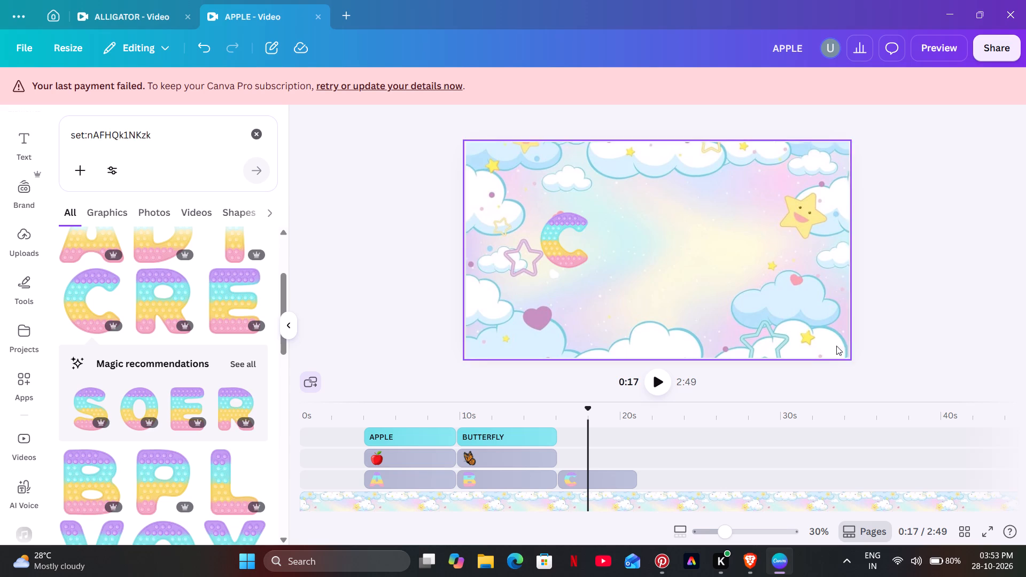
click(524, 411)
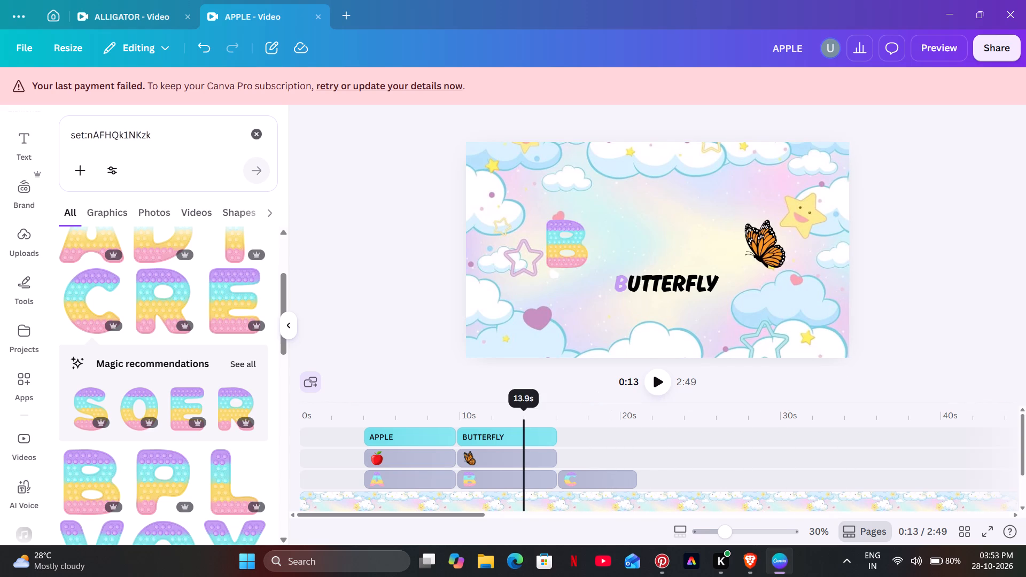
click(517, 420)
click(412, 419)
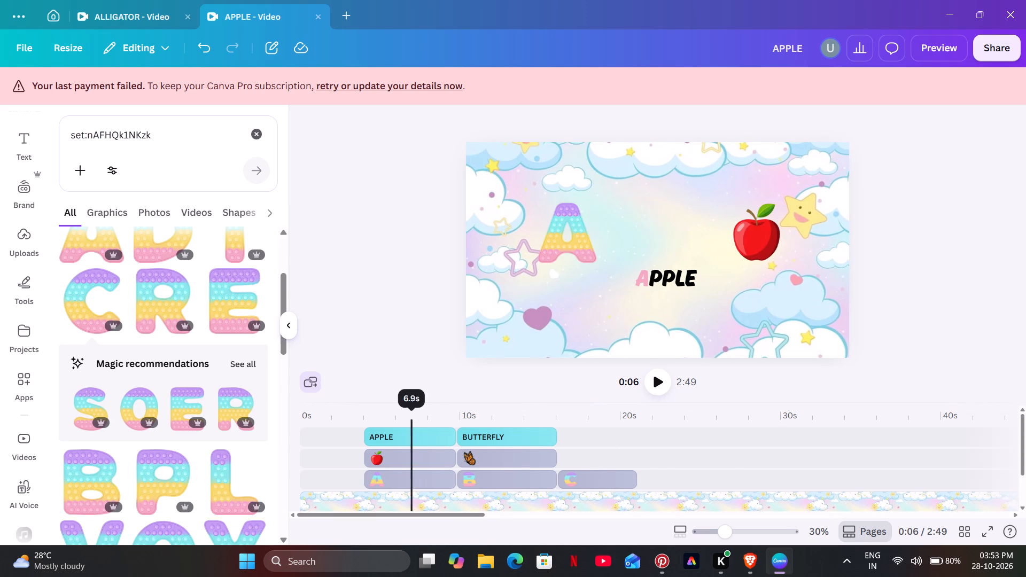
click(535, 417)
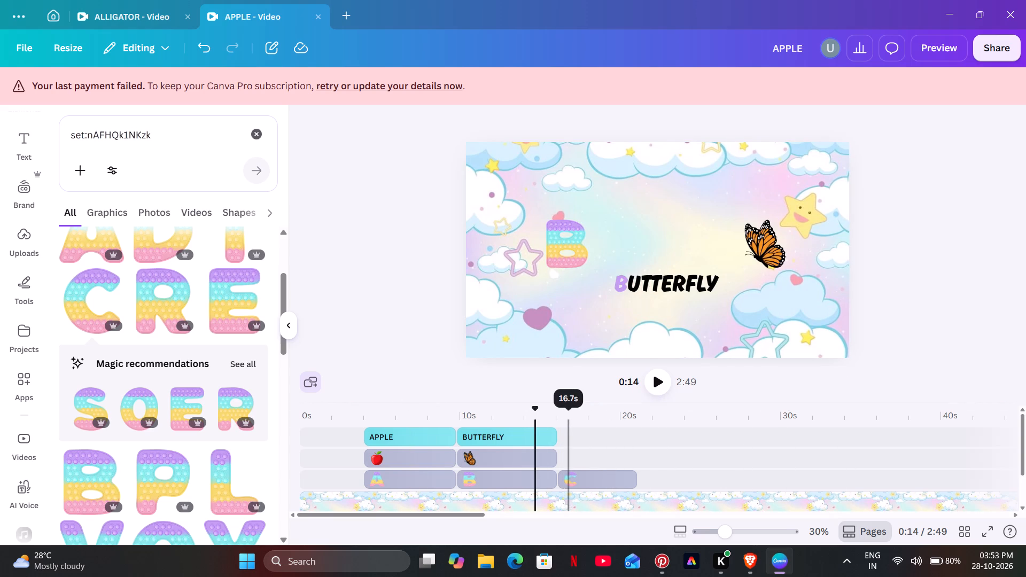
Find the smiling red cartoon car by searching elements for "car", add it, and place it at reduced size beside the yellow star.
click(616, 434)
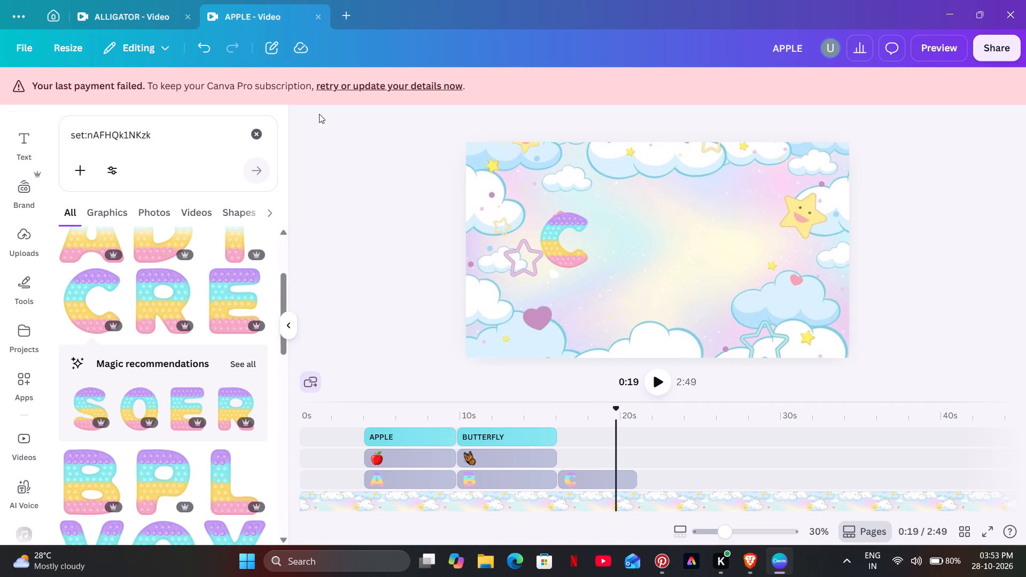
click(231, 133)
click(247, 137)
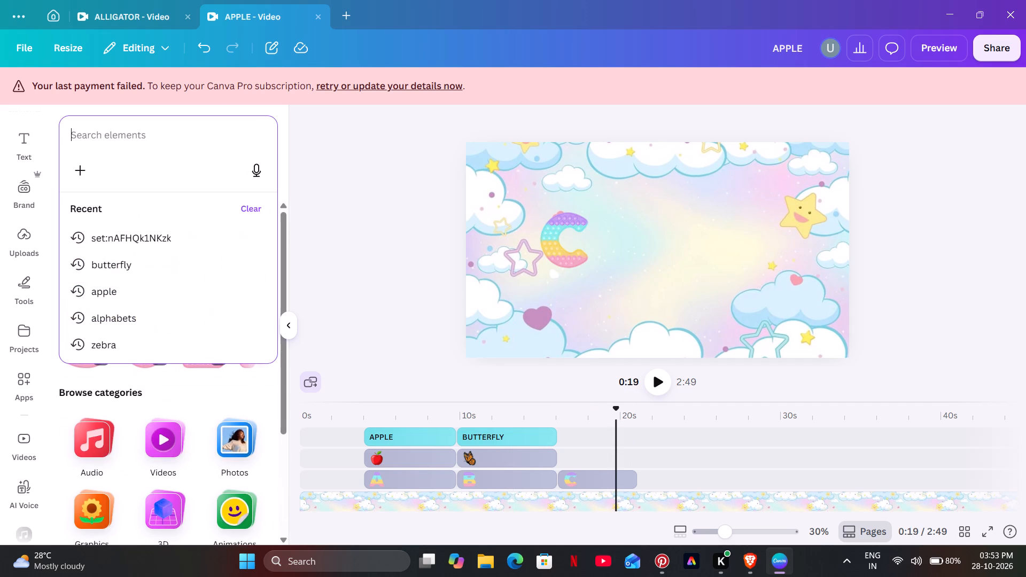
text(car)
key(Return)
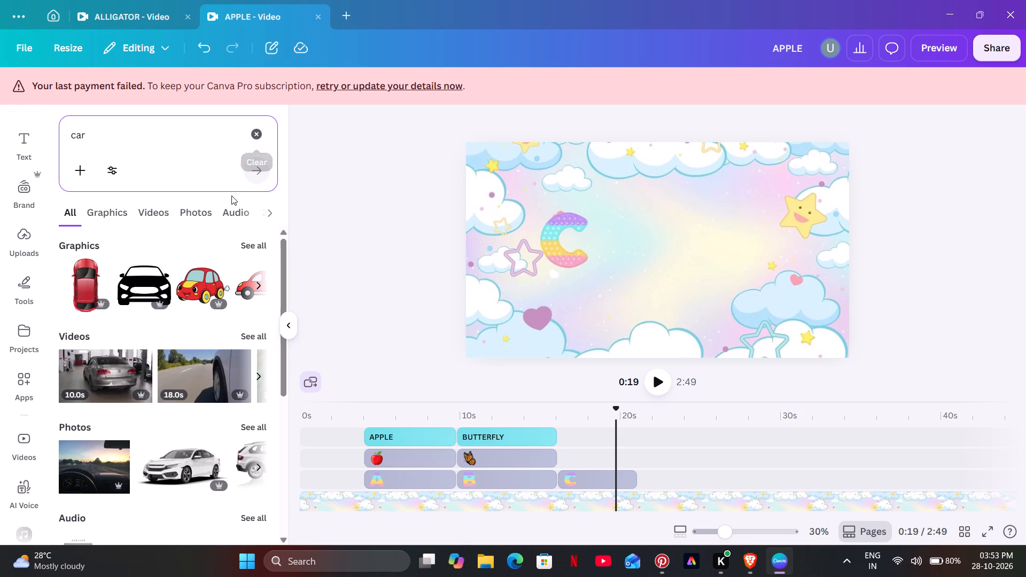
click(210, 287)
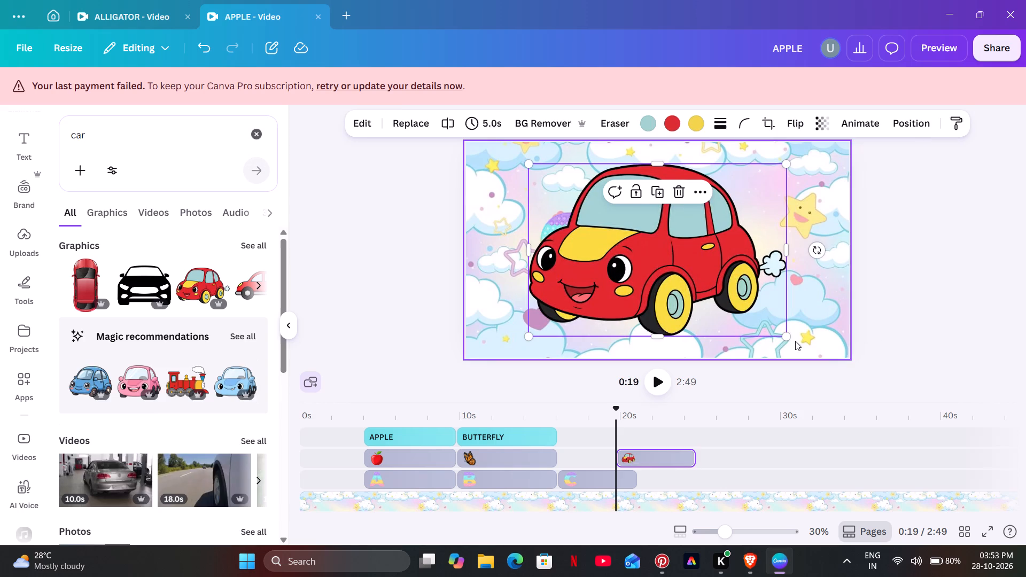
drag(787, 337, 596, 229)
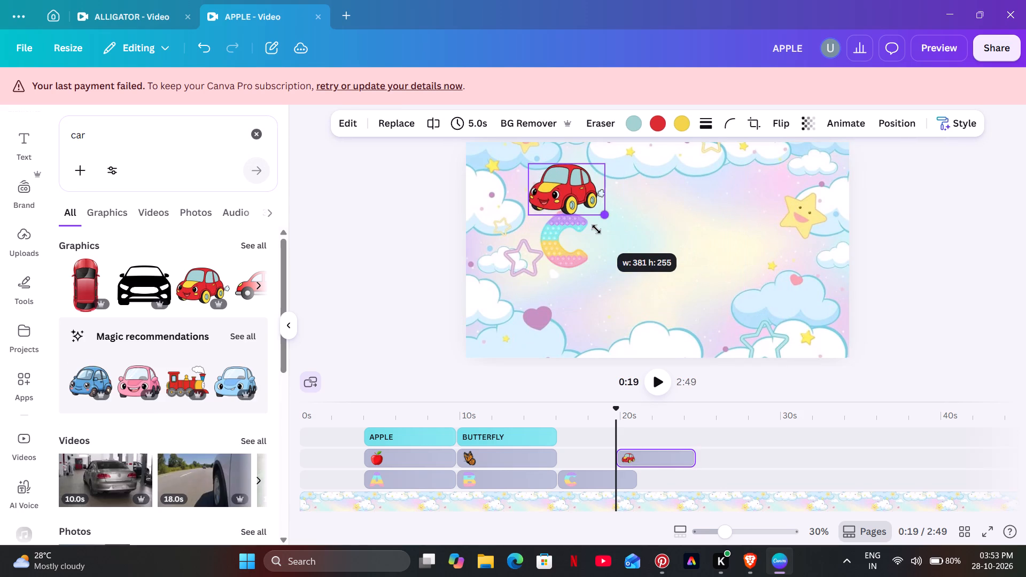
drag(596, 229, 605, 232)
drag(566, 181, 748, 223)
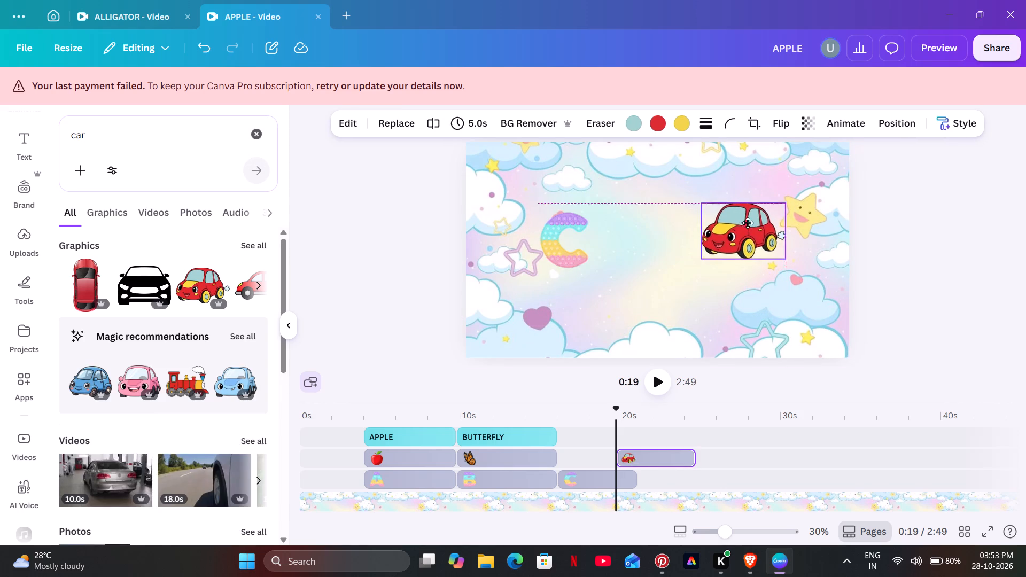
drag(748, 223, 759, 229)
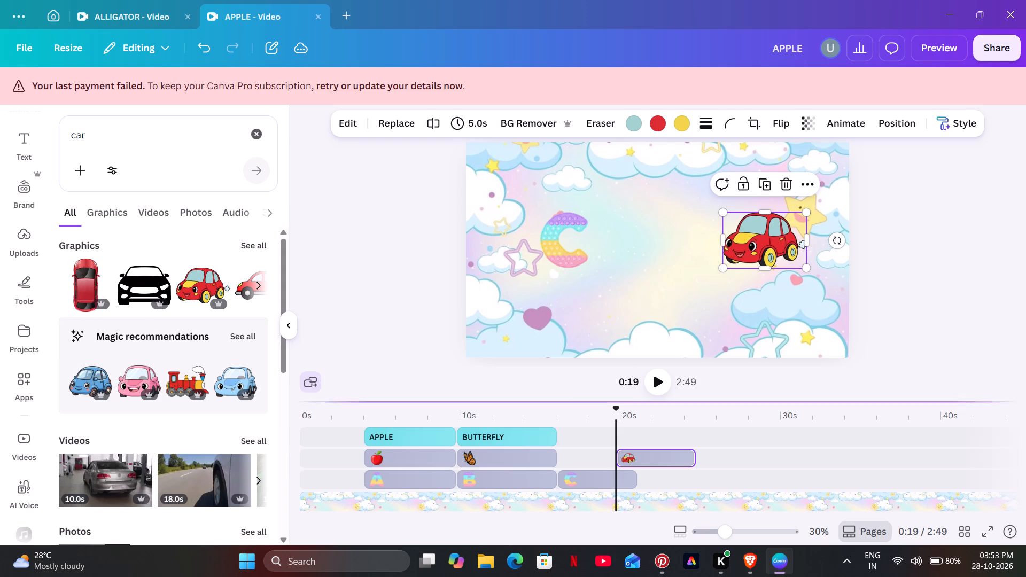
Move the car clip along the graphics track so it starts directly after the butterfly, aligned with letter C.
click(499, 424)
click(641, 418)
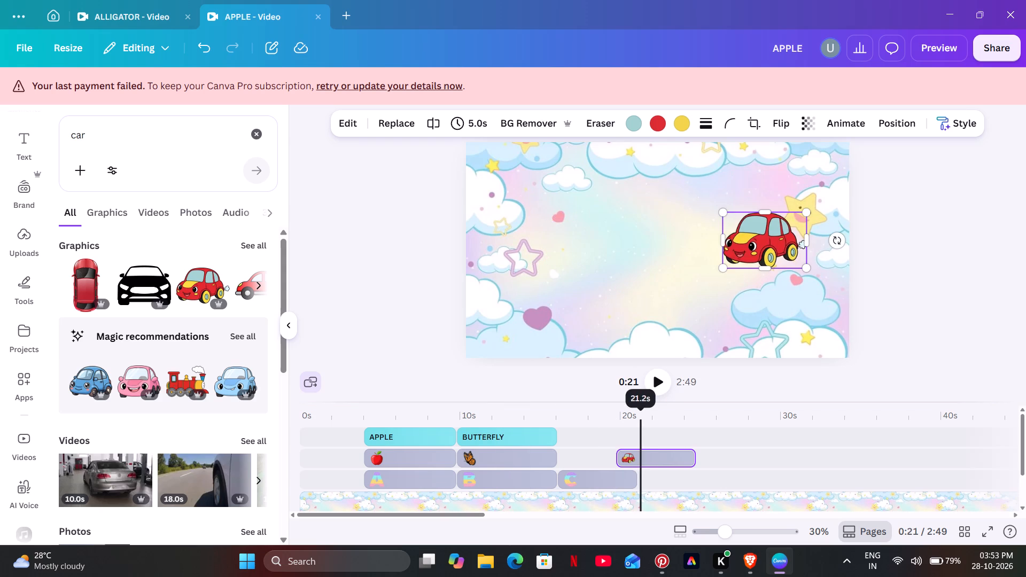
drag(655, 457, 603, 461)
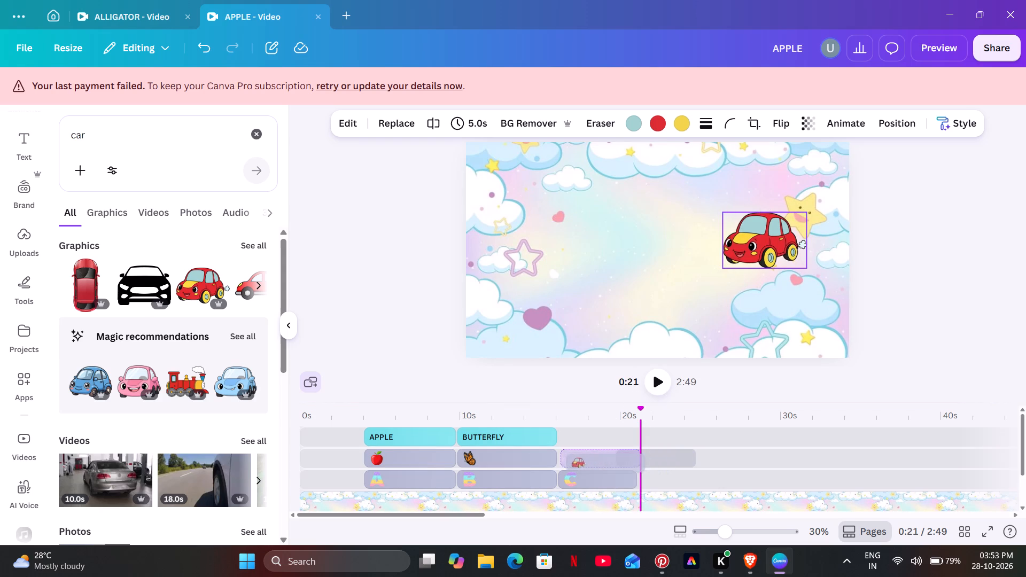
drag(603, 461, 602, 461)
Shrink the car slightly more and nudge it into position just below the smiling yellow star.
click(586, 423)
click(791, 249)
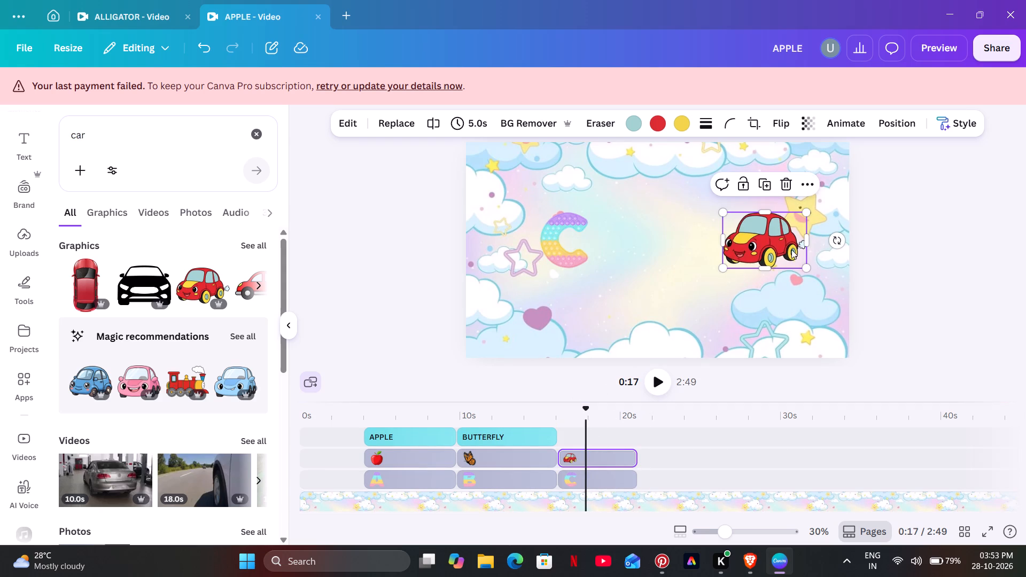
drag(806, 269, 790, 266)
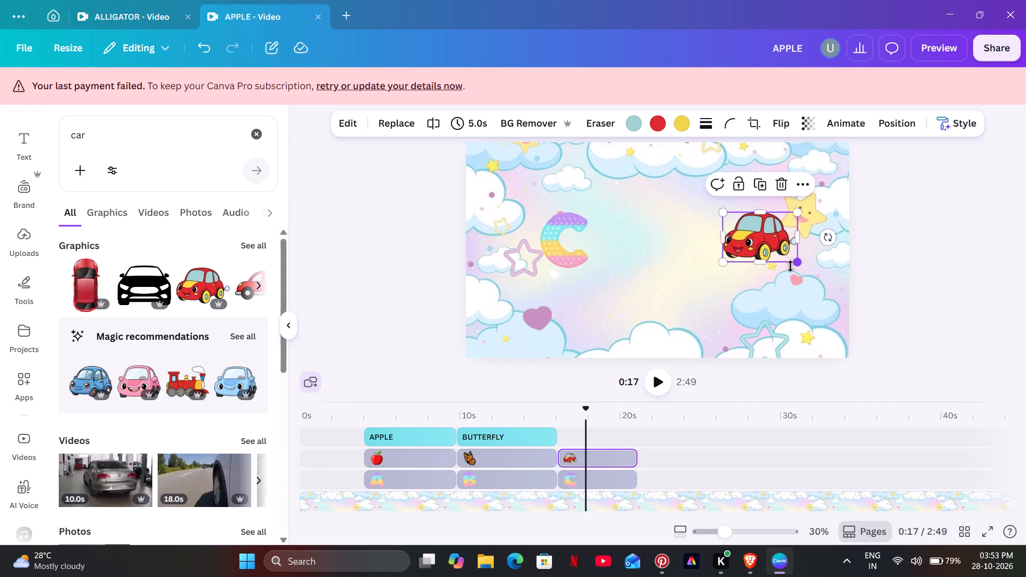
drag(774, 244, 778, 249)
click(688, 255)
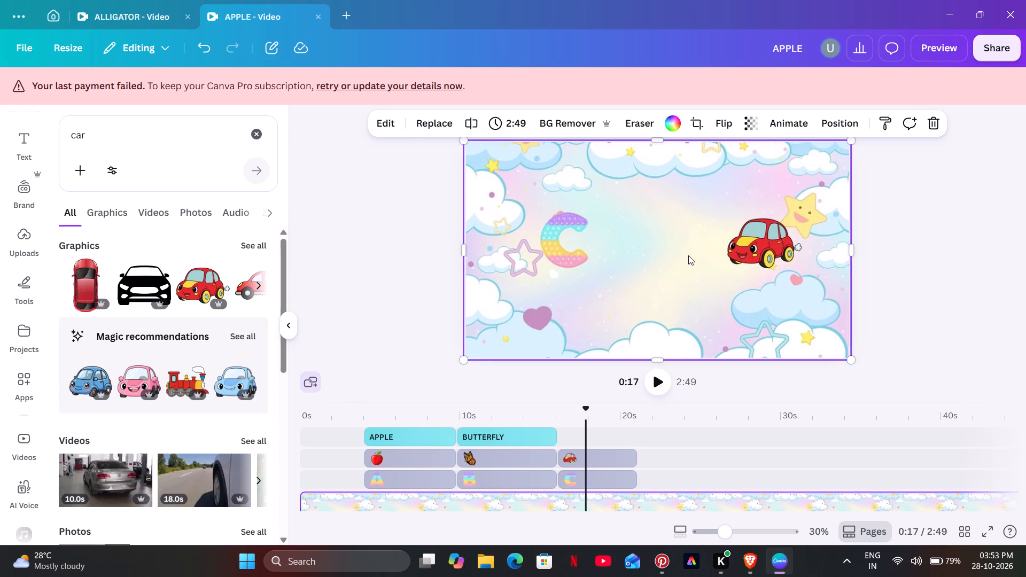
Duplicate the BUTTERFLY caption and move the copy onto the caption track directly after the original, above the car clip.
click(525, 434)
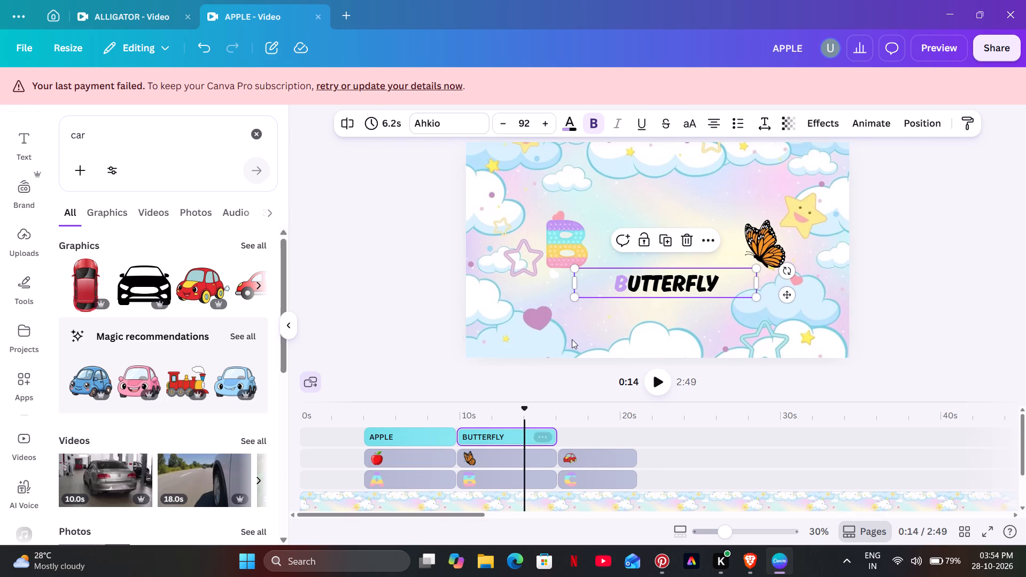
click(667, 237)
drag(524, 439, 553, 436)
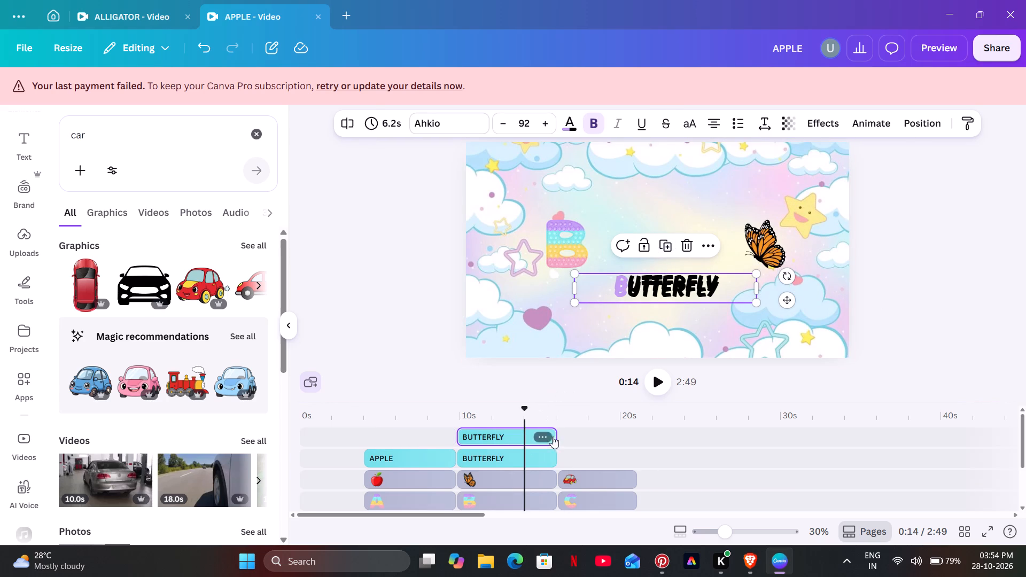
drag(553, 436, 624, 455)
click(611, 407)
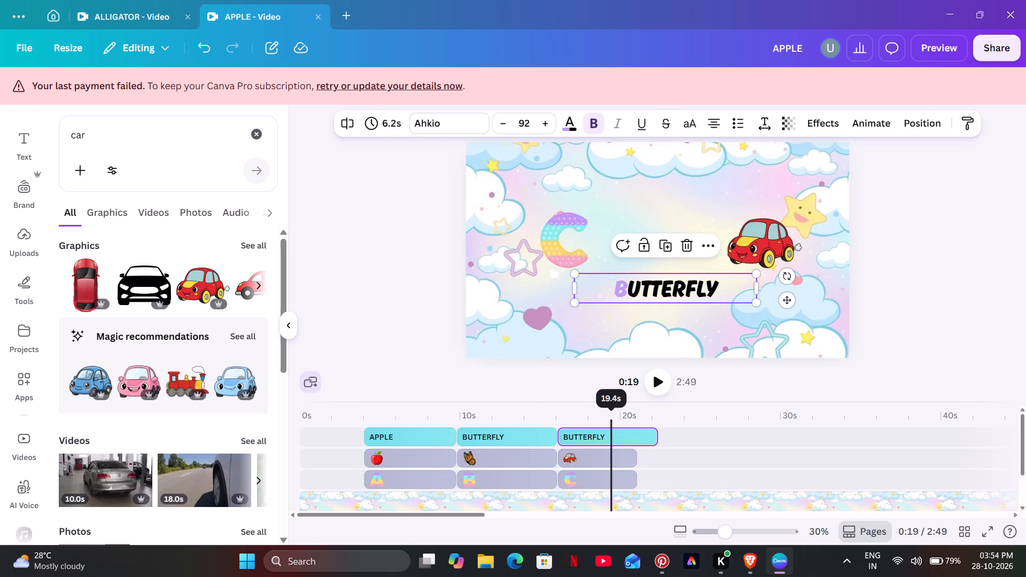
Change the copied caption's text to CAR and color its first letter C with the pop-it letters' pastel pink.
double_click(687, 286)
key(BackSpace)
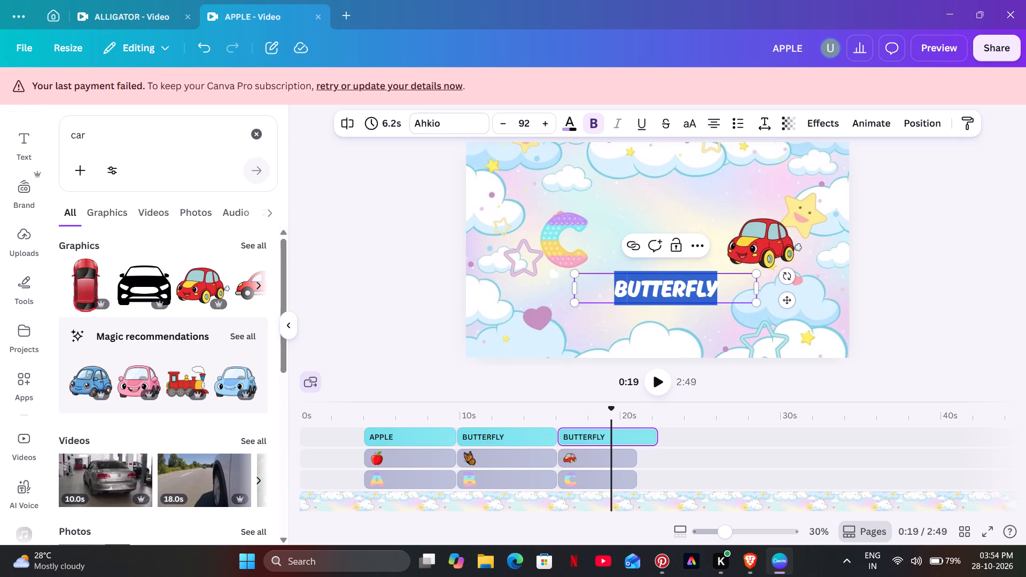
text(CAR)
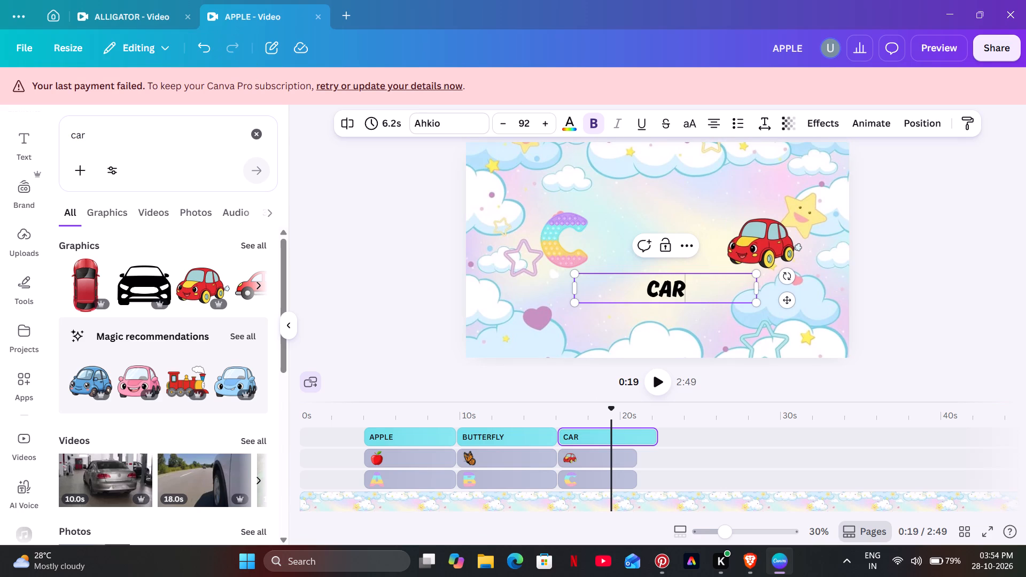
drag(662, 286, 637, 292)
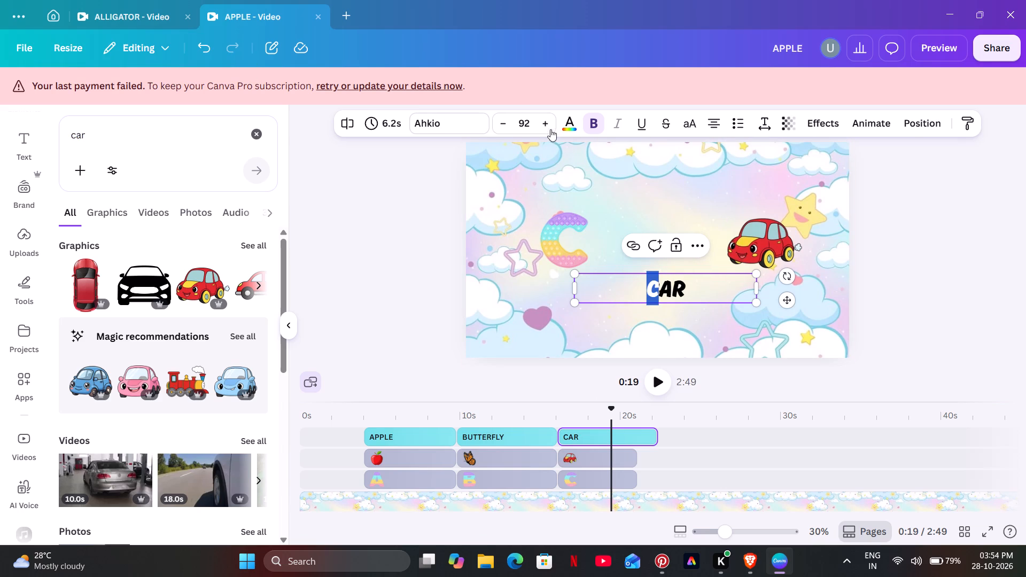
click(563, 130)
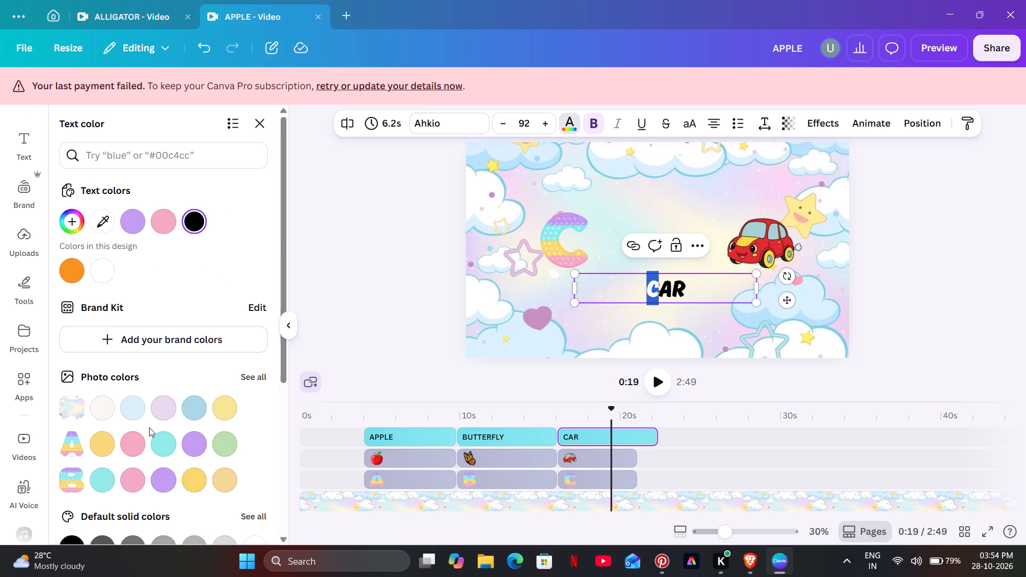
scroll(152, 433, down, 2)
click(139, 349)
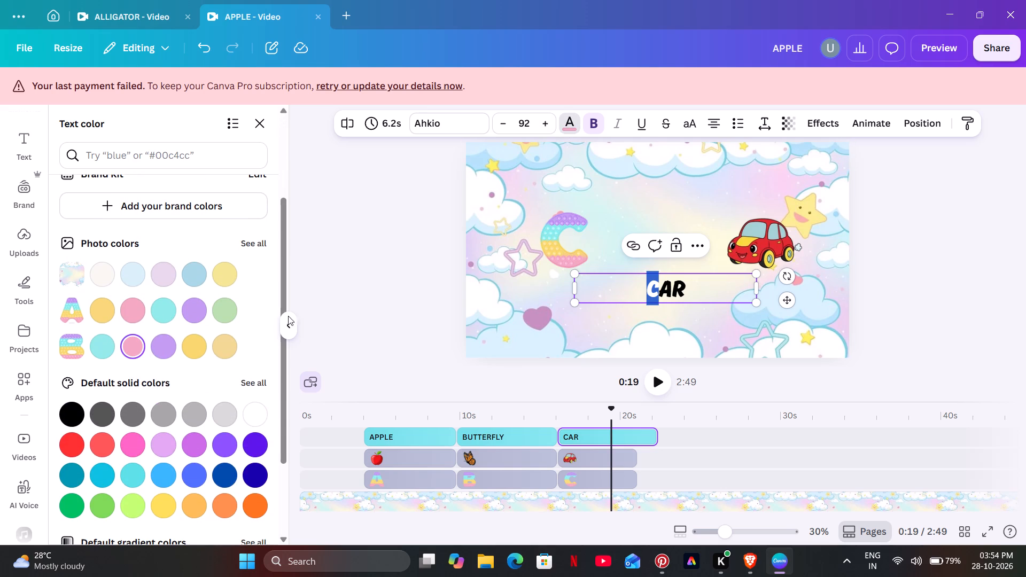
double_click(422, 270)
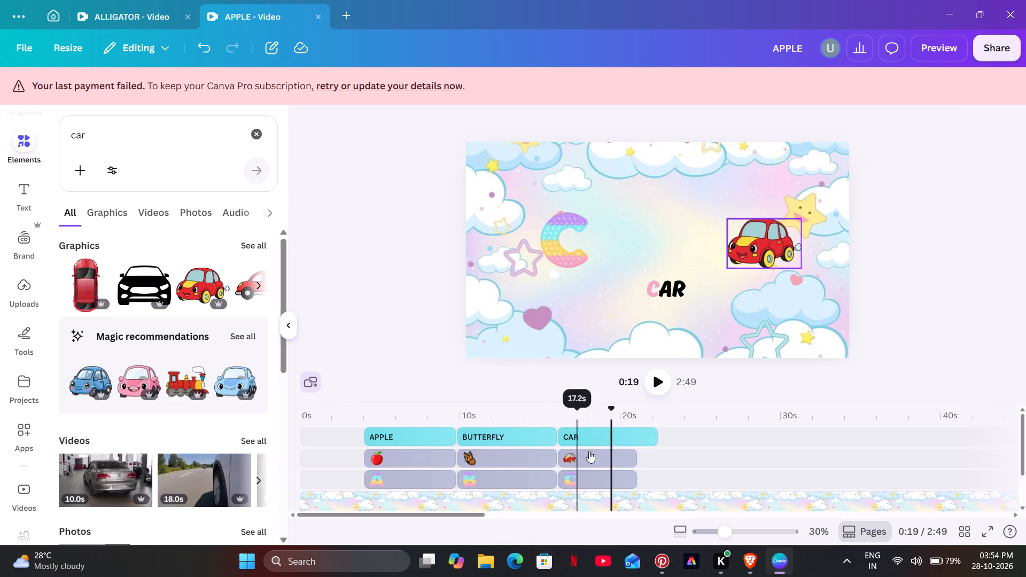
Play from the end of the B scene, extend the car and letter C clips to 6.2 s to match the CAR caption, and replay.
click(542, 421)
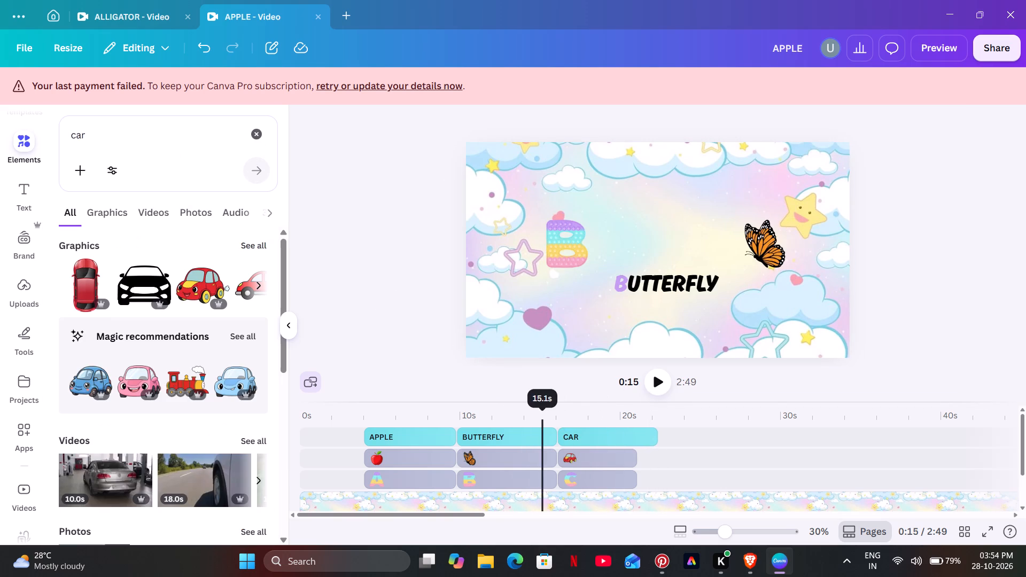
click(651, 383)
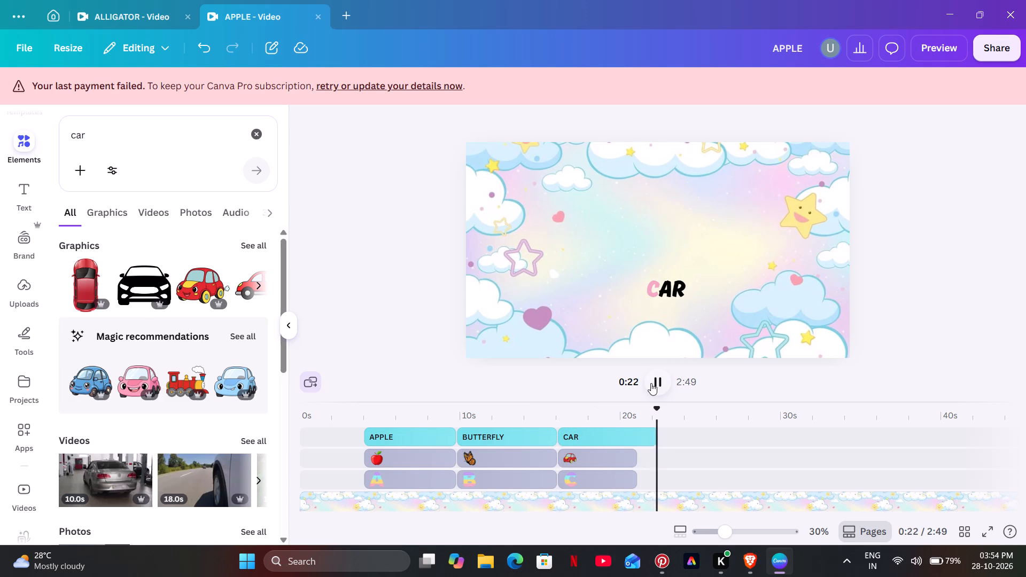
click(651, 383)
drag(628, 459, 634, 459)
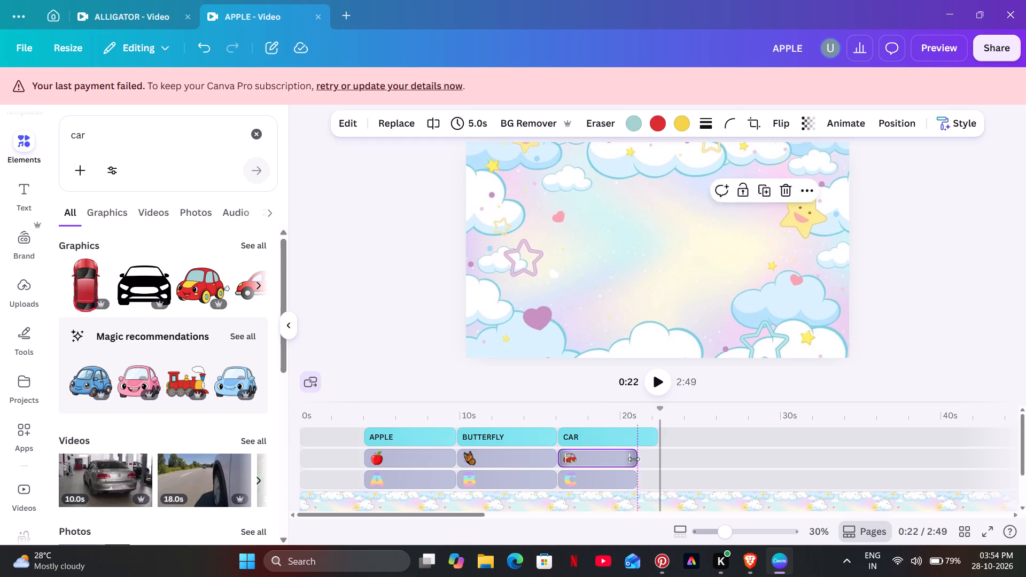
drag(634, 459, 645, 458)
drag(633, 486, 646, 482)
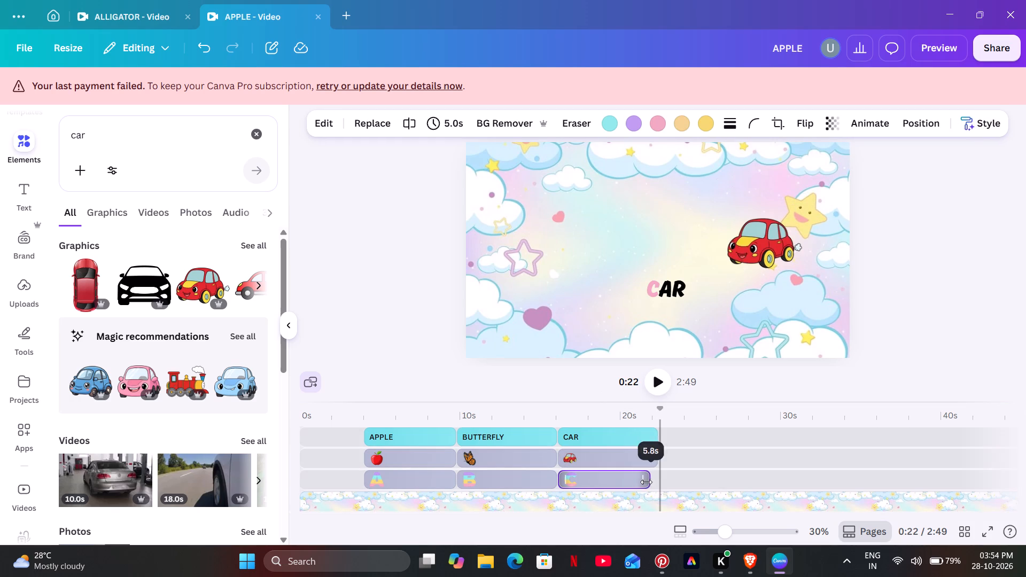
drag(646, 482, 651, 482)
click(613, 422)
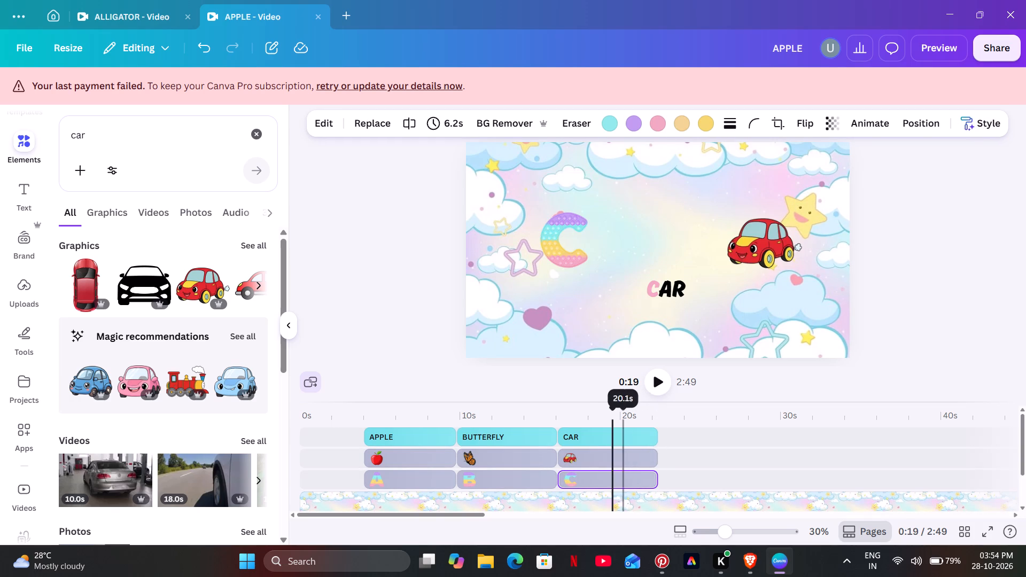
click(656, 387)
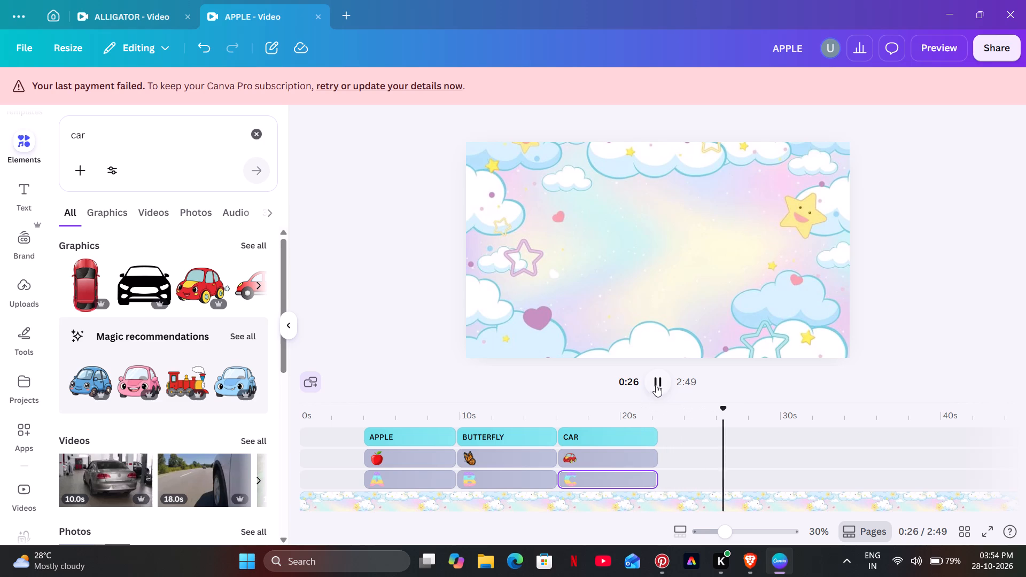
click(656, 383)
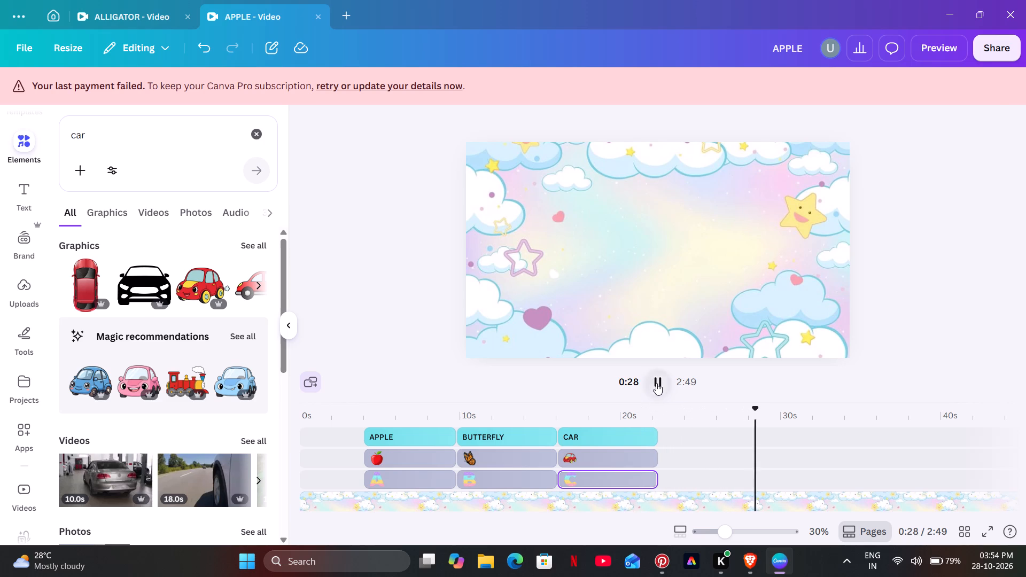
Open the collection of a recommended pastel pop-it character and add the letter D from it.
click(256, 119)
click(255, 124)
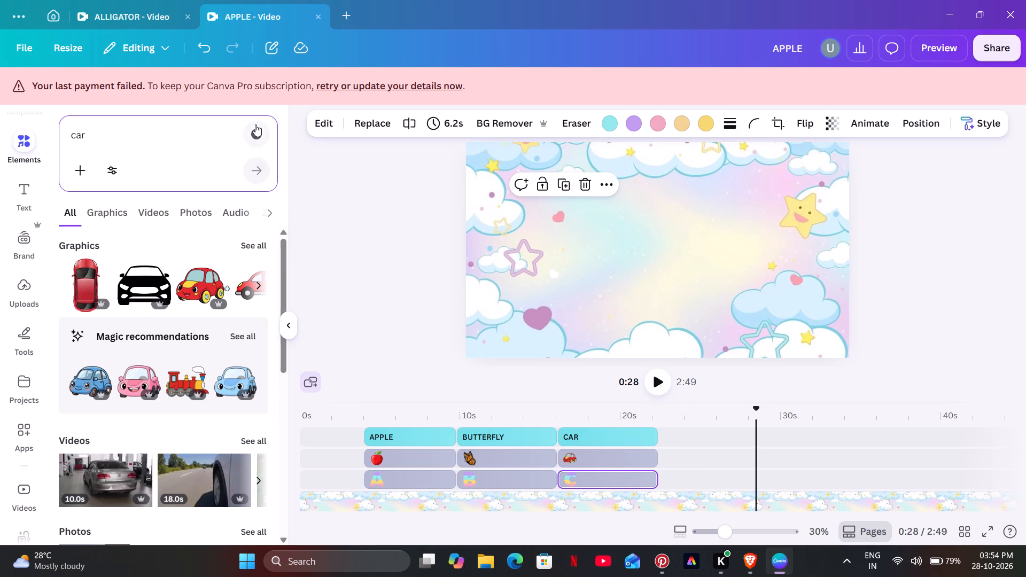
click(389, 257)
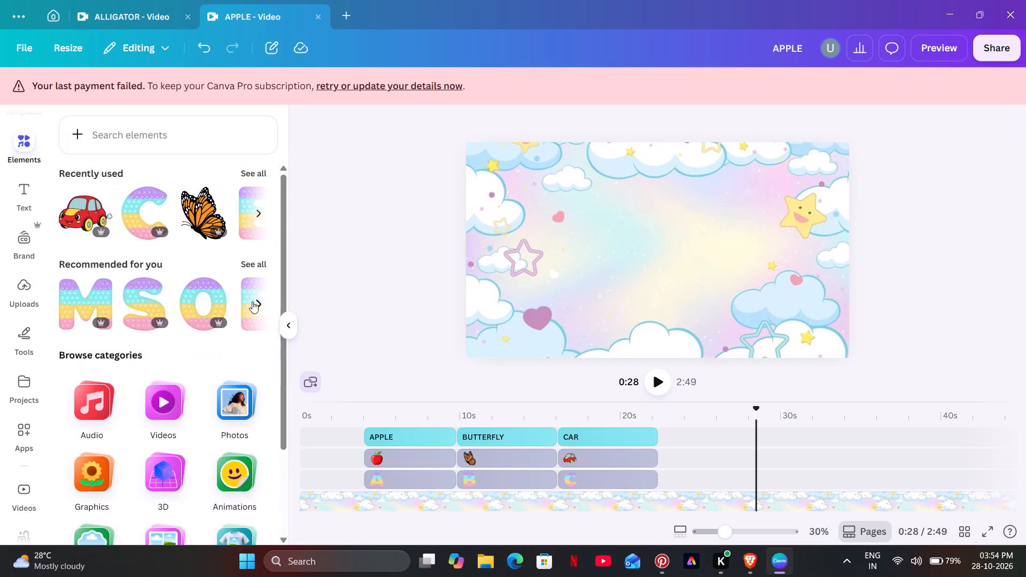
click(260, 213)
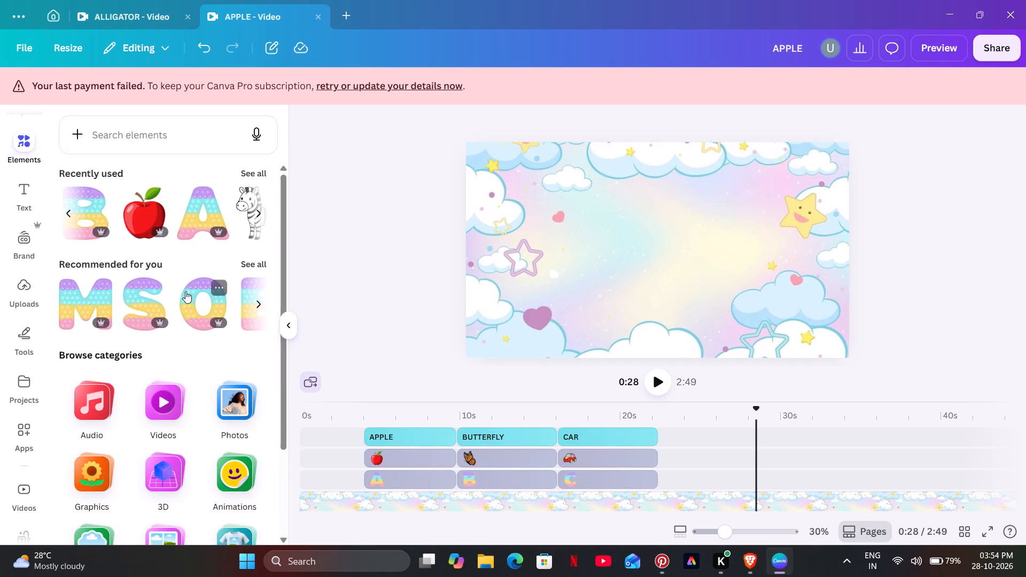
right_click(181, 289)
click(299, 518)
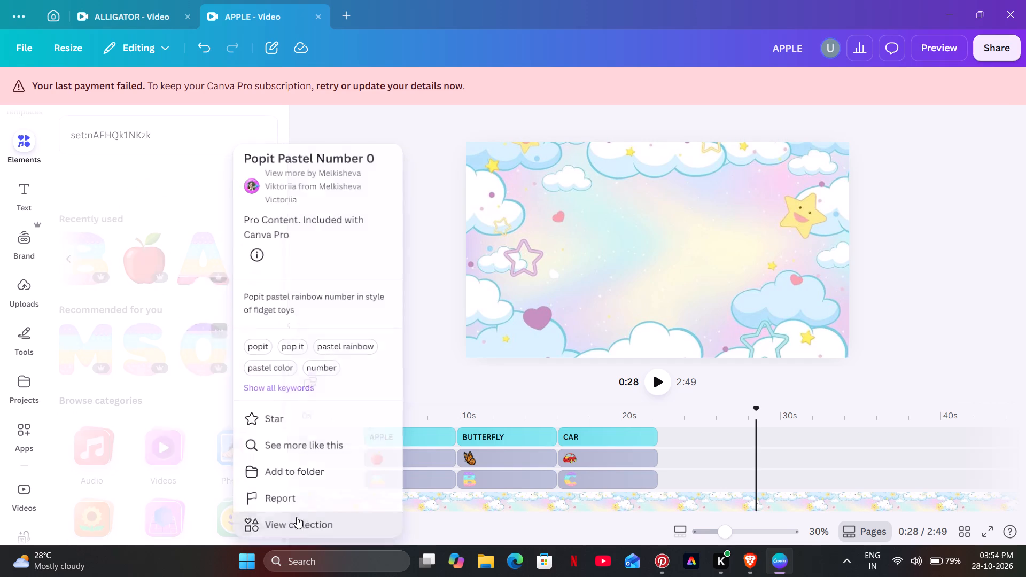
scroll(178, 347, down, 1)
click(165, 308)
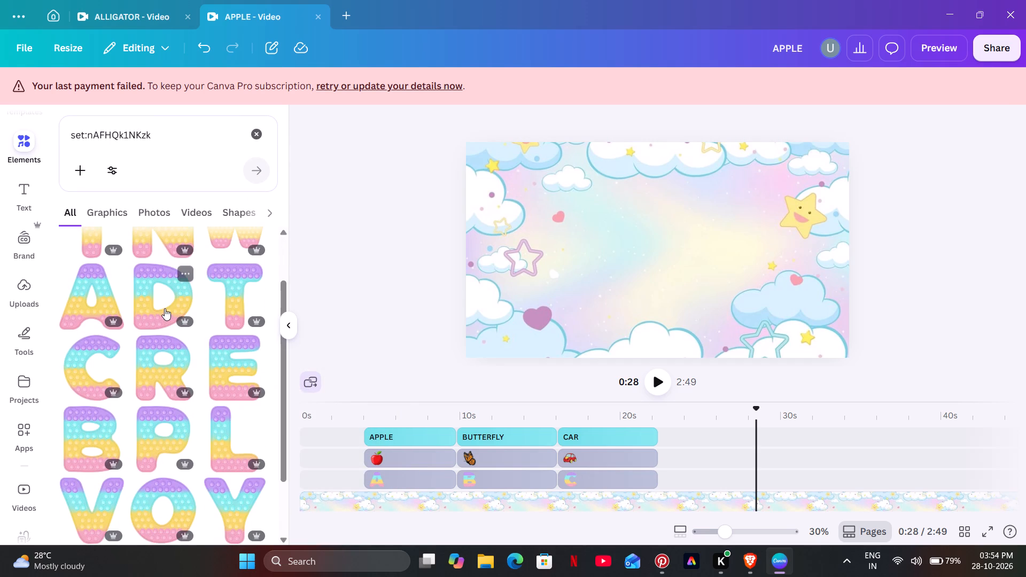
Move the letter D clip onto the letter track directly after C.
drag(790, 458, 764, 460)
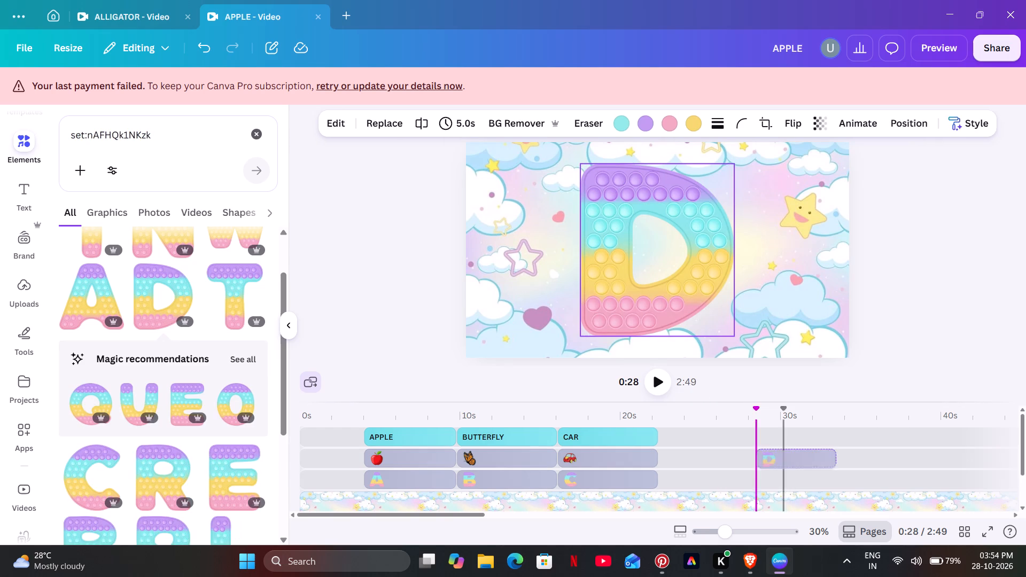
drag(764, 460, 690, 478)
click(636, 410)
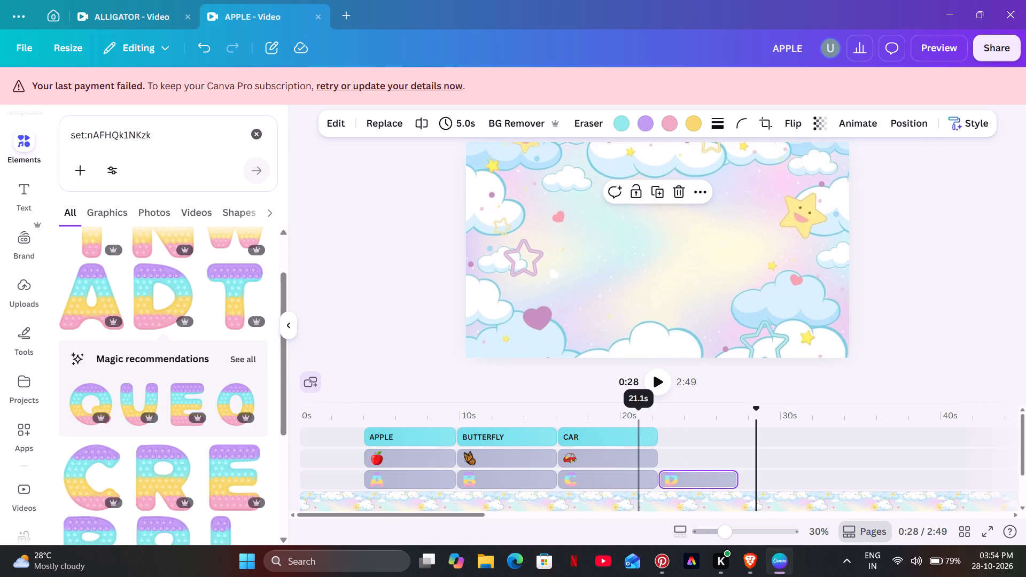
Play through the D scene and extend the letter D clip to 6.5 s to match the audio.
click(653, 380)
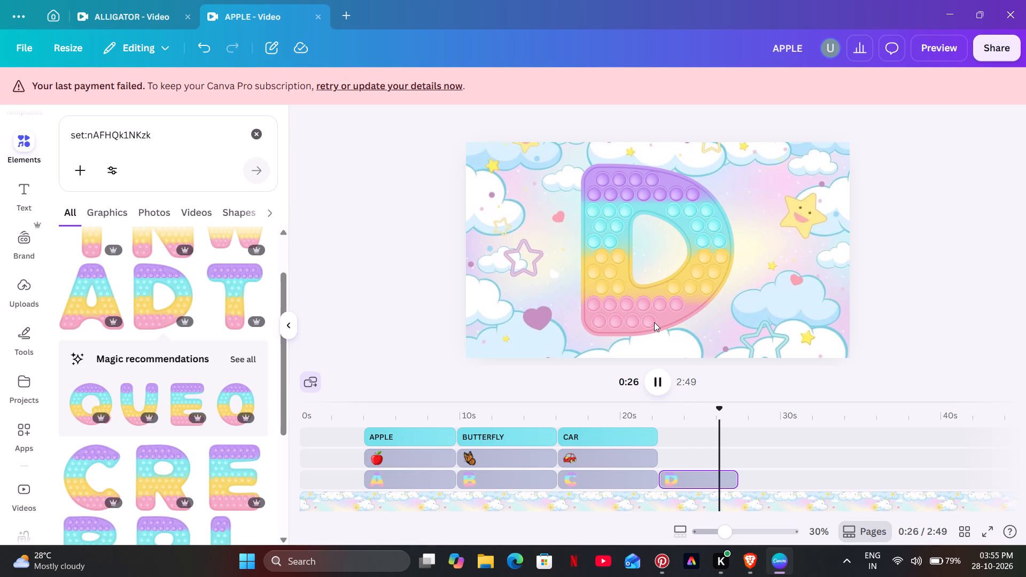
click(656, 376)
drag(728, 478, 751, 478)
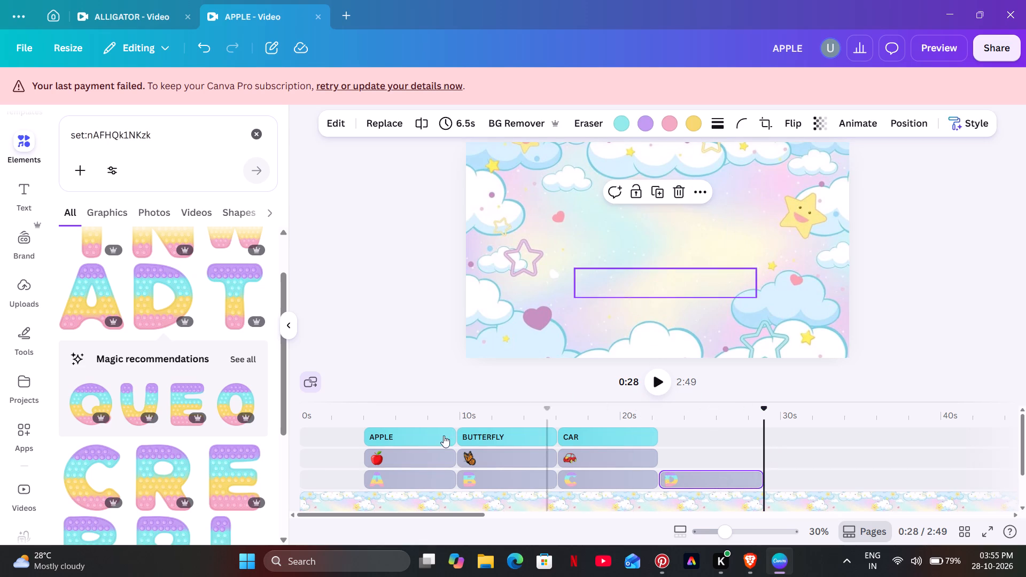
Add the pastel pop-it letter E from the collection and move its clip onto the letter track directly after D.
scroll(183, 392, up, 4)
scroll(183, 392, down, 3)
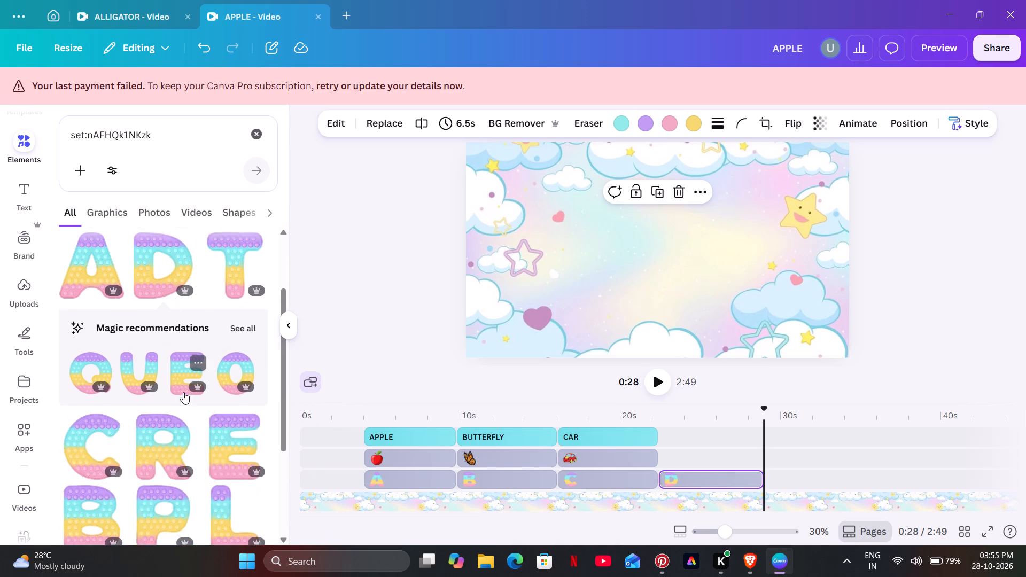
scroll(183, 392, down, 2)
click(241, 308)
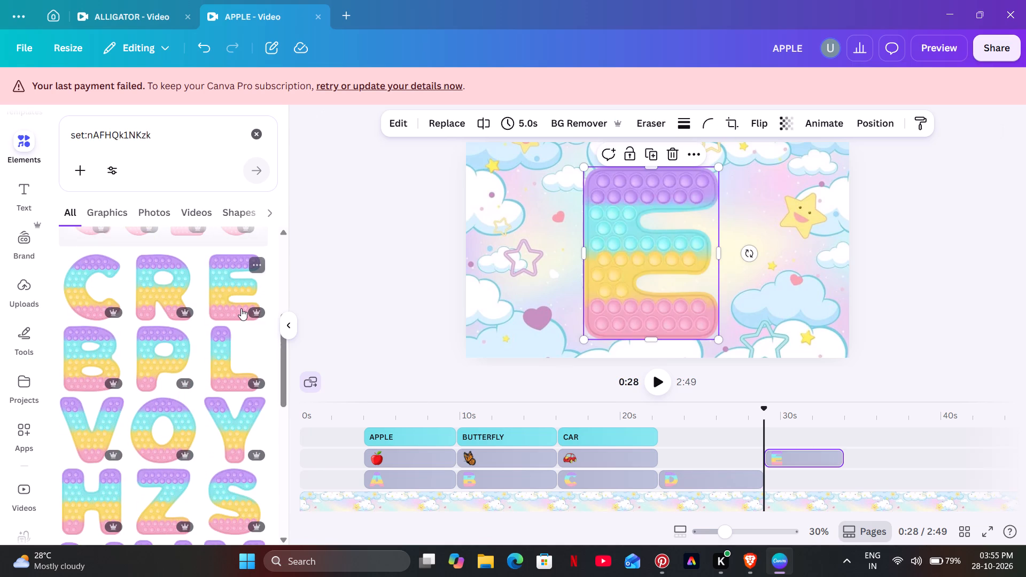
drag(795, 457, 797, 472)
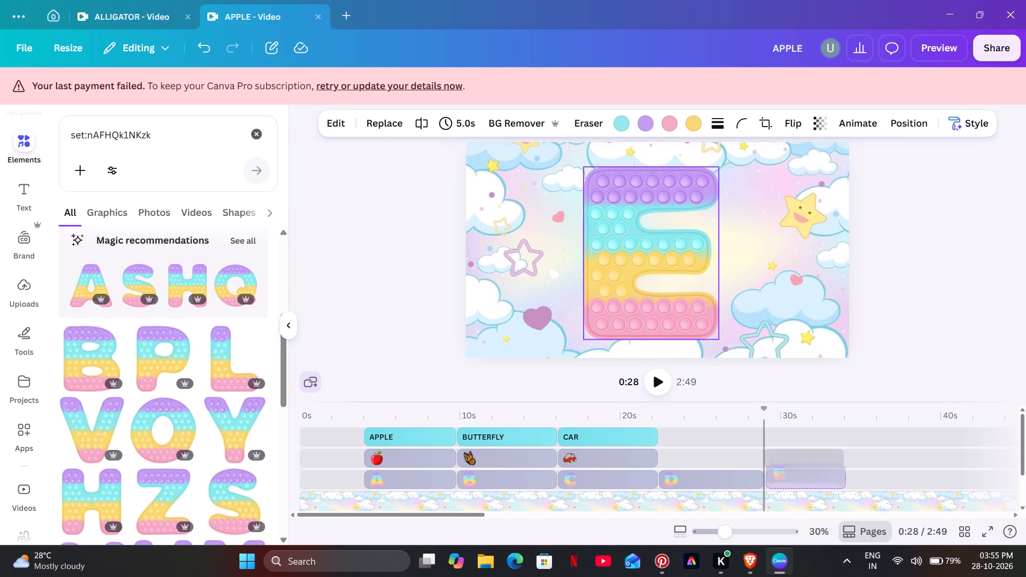
drag(797, 472, 797, 479)
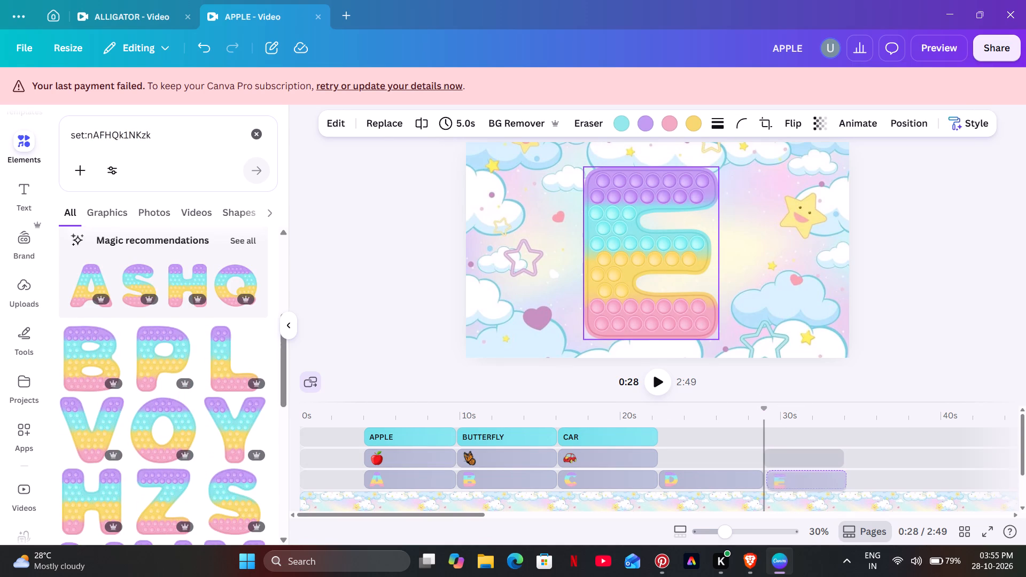
drag(797, 479, 802, 473)
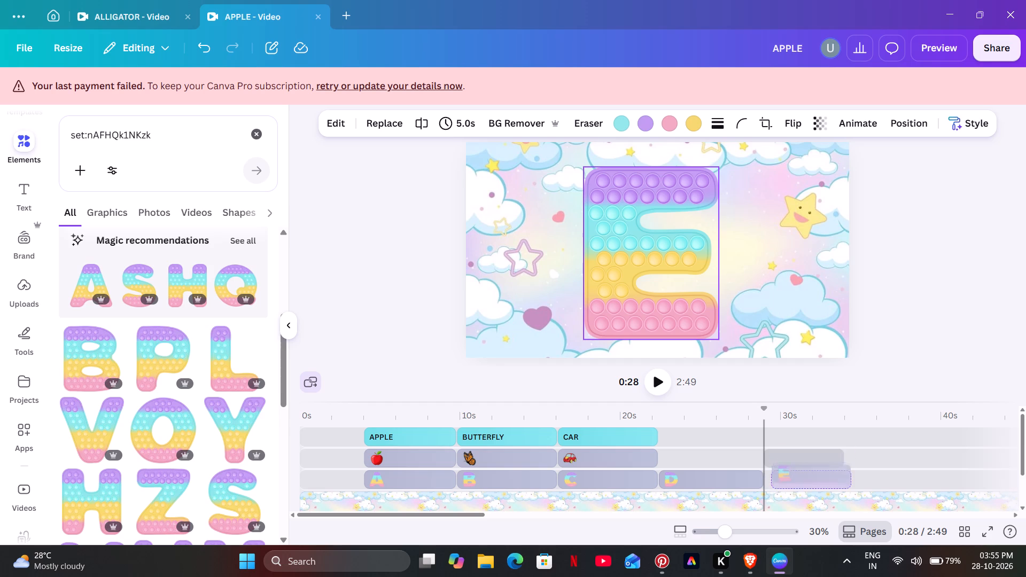
drag(802, 473, 798, 476)
Play the E scene from the end of D, extend the letter E clip to end at about 34.5 s, and replay its ending.
click(752, 458)
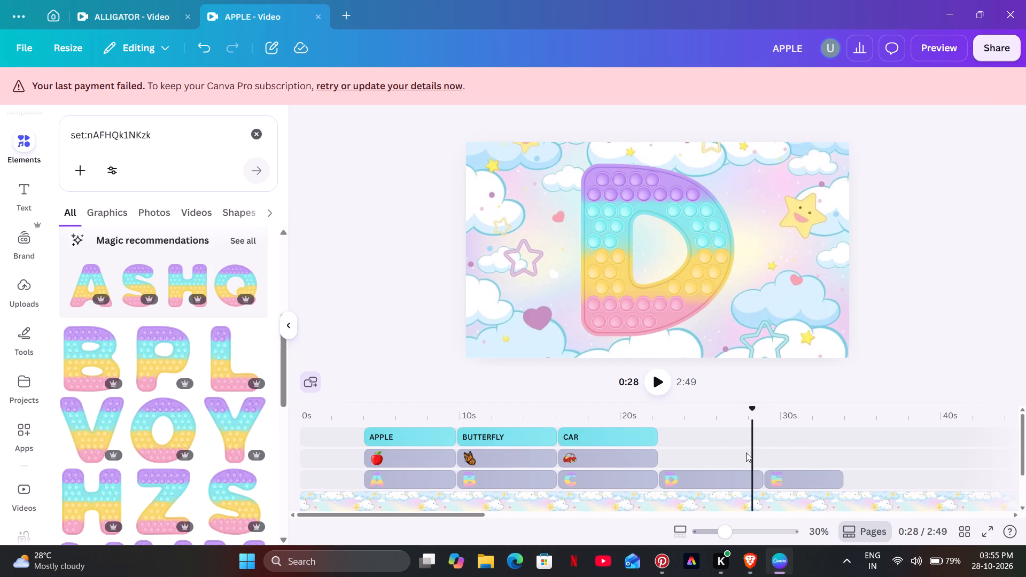
click(655, 380)
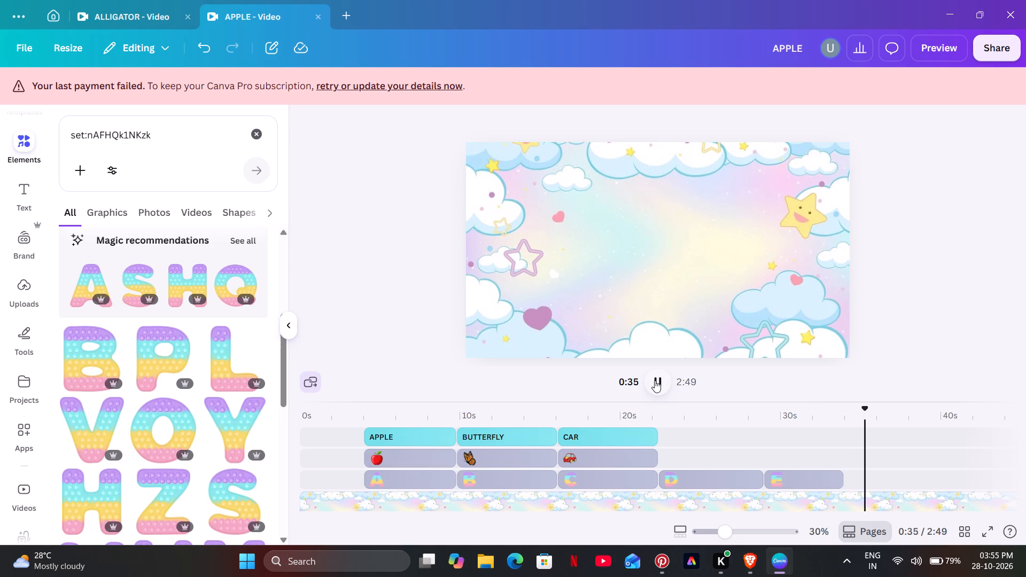
click(655, 380)
click(830, 449)
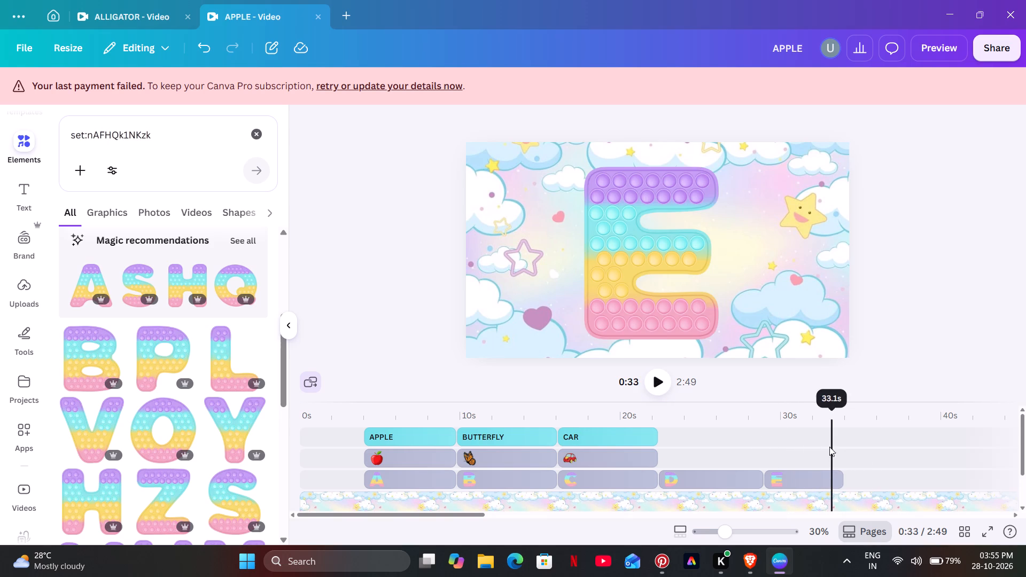
click(667, 385)
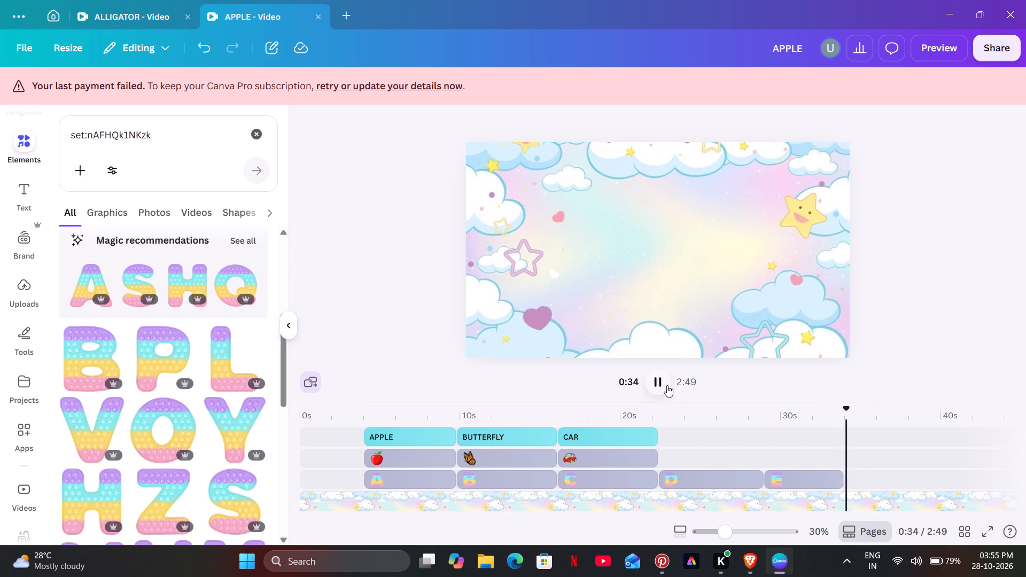
click(667, 385)
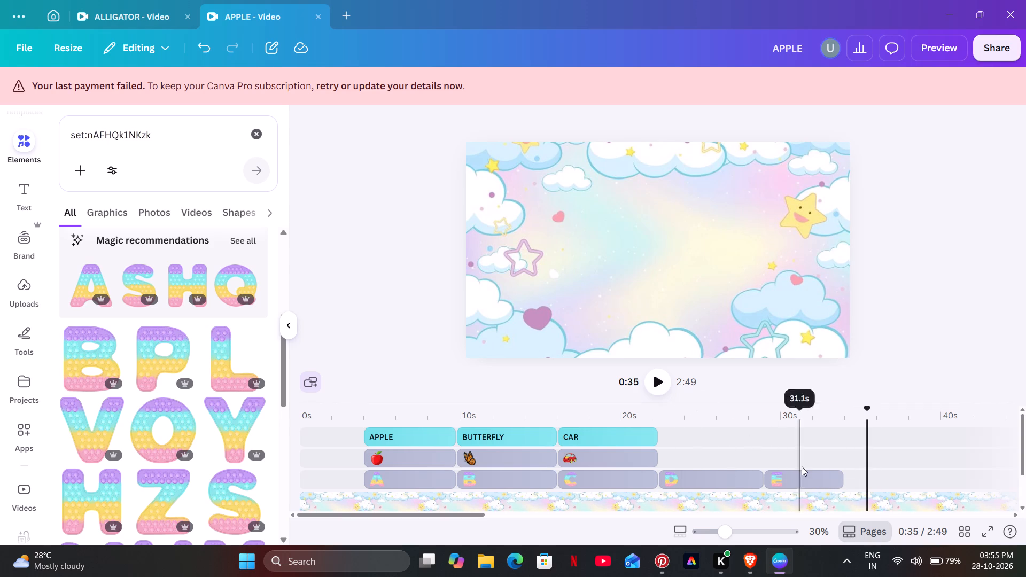
click(827, 446)
click(666, 384)
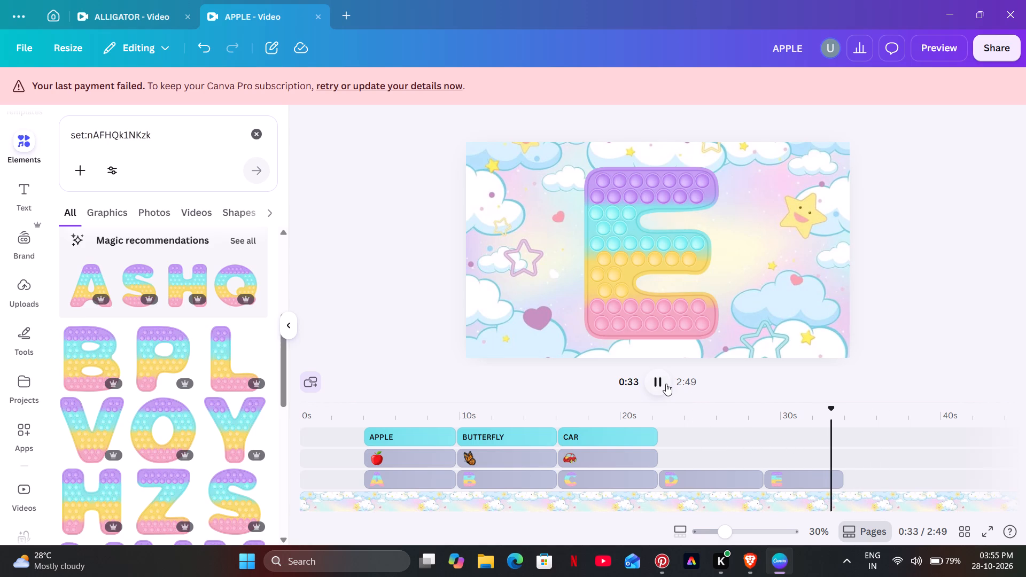
click(666, 384)
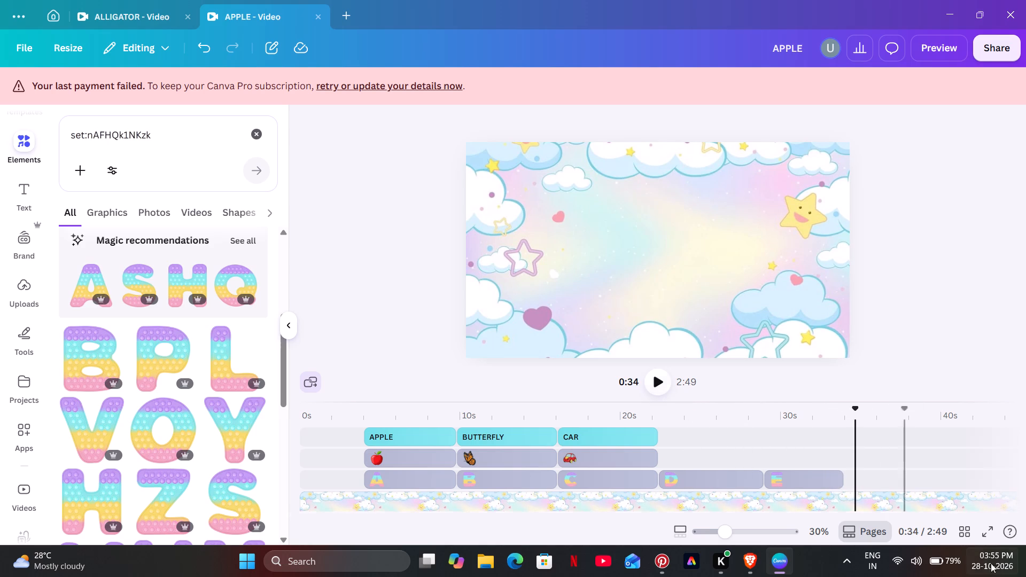
drag(841, 486, 848, 486)
click(830, 455)
click(656, 375)
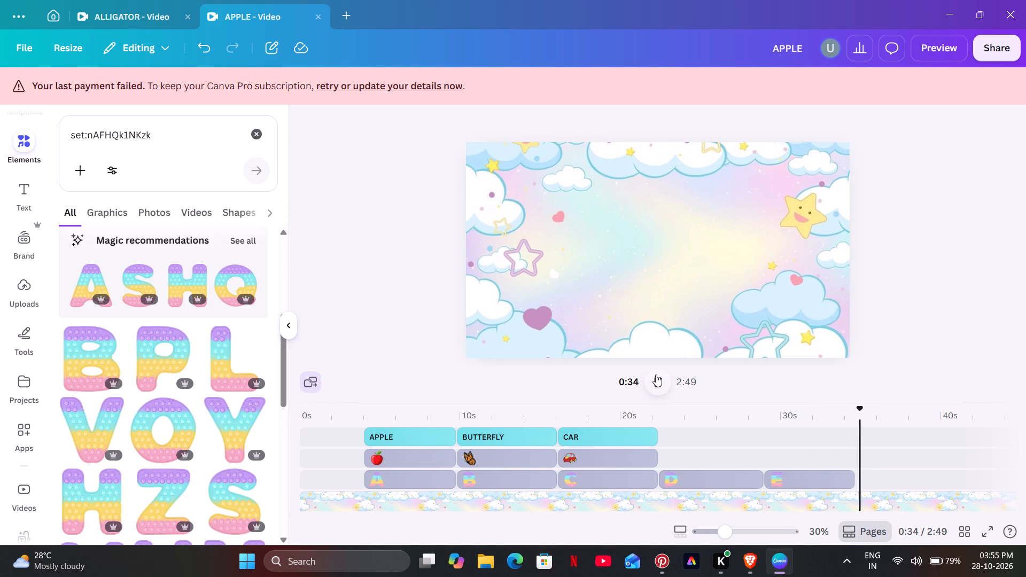
click(656, 375)
Add the pastel pop-it letter F from the collection and move its clip onto the letter track directly after E.
scroll(190, 367, down, 1)
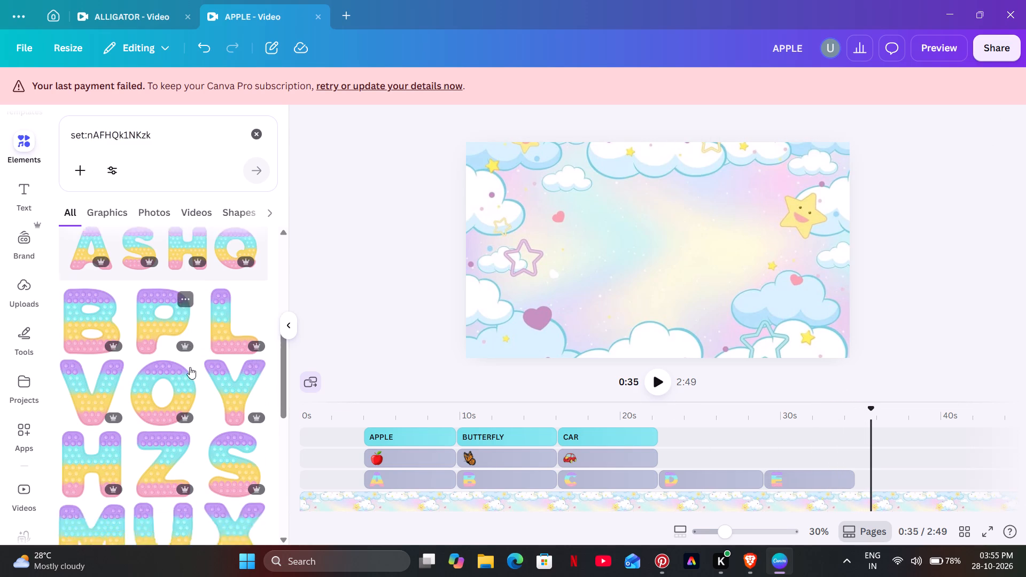
scroll(190, 367, down, 4)
click(222, 317)
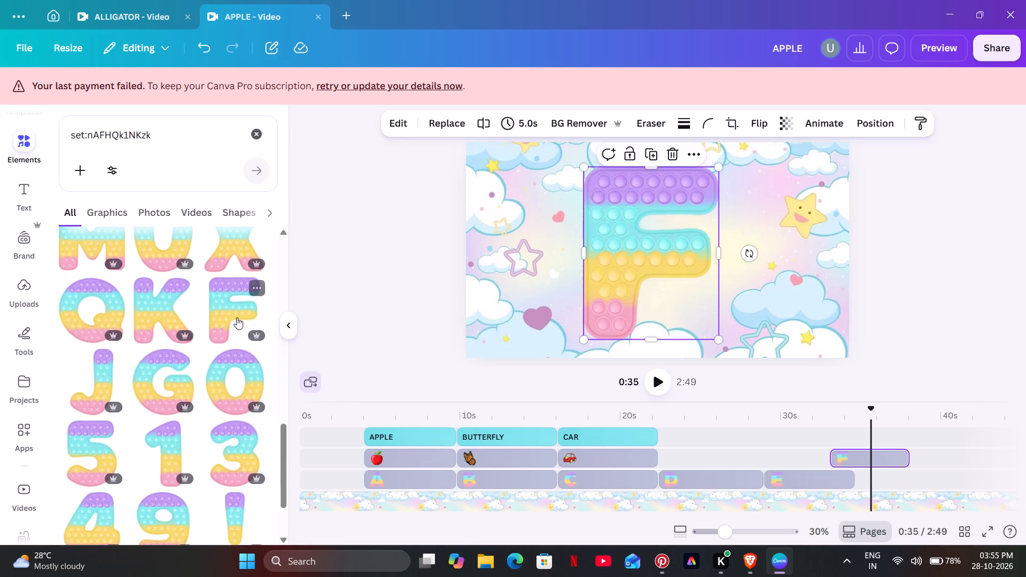
drag(868, 452, 899, 467)
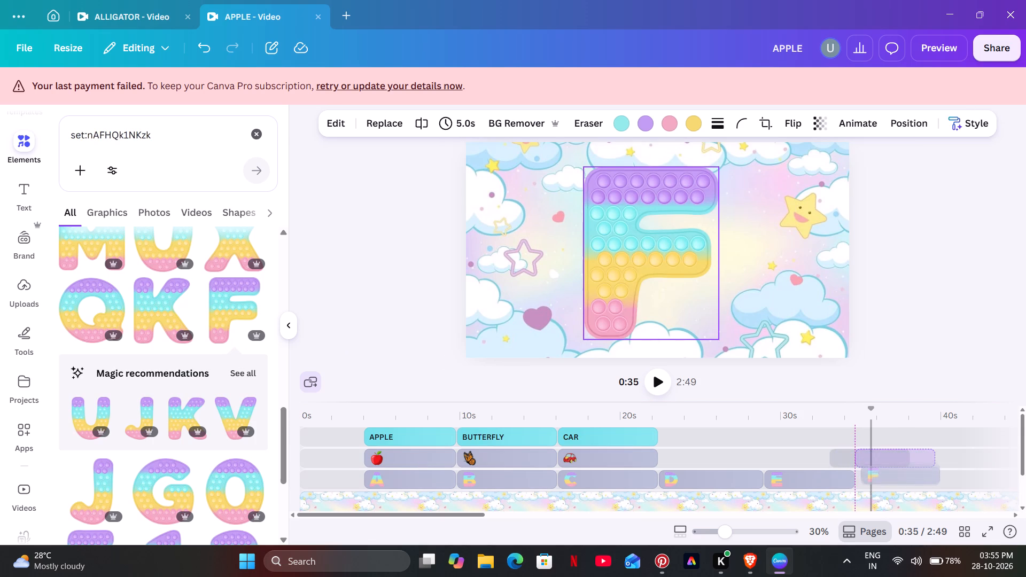
drag(899, 467, 897, 471)
Play the F scene, extend the letter F clip to end at about 41 s to match the audio, and replay its ending.
click(838, 459)
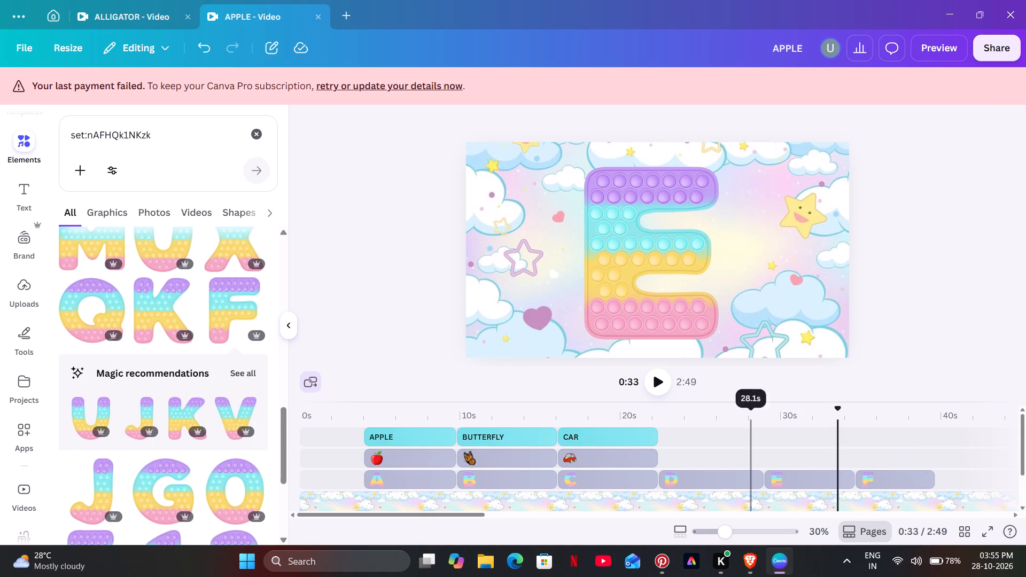
click(651, 376)
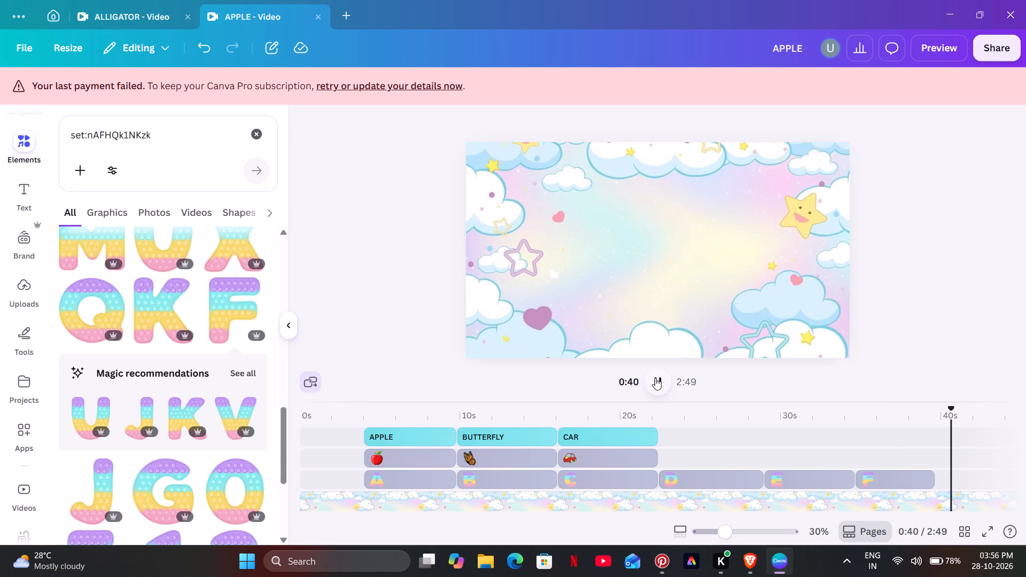
click(655, 378)
drag(930, 480, 799, 500)
click(765, 445)
click(665, 383)
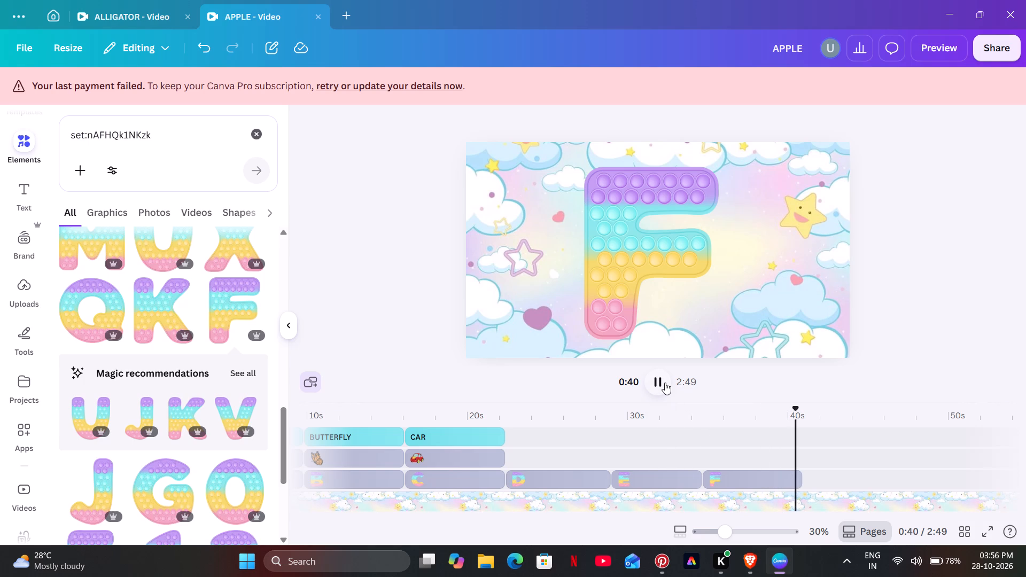
click(665, 383)
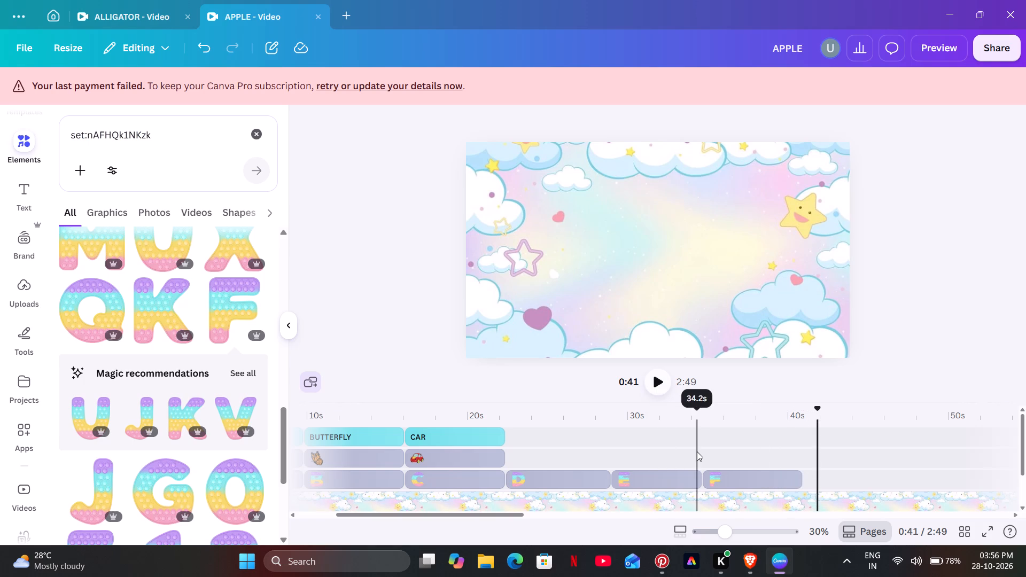
Add the pastel pop-it letter G from the collection and move its clip onto the letter track directly after F.
click(146, 479)
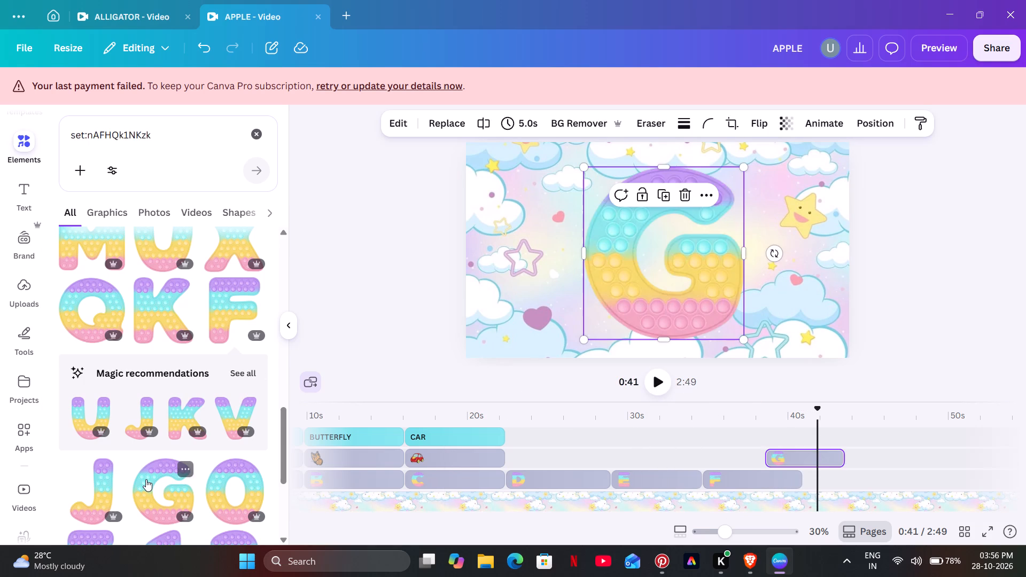
drag(791, 458, 835, 454)
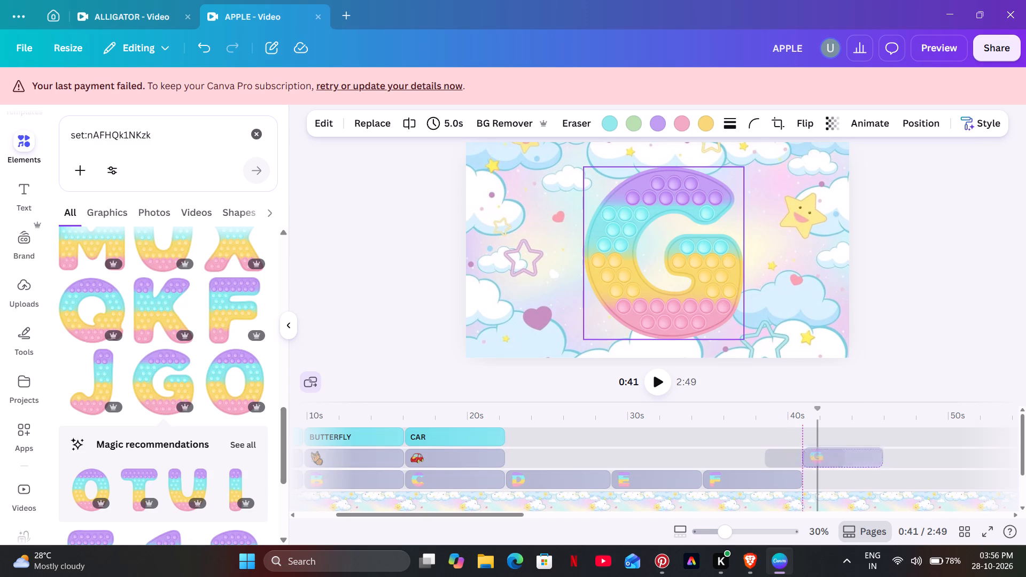
drag(835, 454, 833, 479)
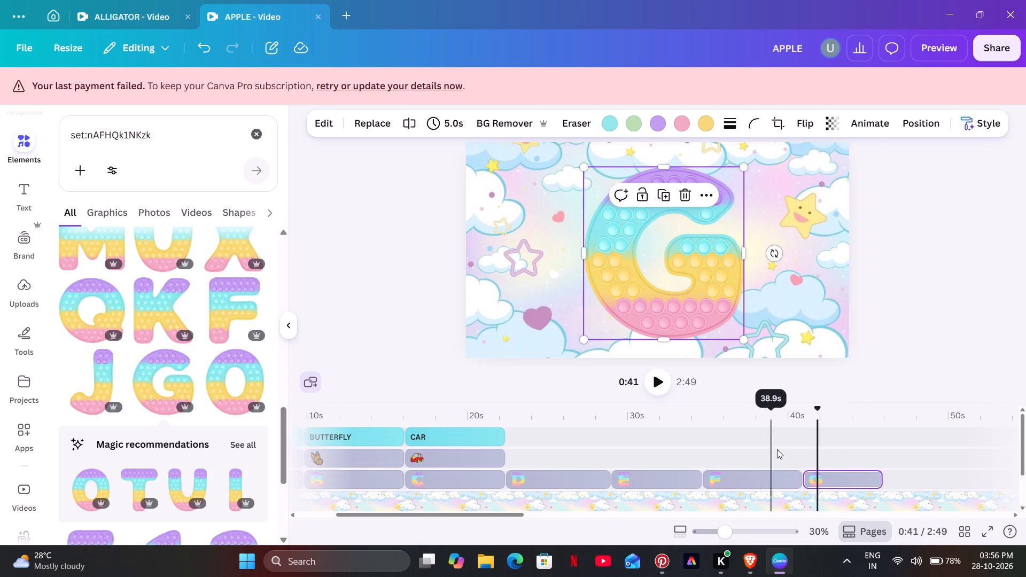
Play the G scene and replay the sequence from about 21 s, extending the letter G clip first to 6.0 s and finally to 6.5 s.
click(795, 447)
click(662, 387)
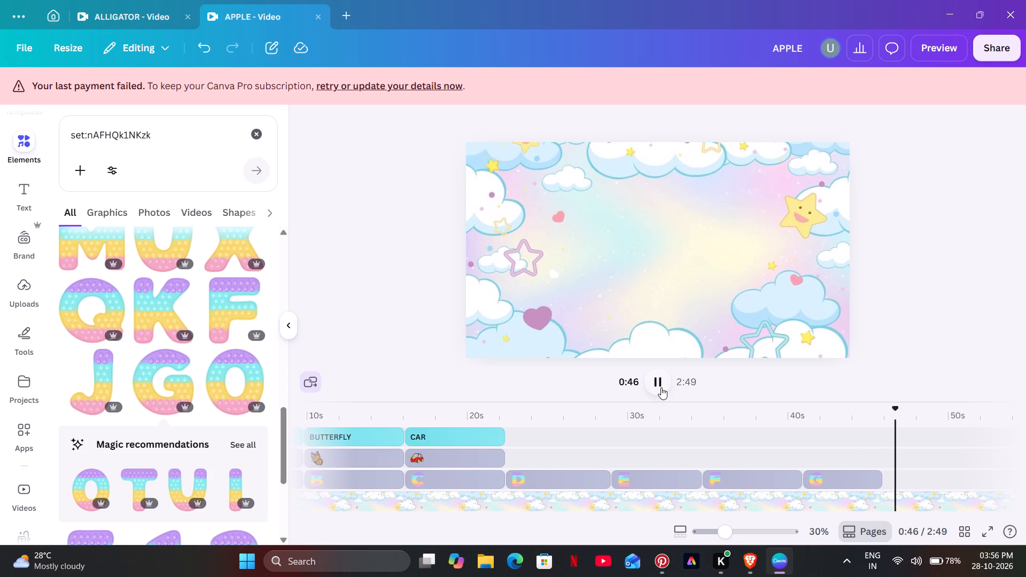
click(661, 387)
drag(877, 480, 892, 480)
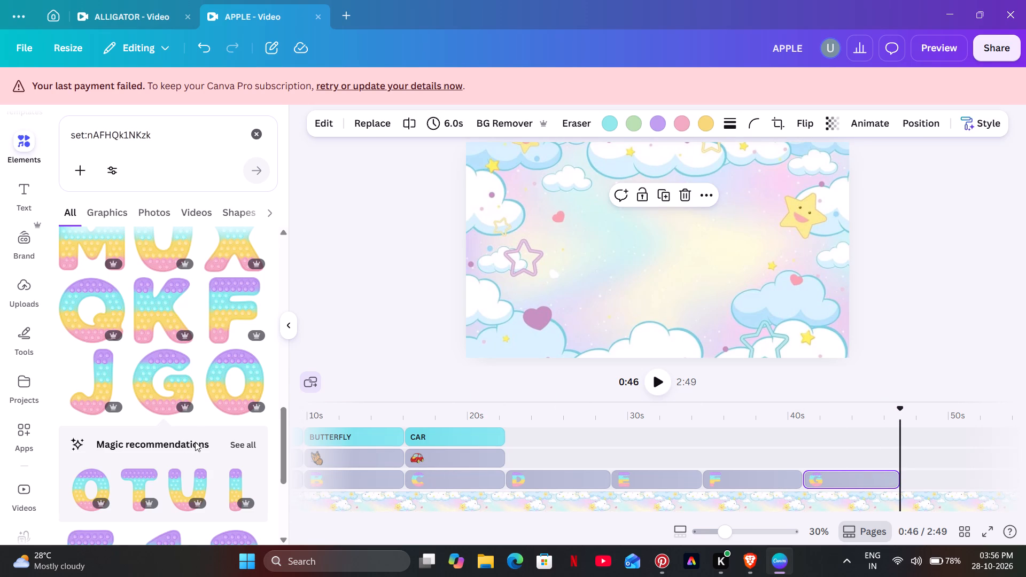
click(487, 415)
click(655, 377)
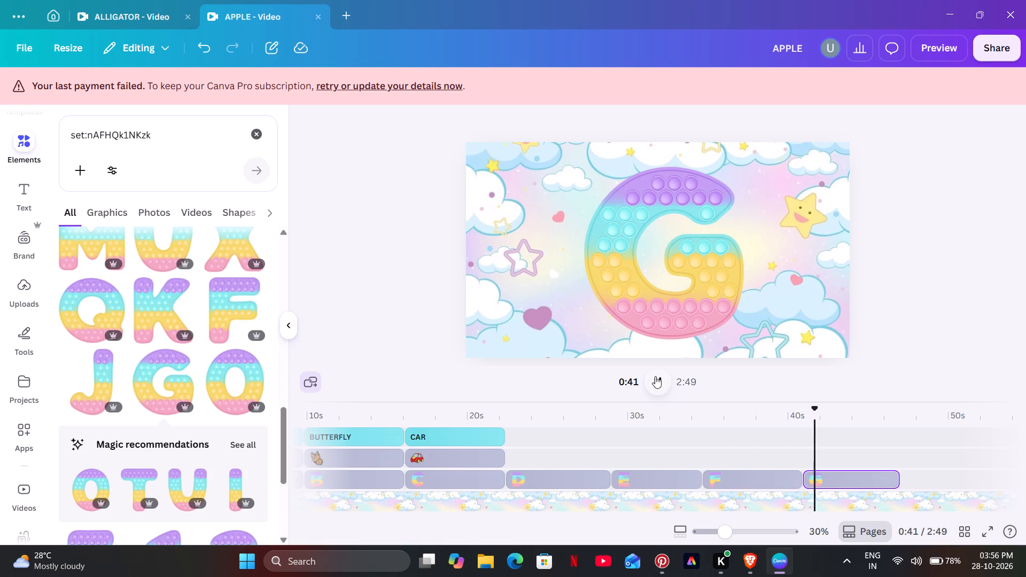
click(655, 376)
click(655, 376)
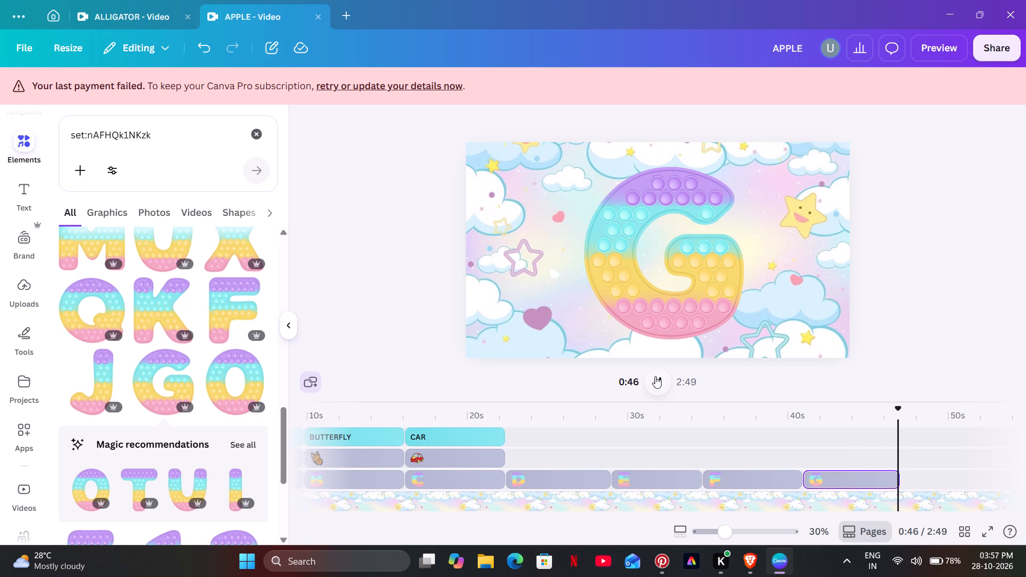
click(655, 376)
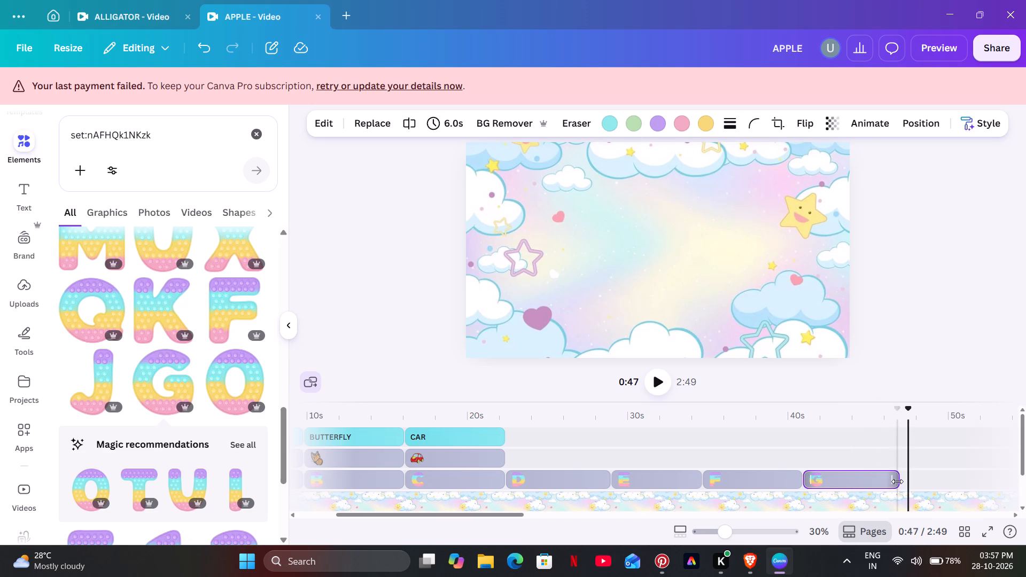
click(897, 481)
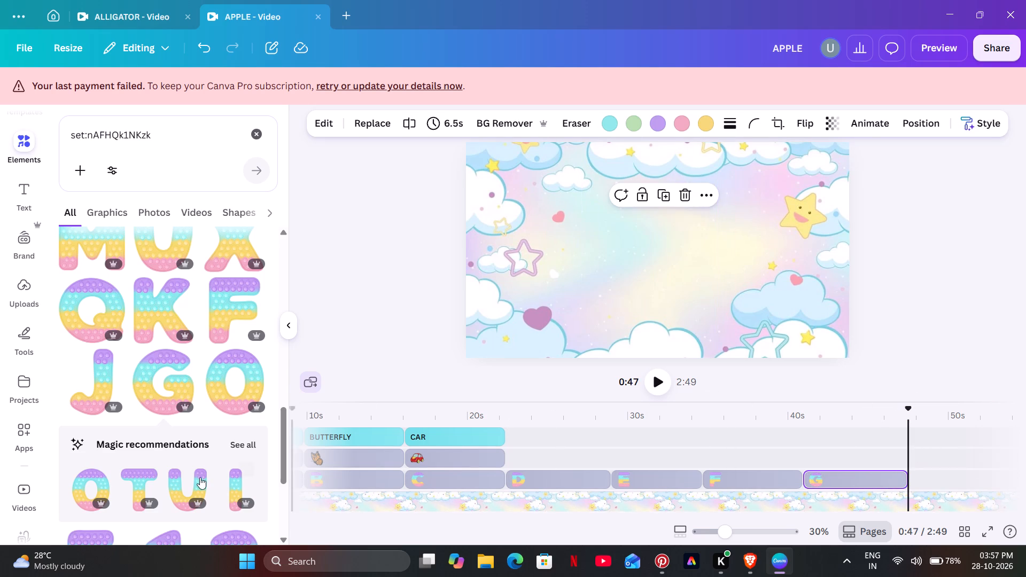
Add the pastel pop-it letter H from the collection and move its clip onto the letter track directly after G.
scroll(169, 445, down, 4)
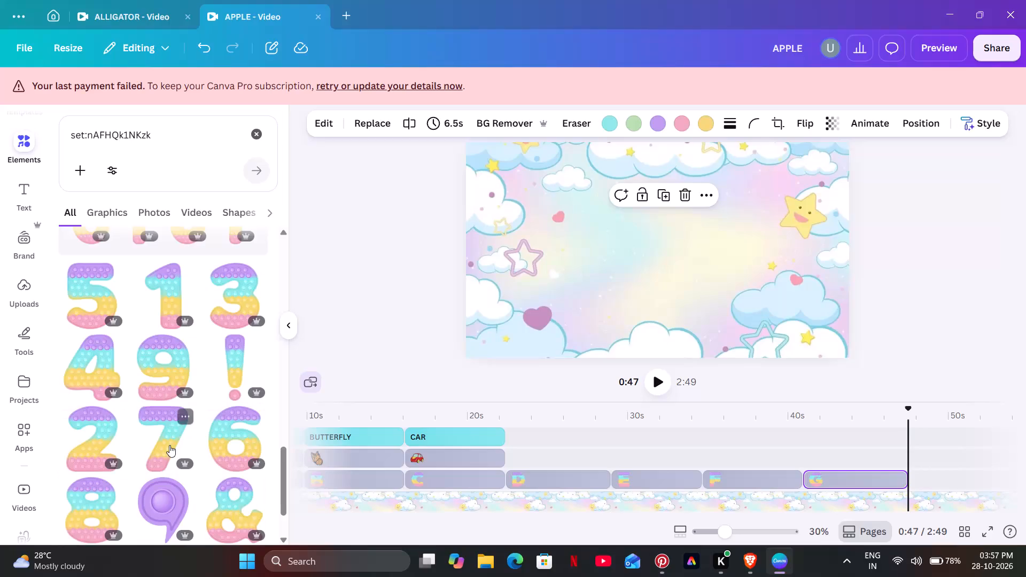
scroll(169, 445, down, 3)
scroll(169, 445, up, 6)
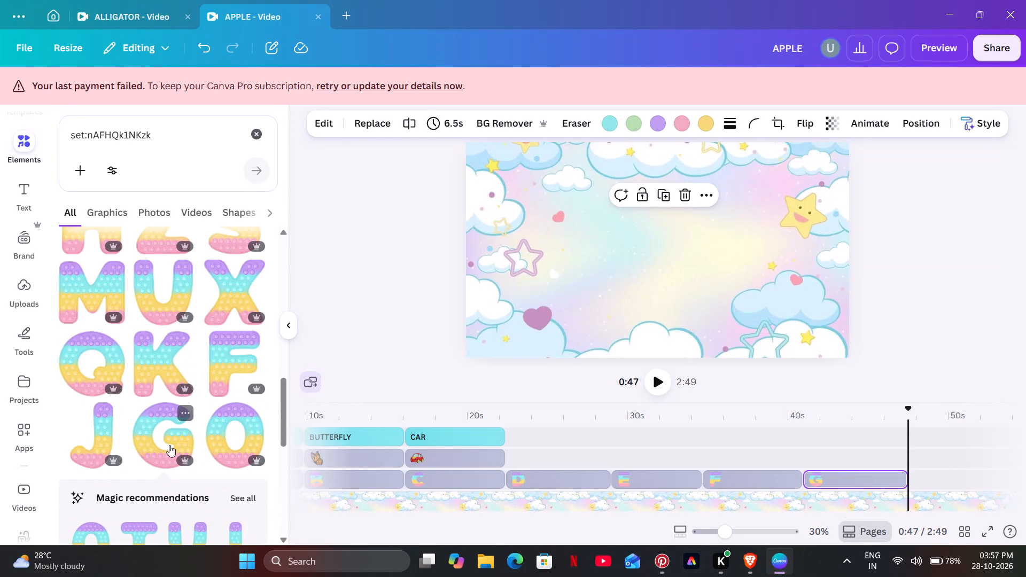
scroll(169, 445, up, 2)
click(83, 355)
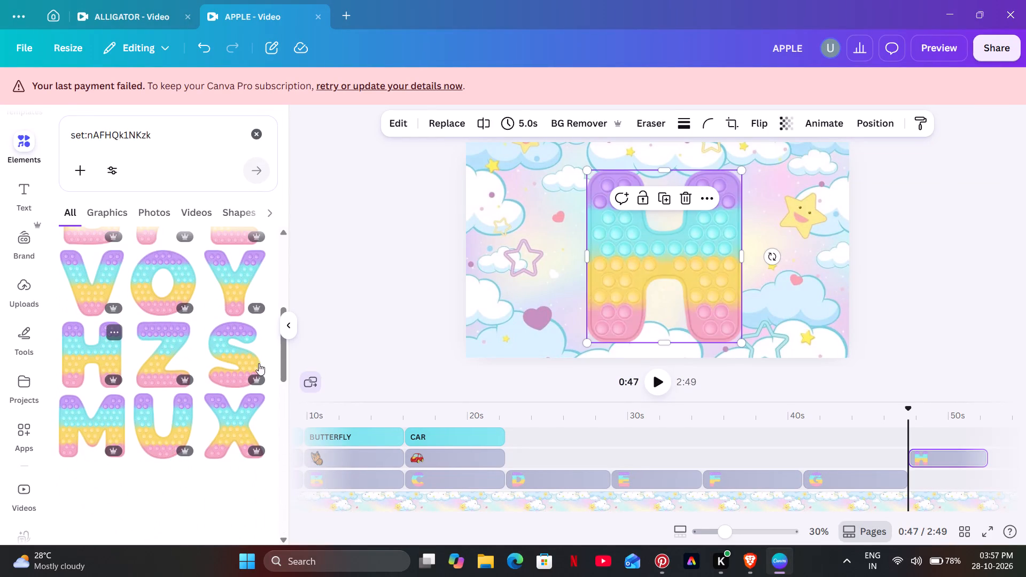
drag(944, 453, 896, 486)
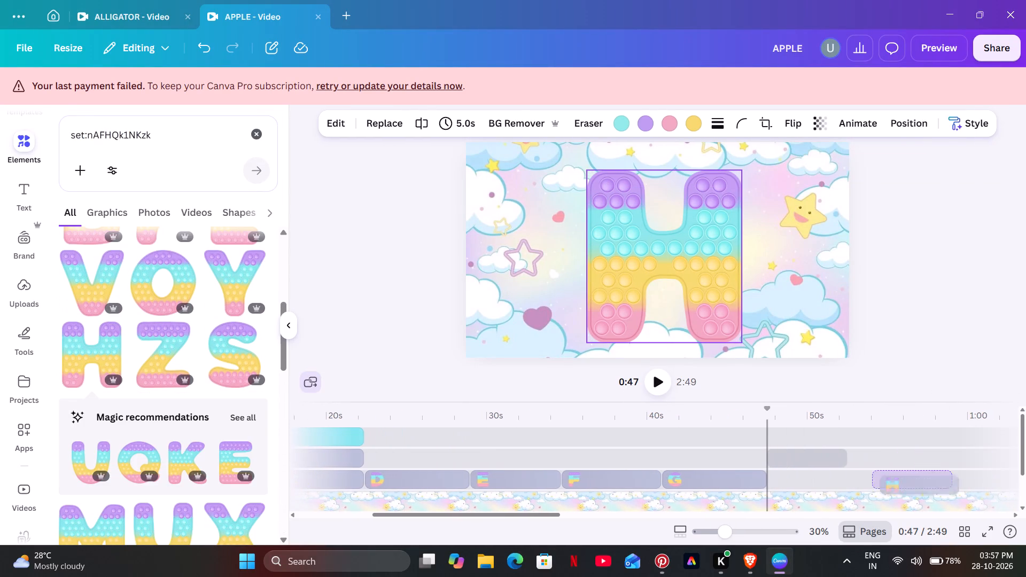
drag(896, 486, 805, 476)
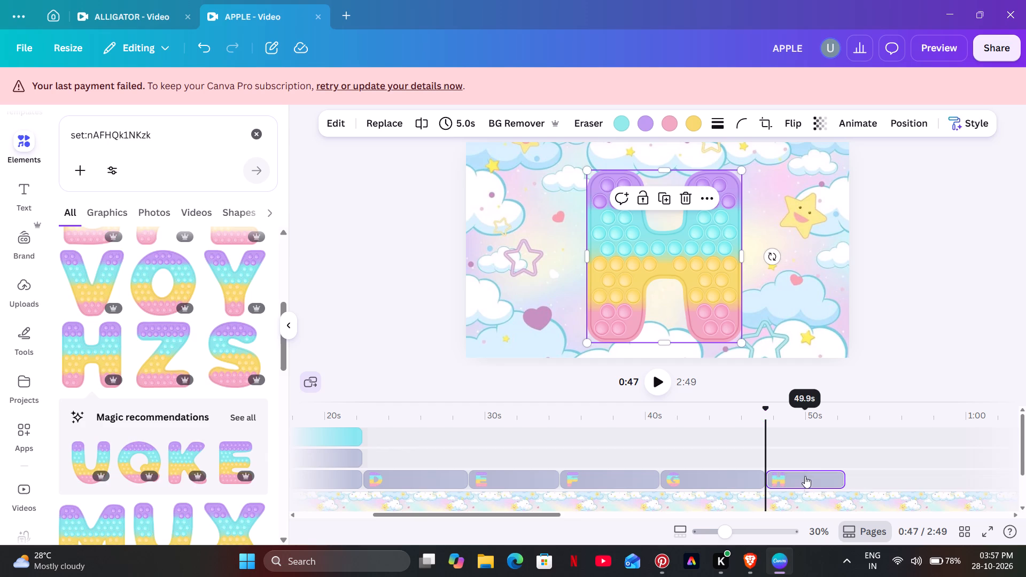
Play from the end of the G scene through the H scene and extend the letter H clip to 6.2 s.
click(747, 451)
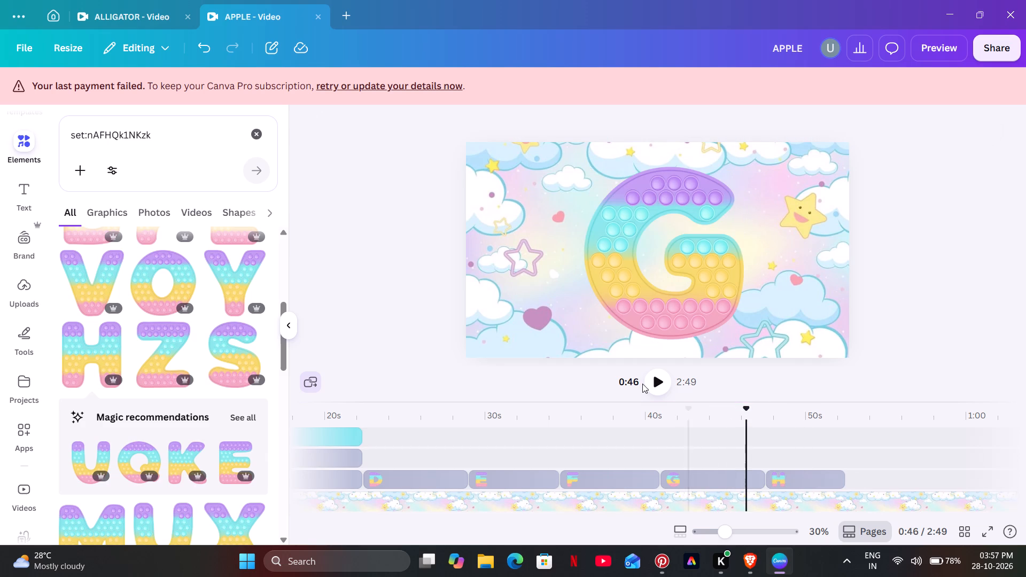
click(650, 381)
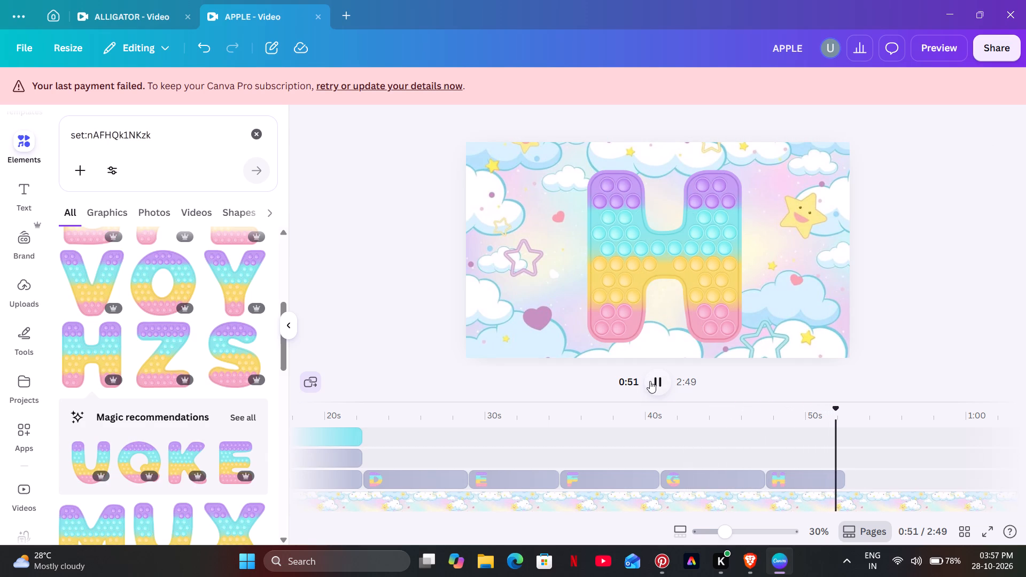
click(650, 381)
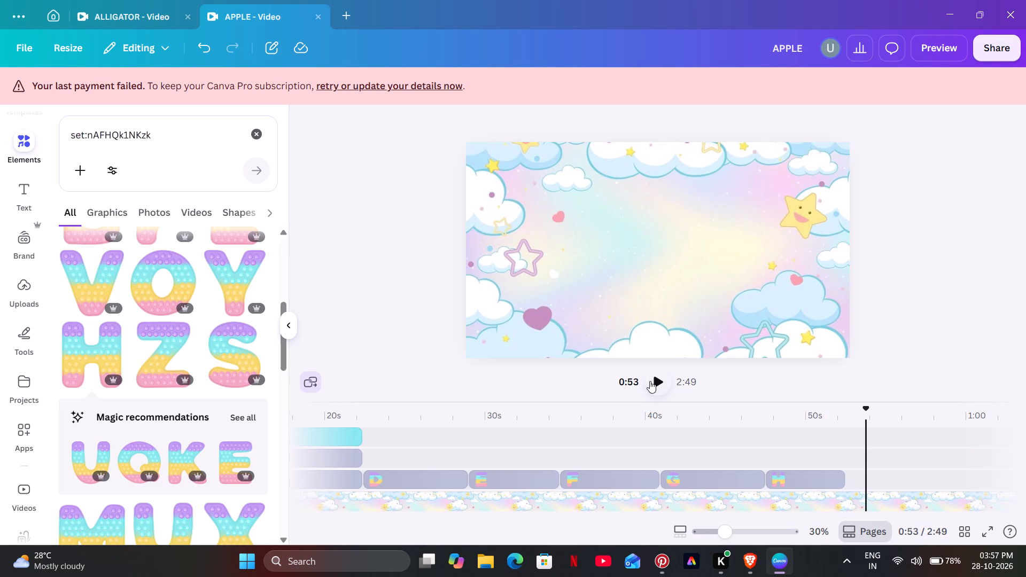
drag(840, 481, 848, 479)
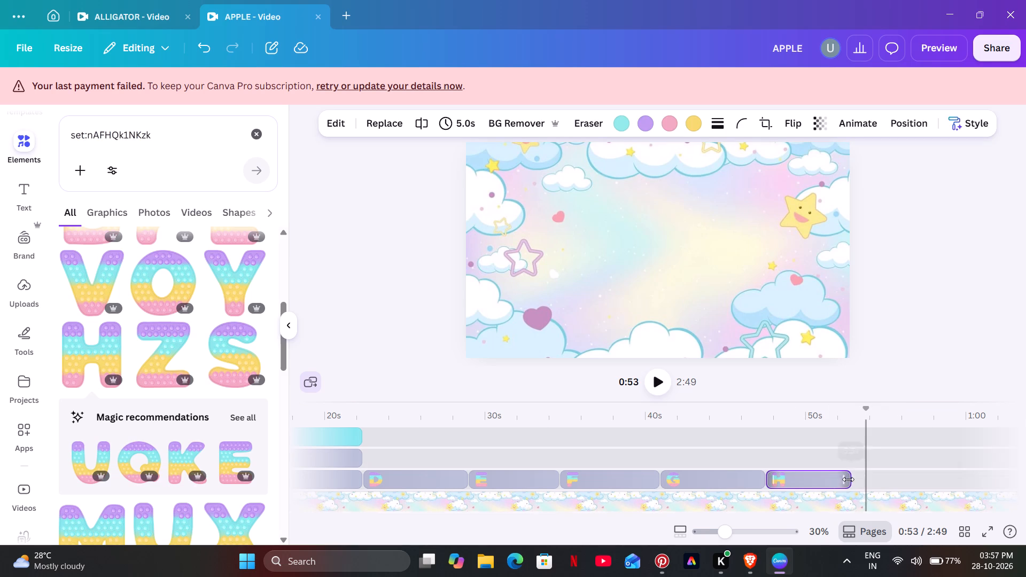
drag(848, 479, 857, 478)
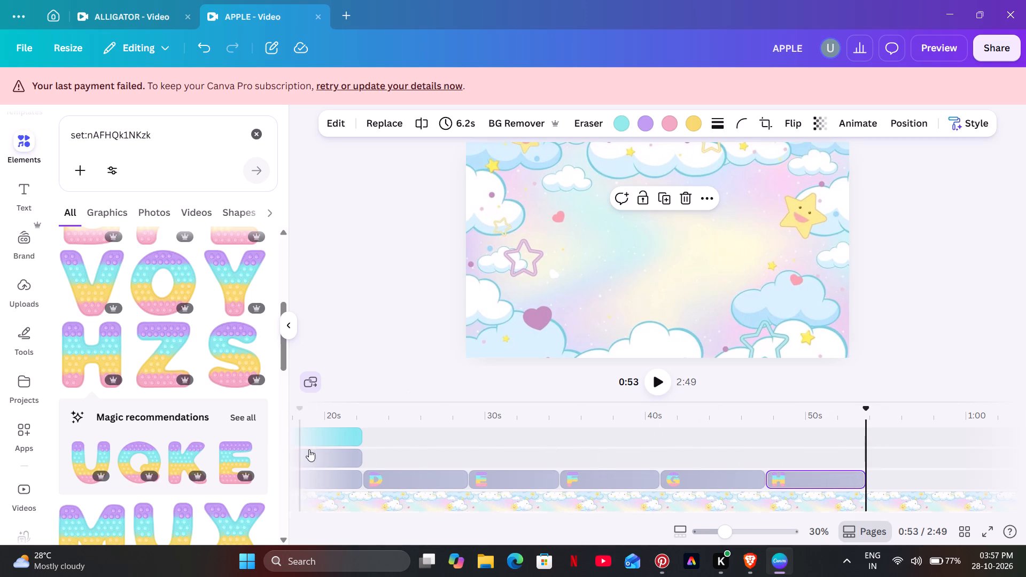
In the D scene, shrink the letter D and place it on the canvas beside the purple star outline.
click(364, 447)
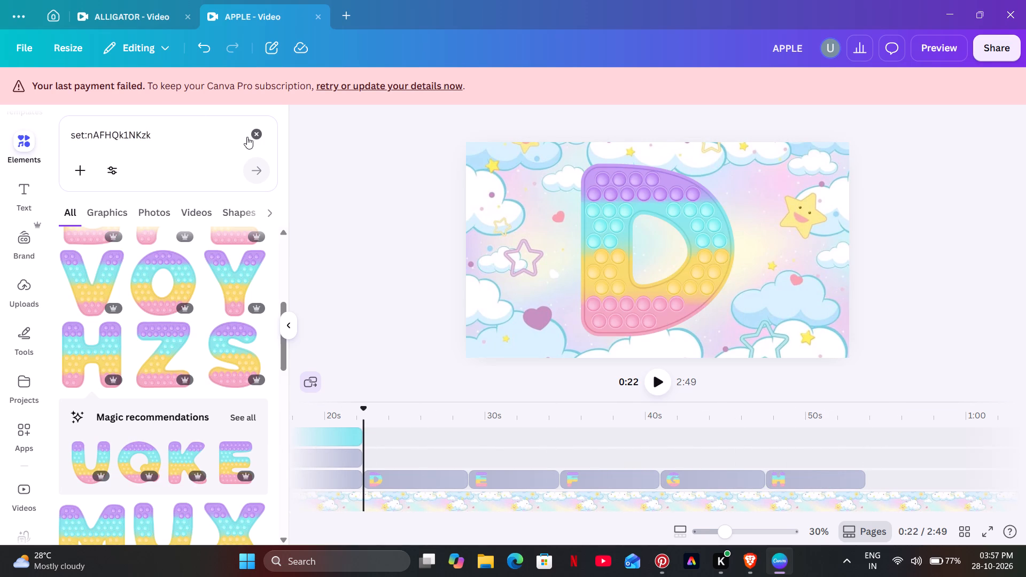
click(272, 140)
click(593, 217)
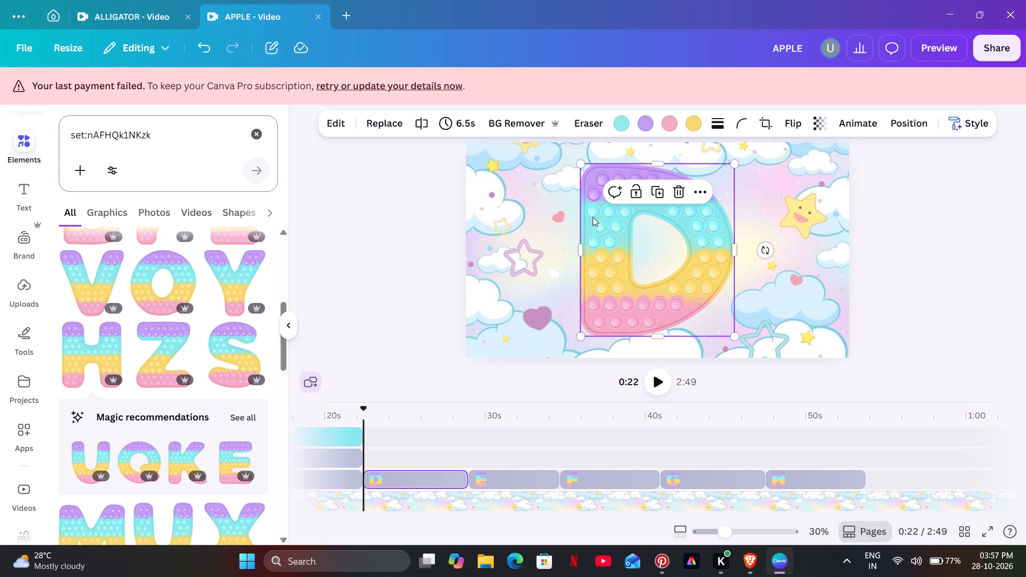
drag(580, 166, 660, 263)
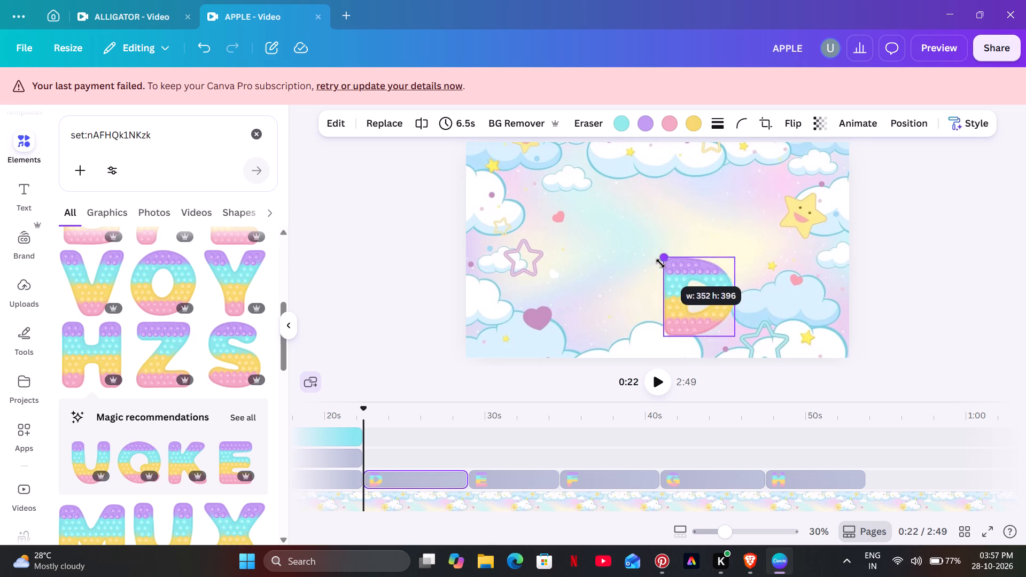
drag(660, 263, 676, 278)
drag(698, 298, 623, 260)
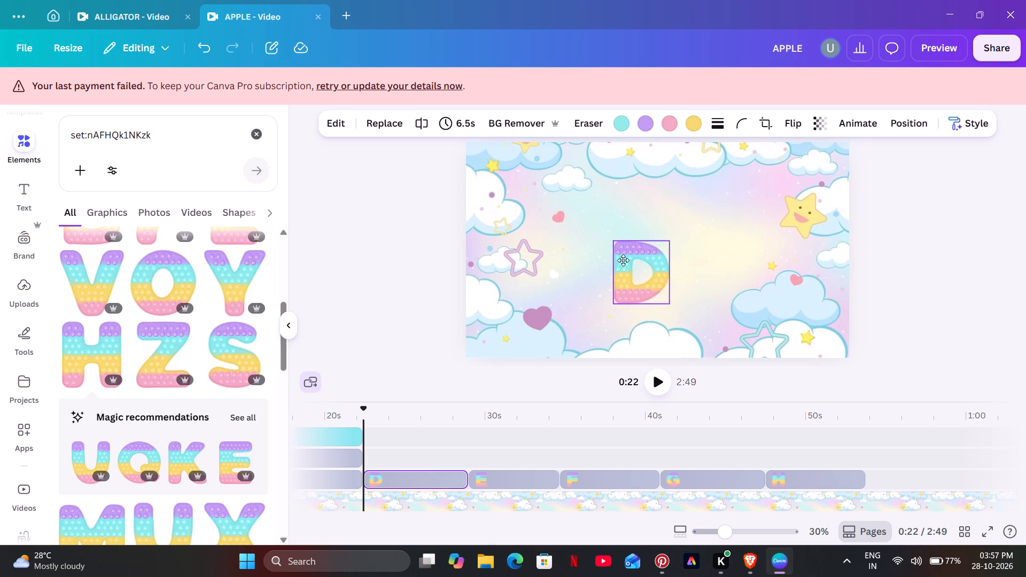
drag(623, 260, 586, 244)
click(571, 236)
drag(625, 283, 612, 274)
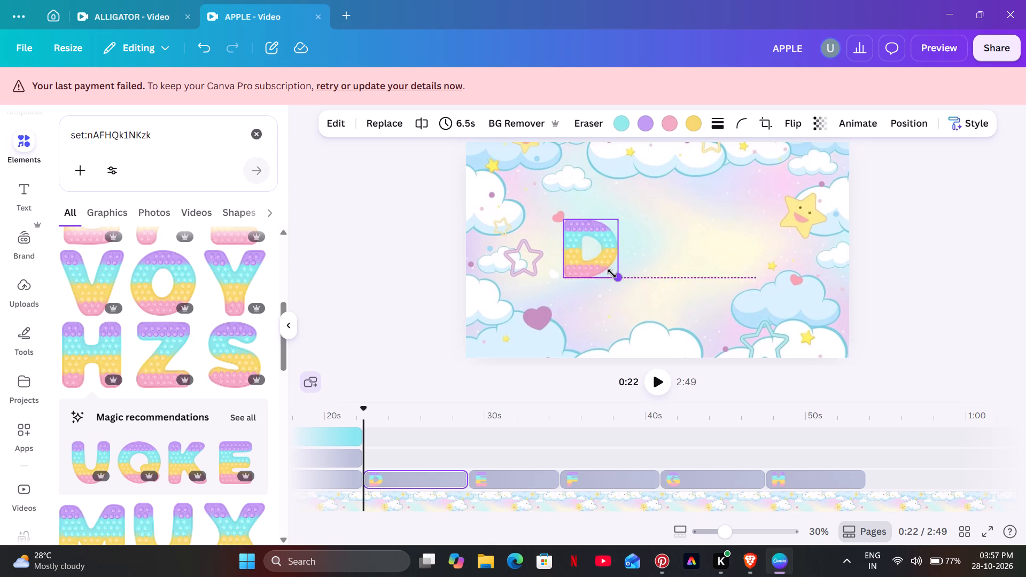
drag(612, 274, 609, 269)
drag(584, 242, 575, 242)
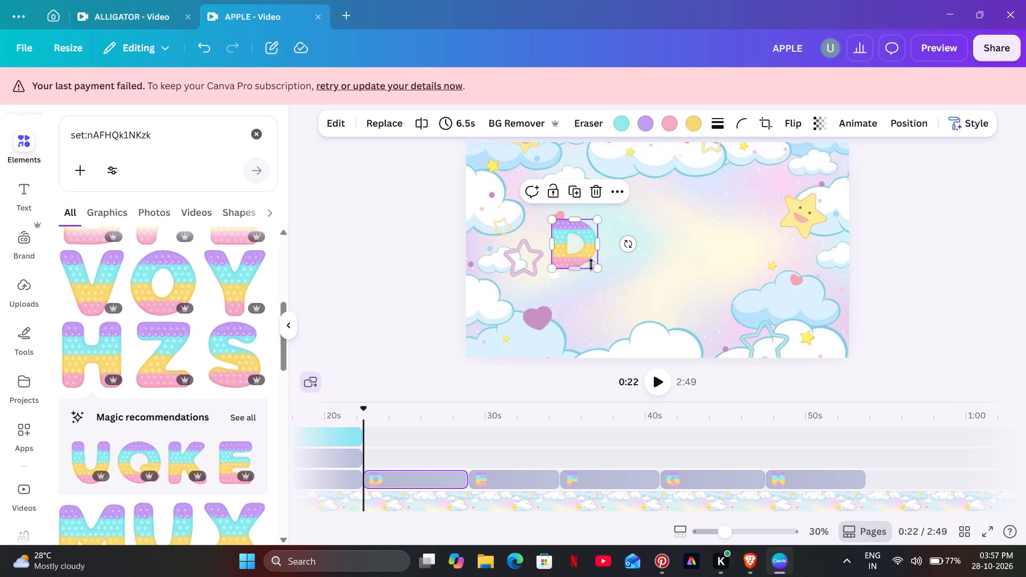
triple_click(593, 266)
drag(582, 251, 581, 249)
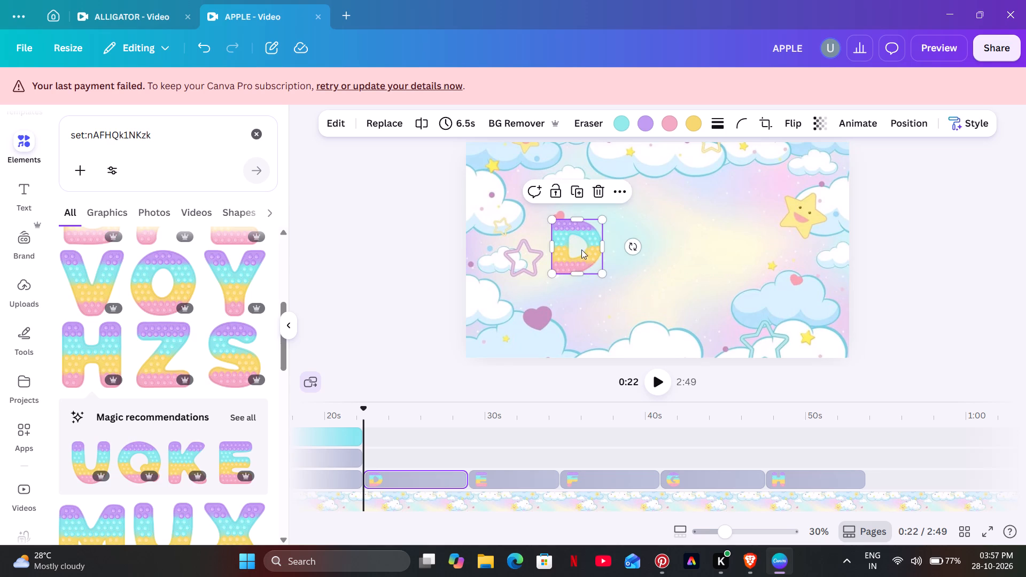
drag(581, 249, 576, 245)
click(528, 257)
Check the C scene's layout, search elements for DOG, and add the sitting cartoon puppy with the blue collar to the D scene.
click(622, 456)
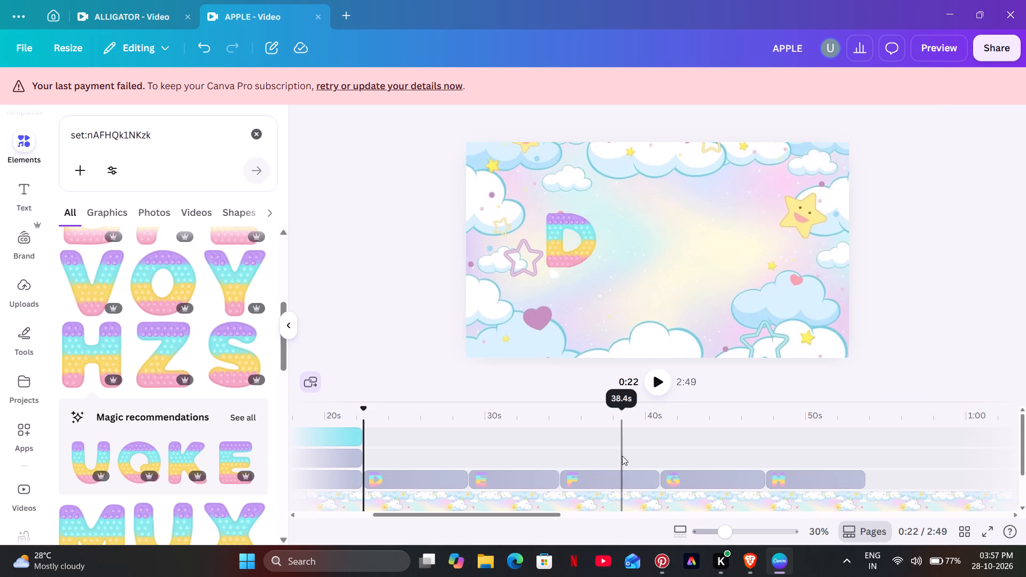
click(334, 410)
click(468, 435)
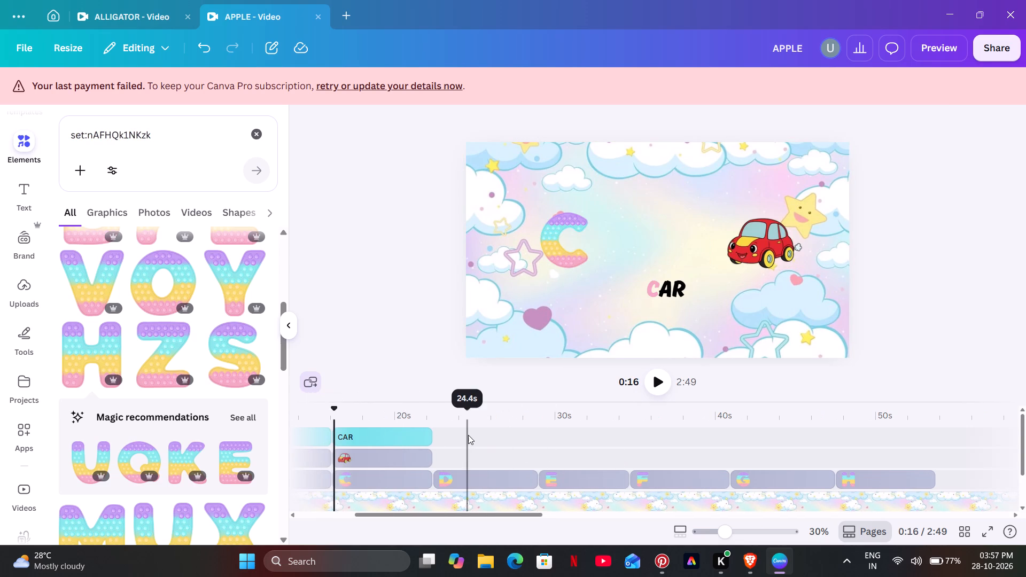
click(595, 422)
click(516, 429)
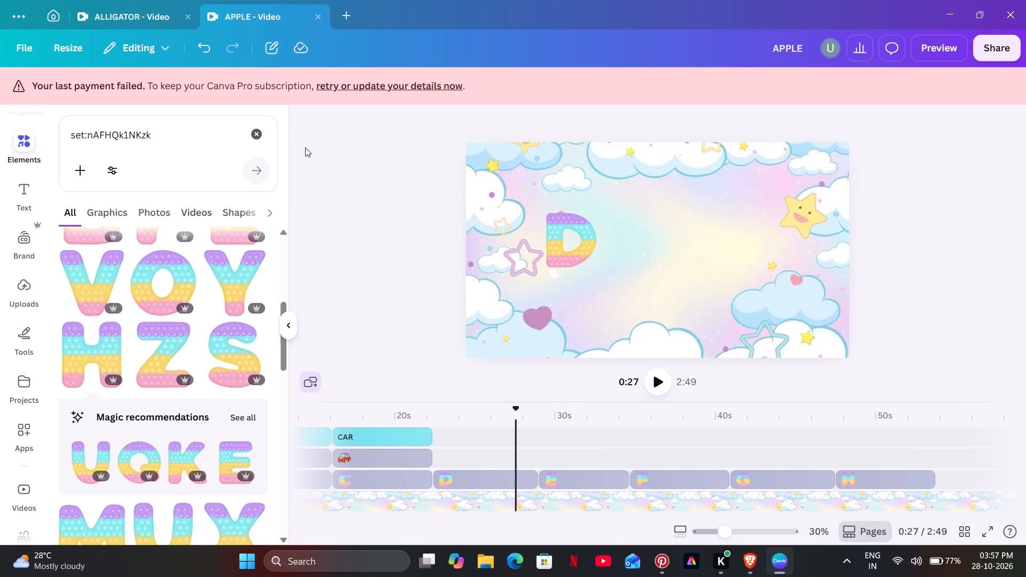
click(260, 136)
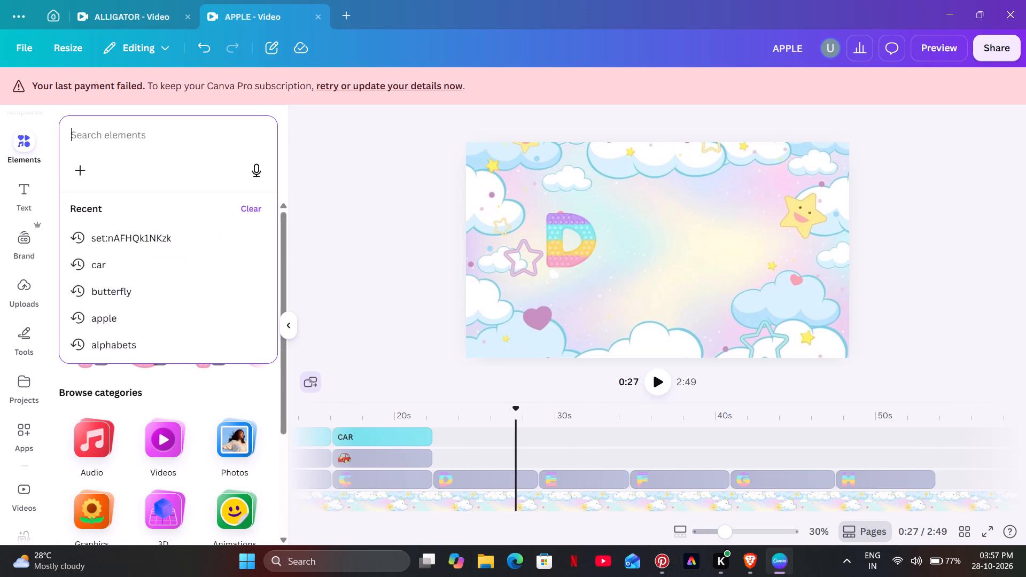
text(DOG)
key(Return)
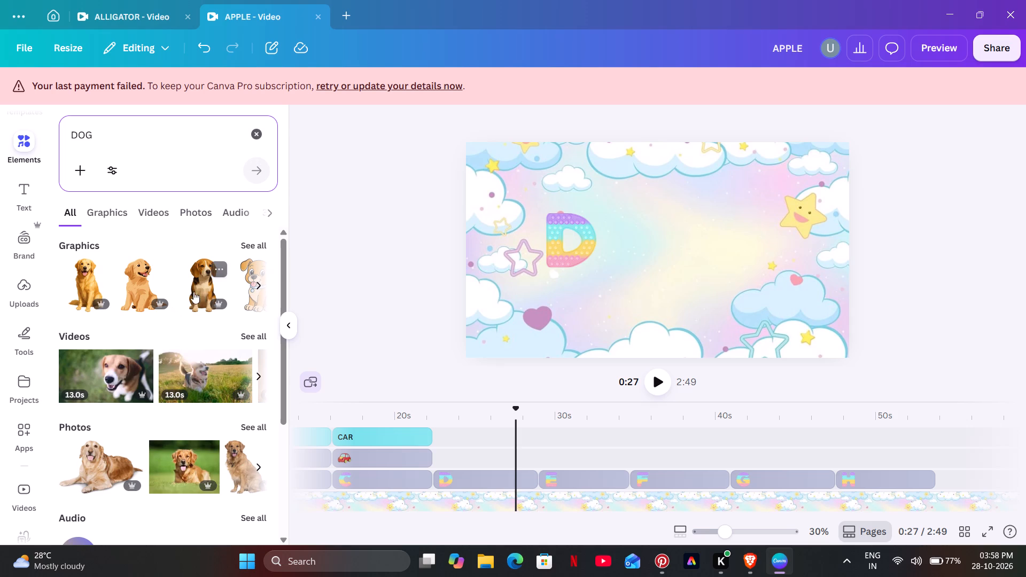
click(264, 286)
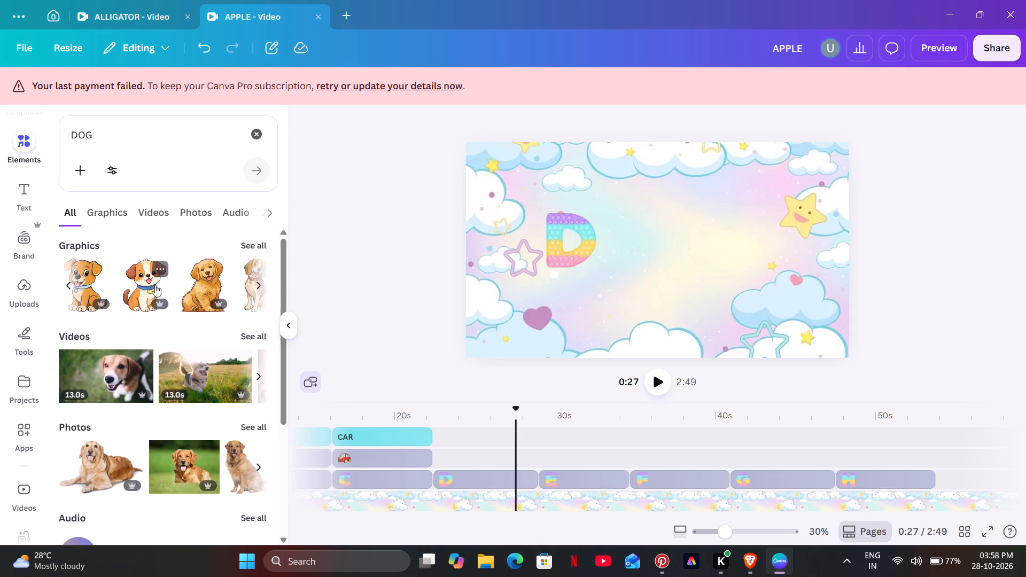
click(84, 283)
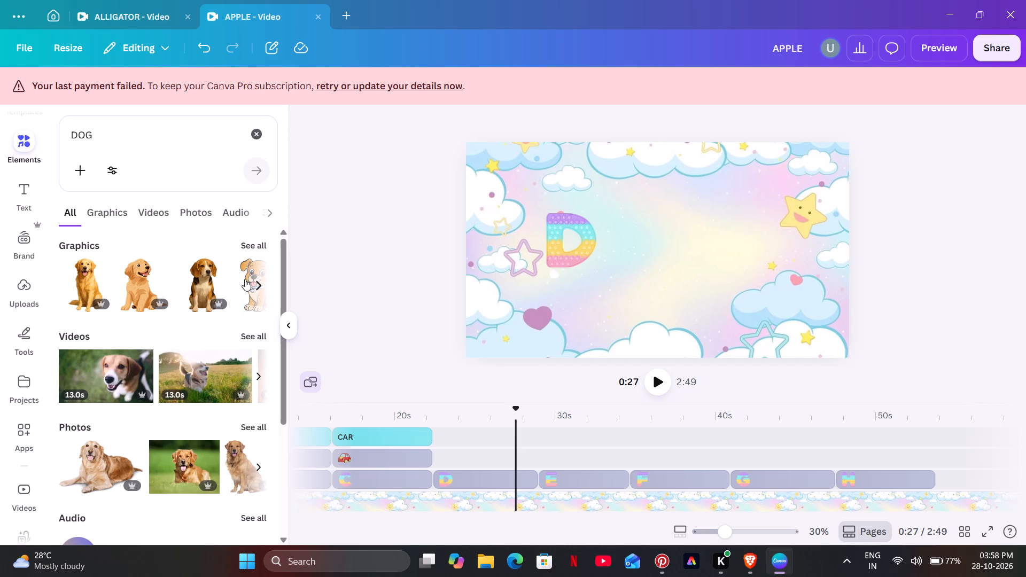
click(244, 279)
click(85, 301)
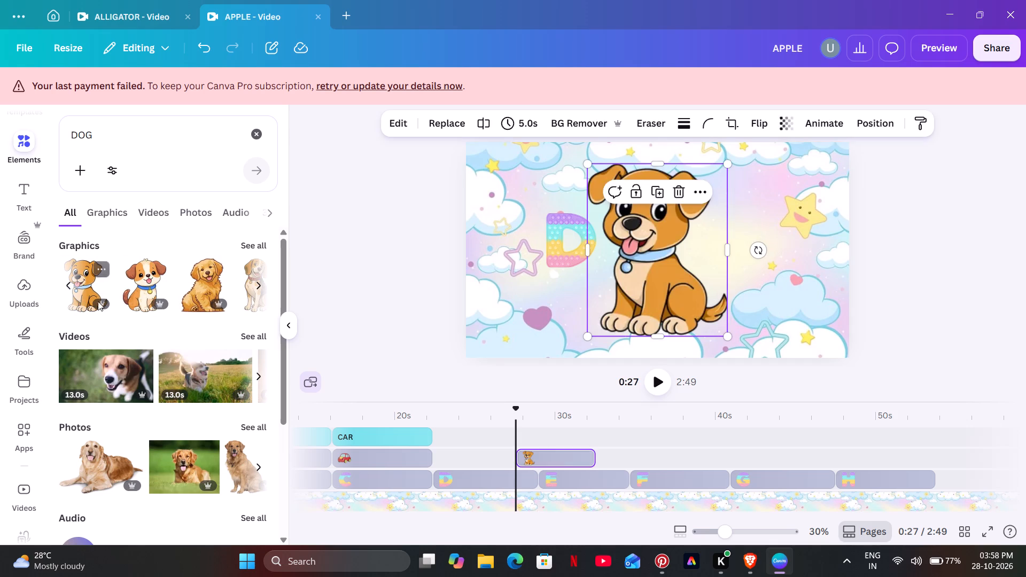
Shrink the puppy graphic and place it level with the letter D, beside the smiling yellow star.
drag(589, 161, 668, 220)
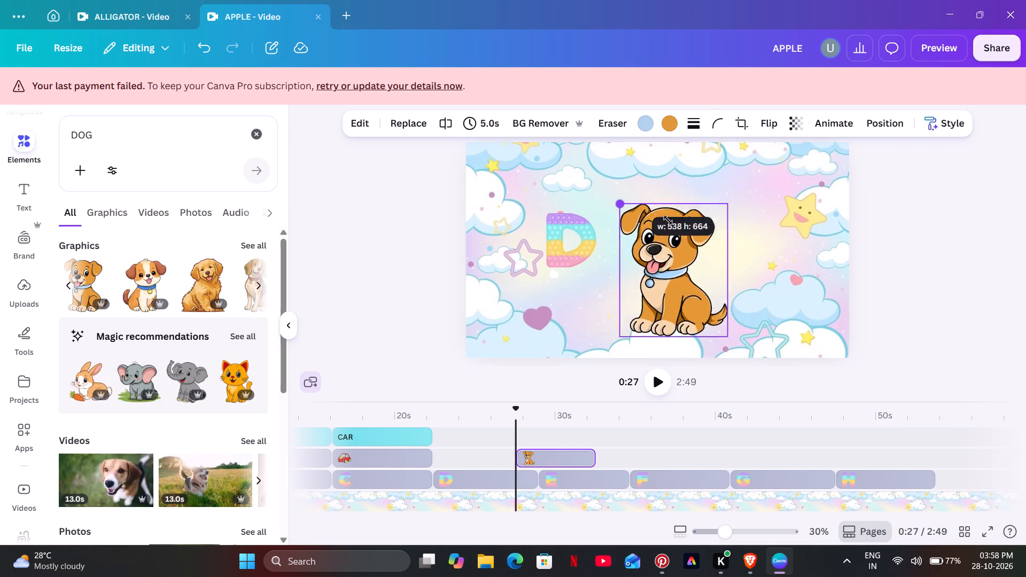
drag(668, 220, 699, 261)
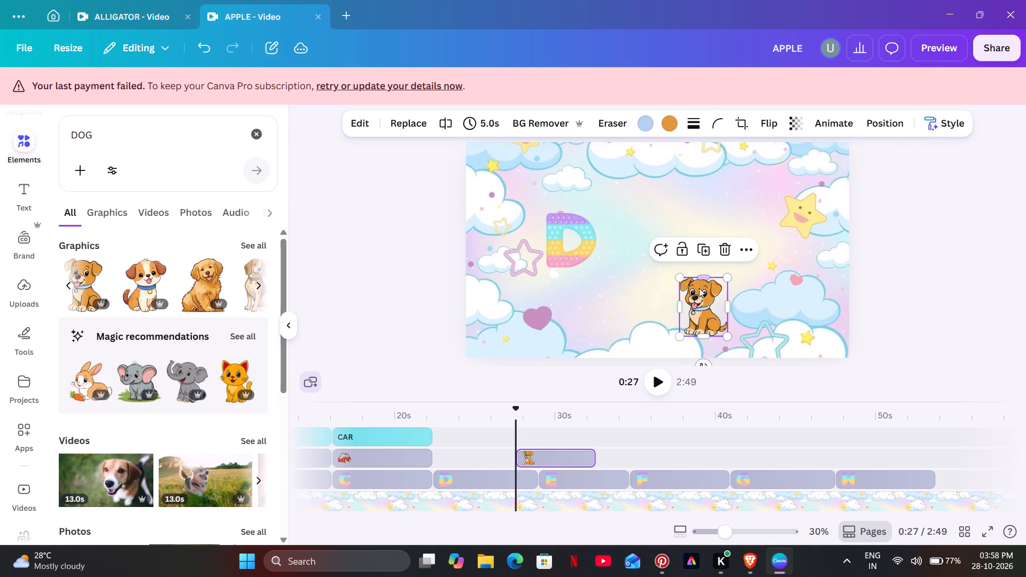
drag(698, 306, 773, 240)
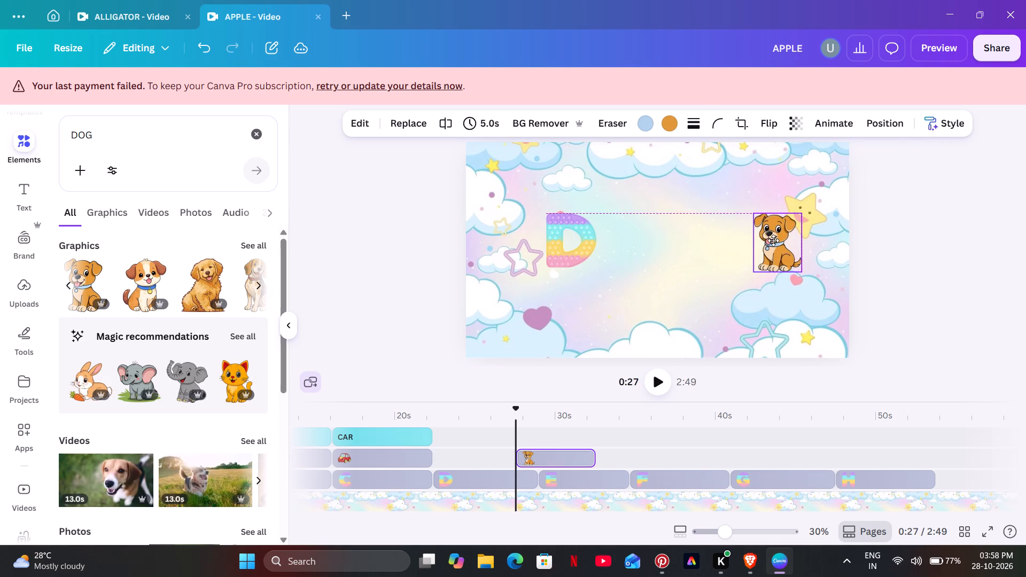
drag(773, 240, 774, 241)
click(680, 277)
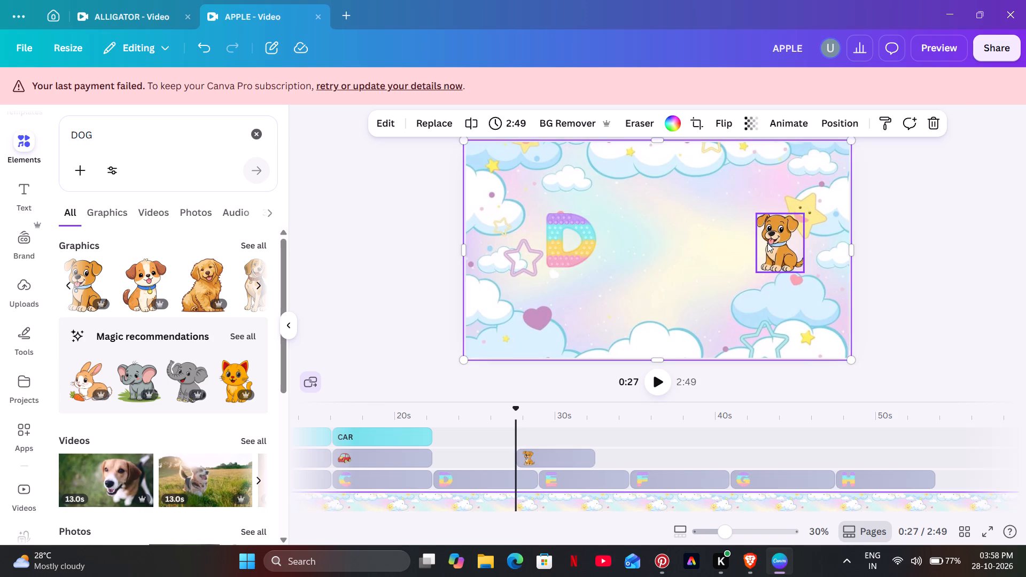
drag(768, 243, 752, 241)
click(673, 273)
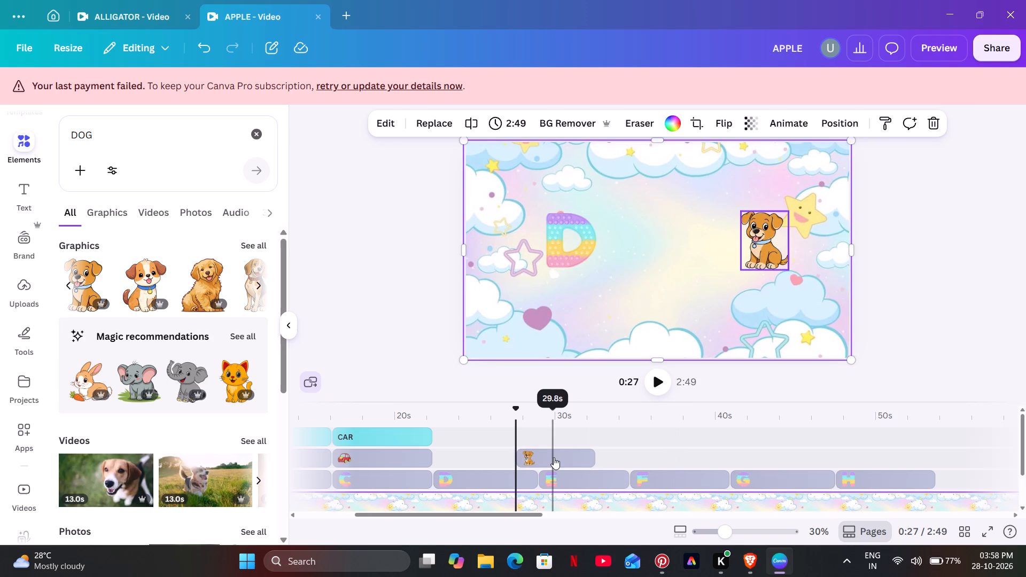
Move the puppy clip directly after the car clip, extend it to 6.5 s to match letter D, and play the scene's ending.
click(554, 457)
drag(540, 457, 461, 462)
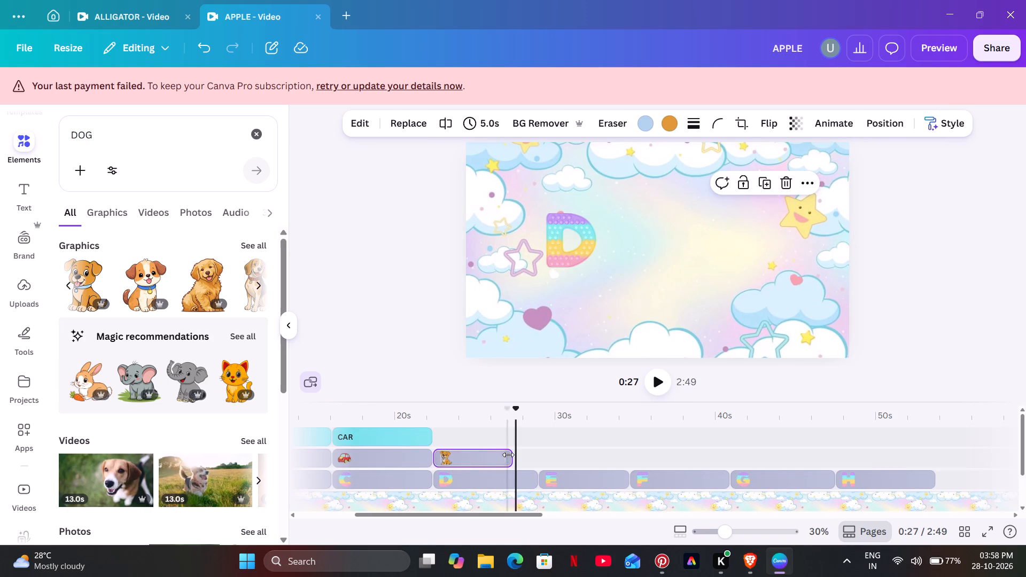
drag(508, 455, 528, 454)
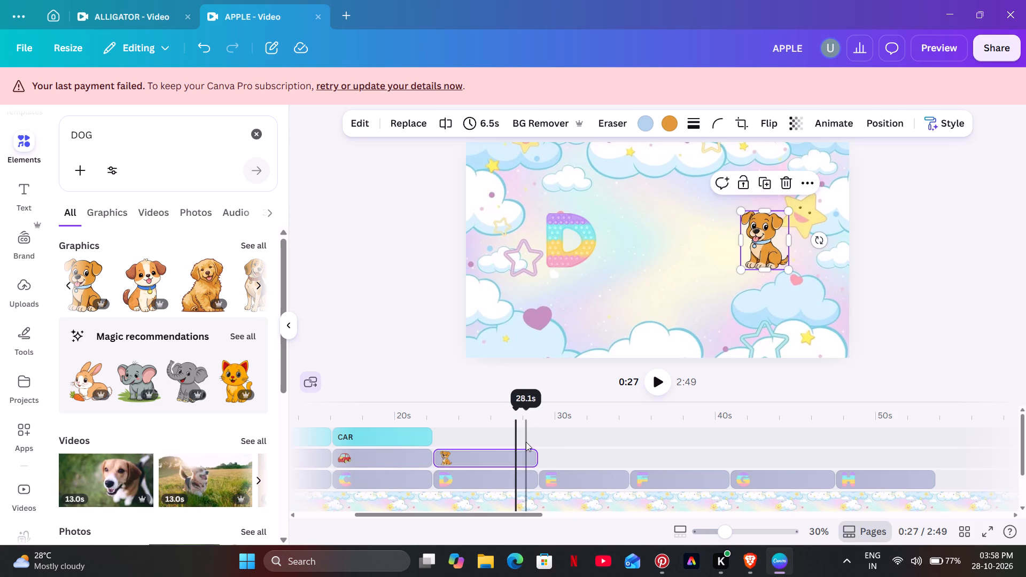
click(526, 442)
click(653, 375)
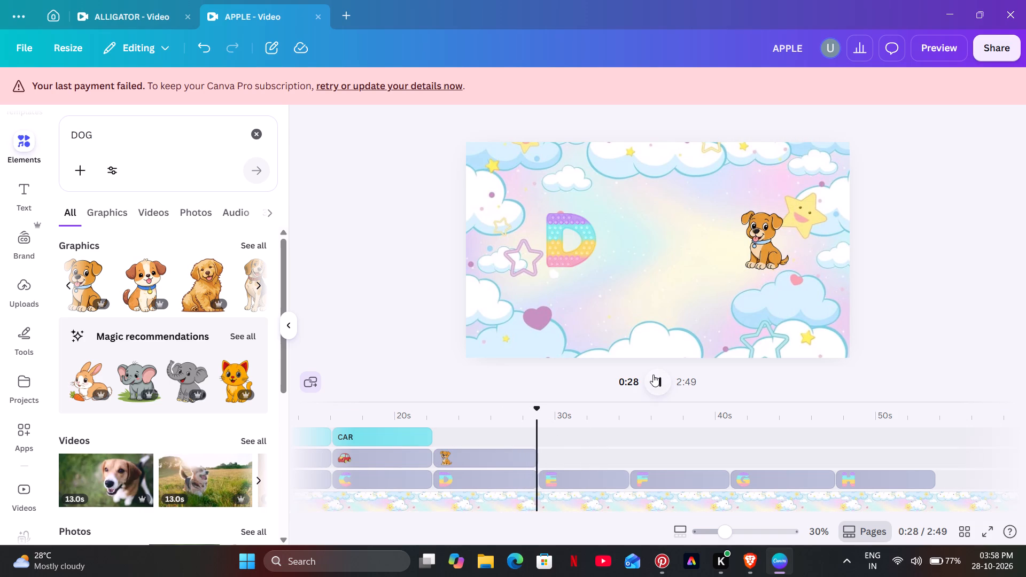
click(653, 375)
In the E scene, shrink the letter E and place it on the canvas beside the purple star outline.
click(657, 273)
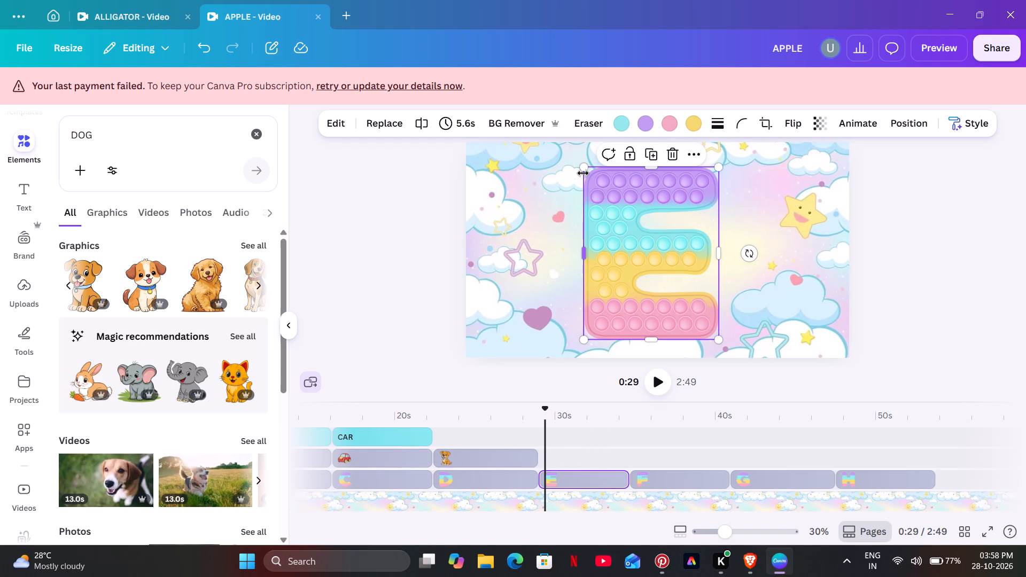
drag(583, 168, 678, 283)
click(673, 282)
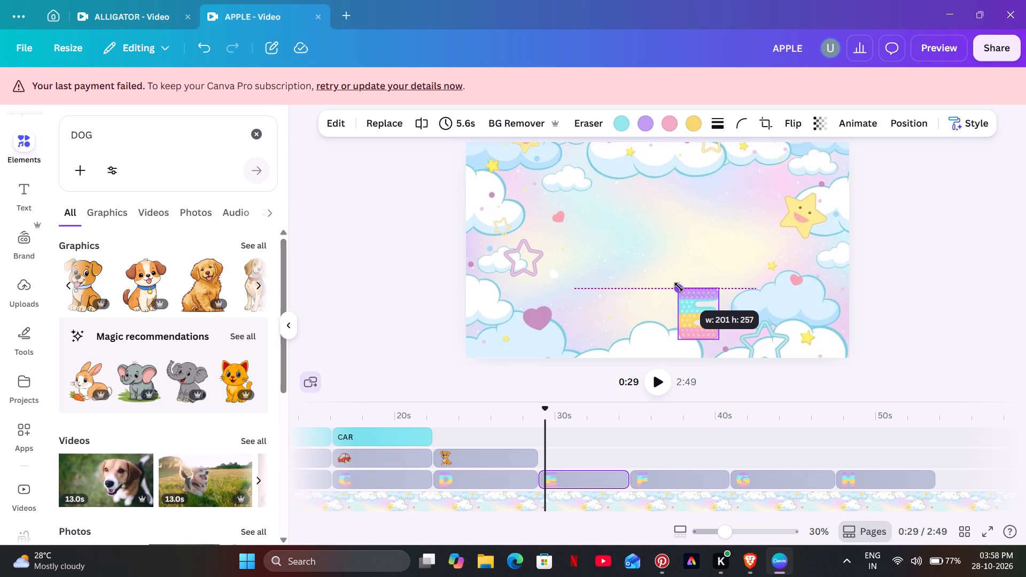
drag(694, 307, 584, 249)
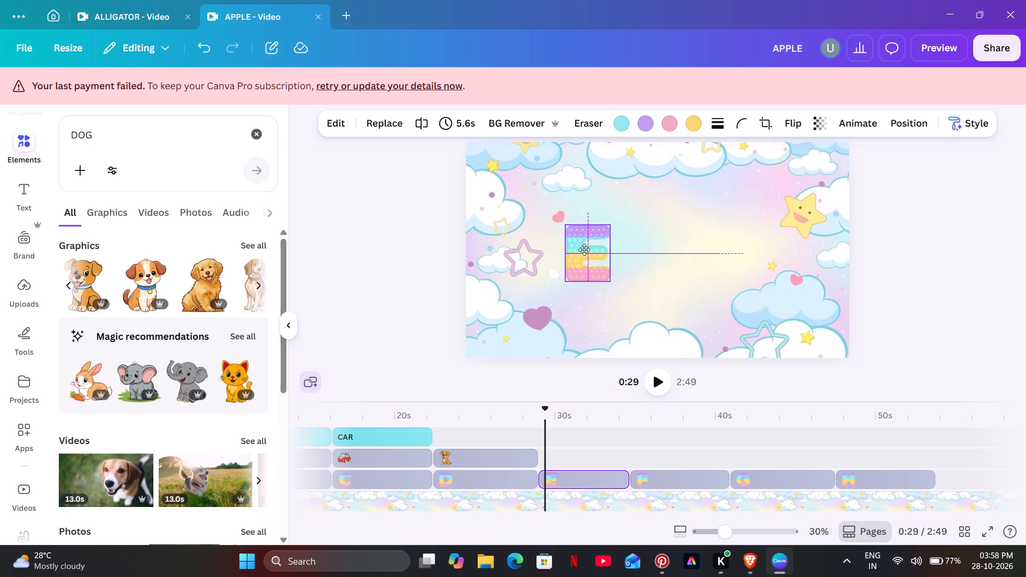
drag(584, 249, 567, 240)
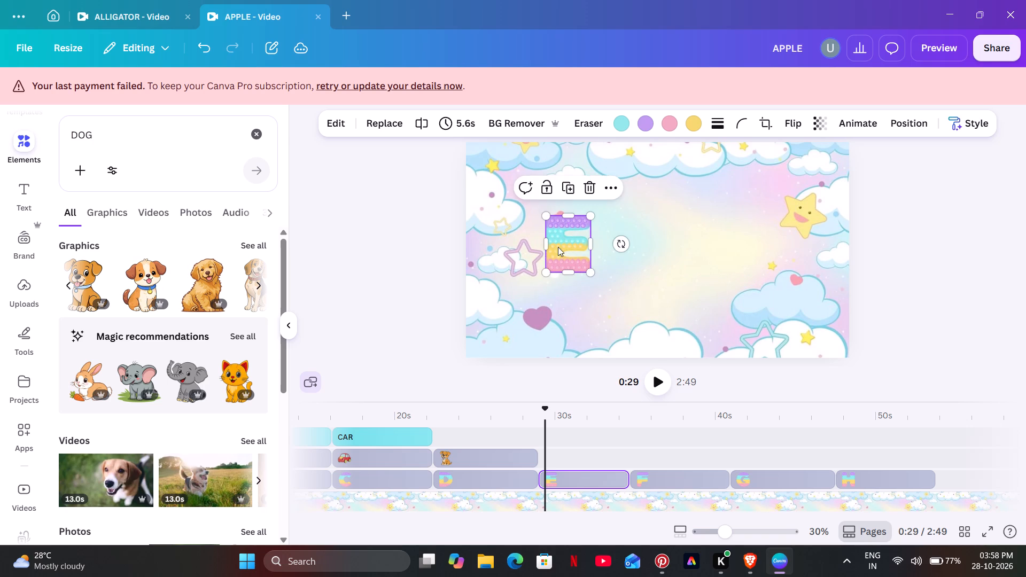
click(373, 233)
Search elements for elephant and add the grey cartoon elephant standing on grass to the E scene.
click(265, 136)
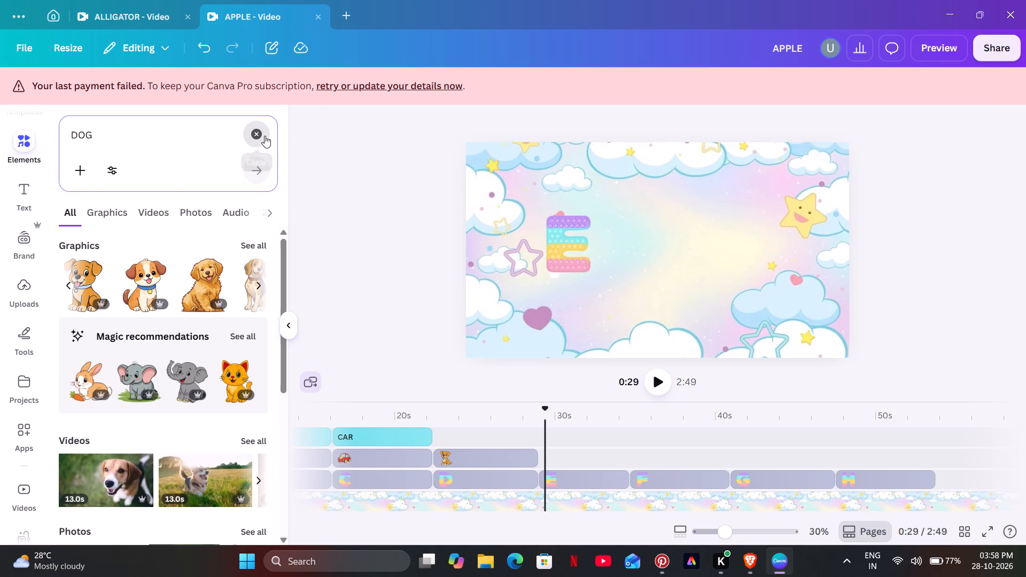
text(ELEP)
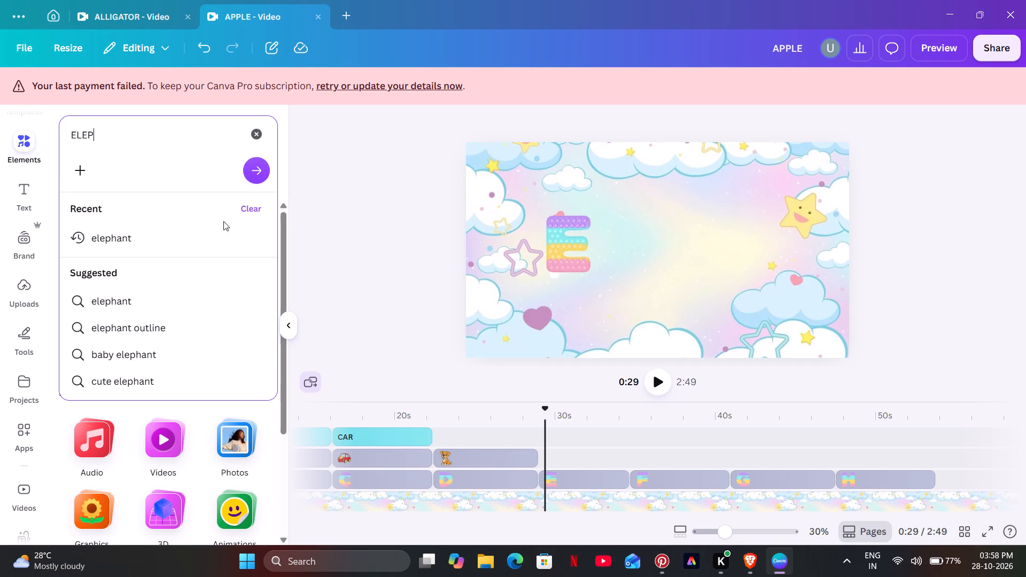
click(220, 233)
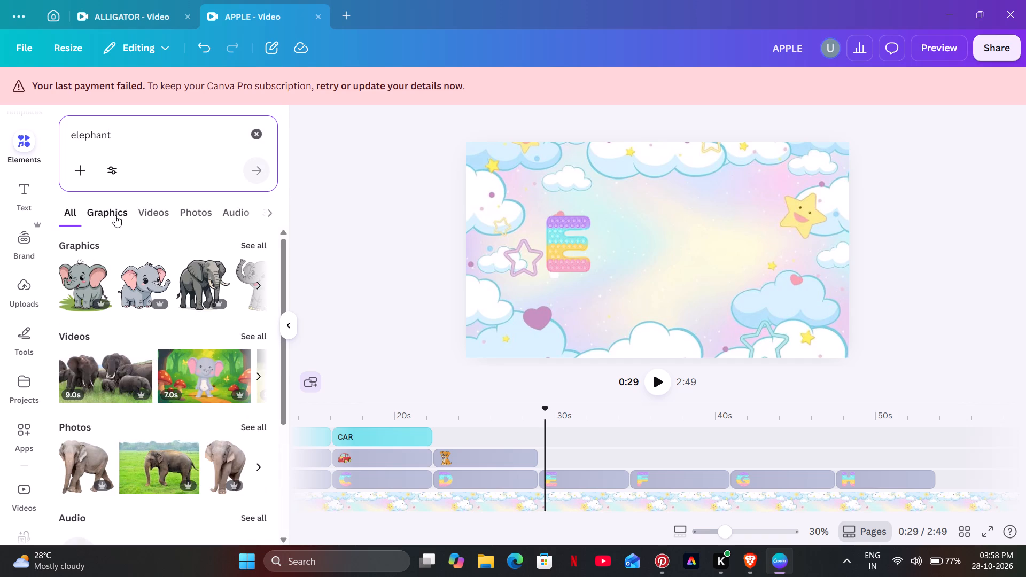
click(79, 272)
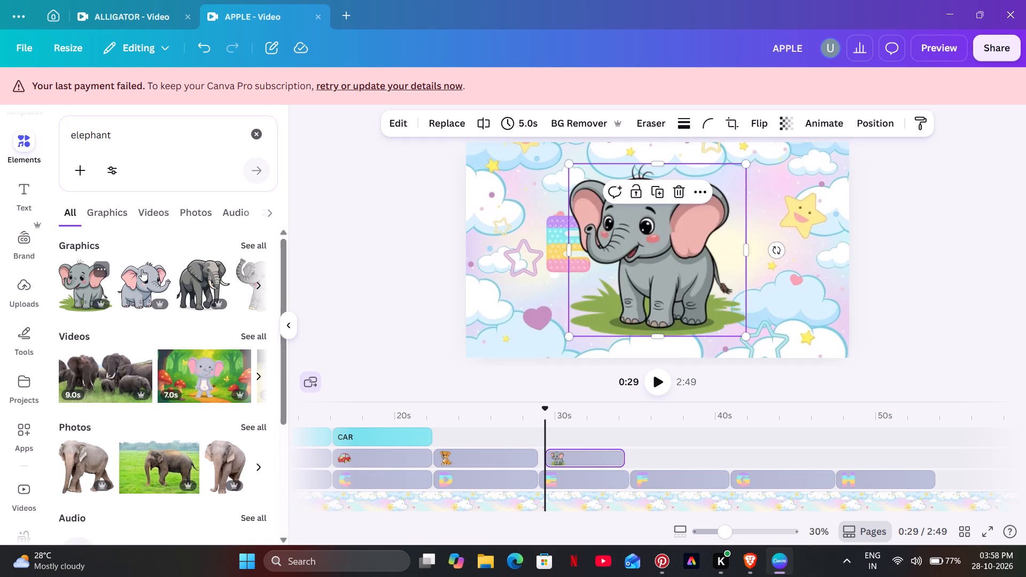
Shrink the elephant graphic and place it level with the letter E, beside the smiling yellow star.
drag(570, 165, 690, 274)
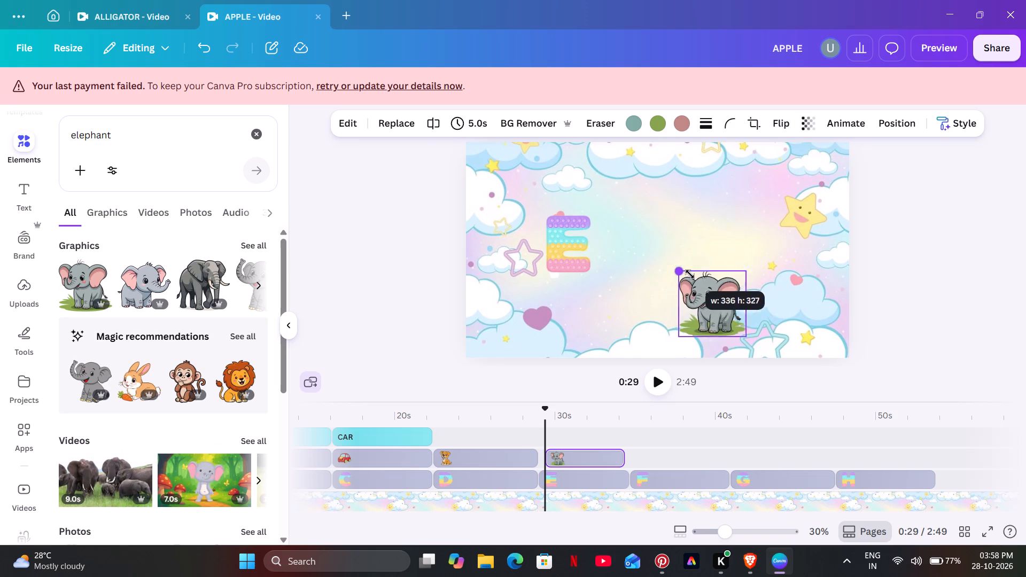
drag(690, 274, 695, 284)
drag(713, 310, 767, 243)
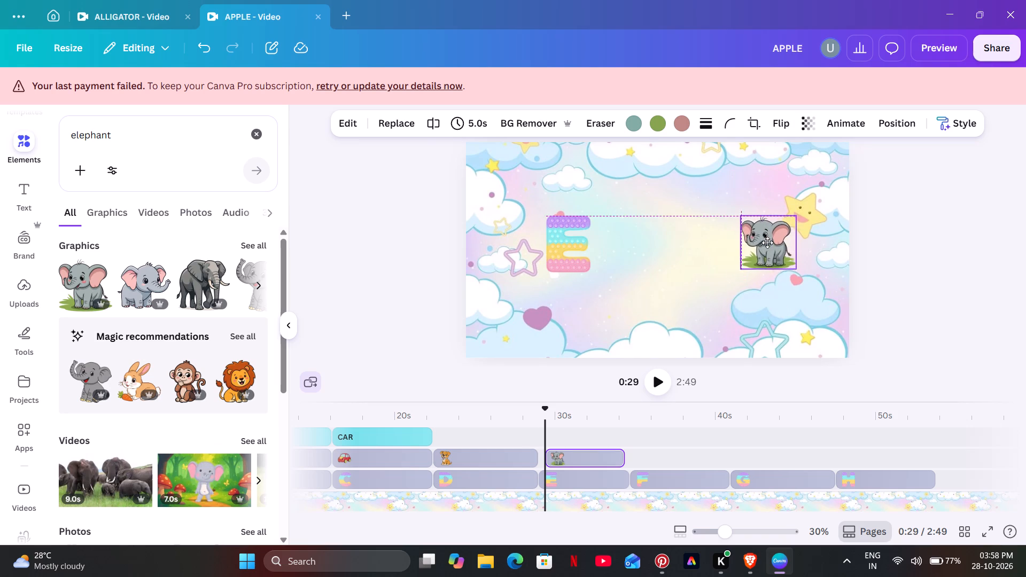
drag(767, 243, 775, 245)
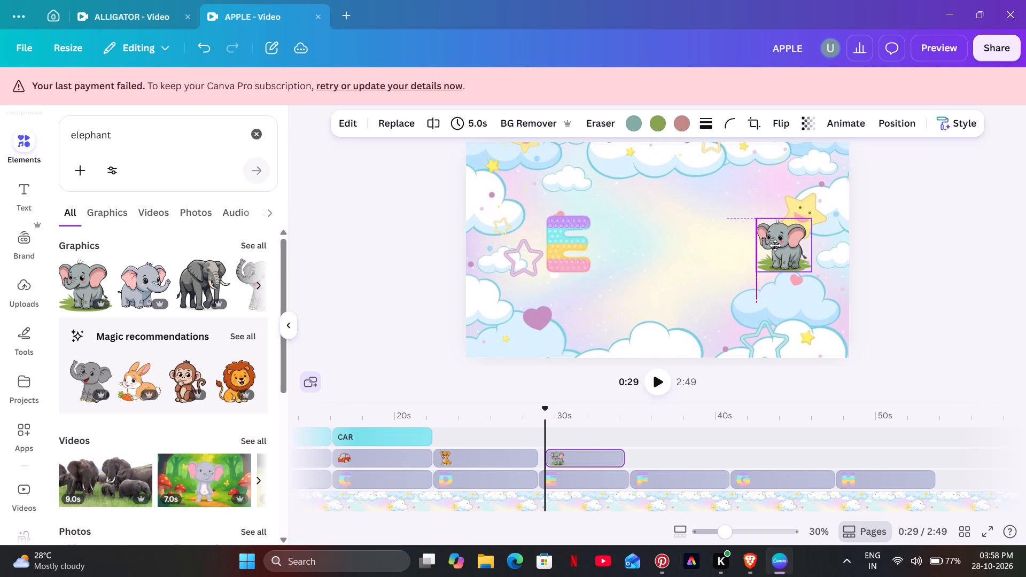
drag(775, 245, 770, 242)
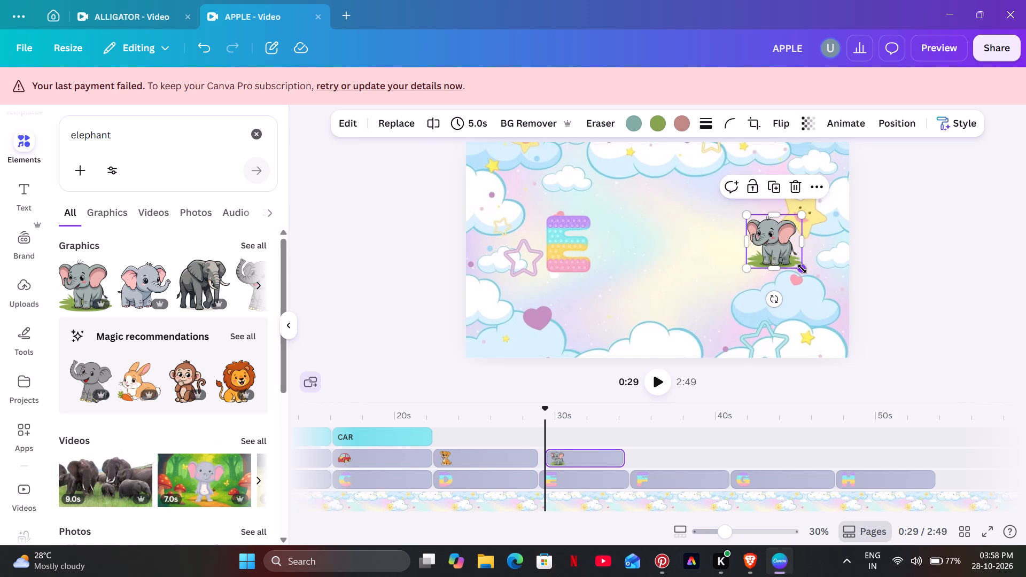
drag(802, 269, 810, 275)
click(736, 305)
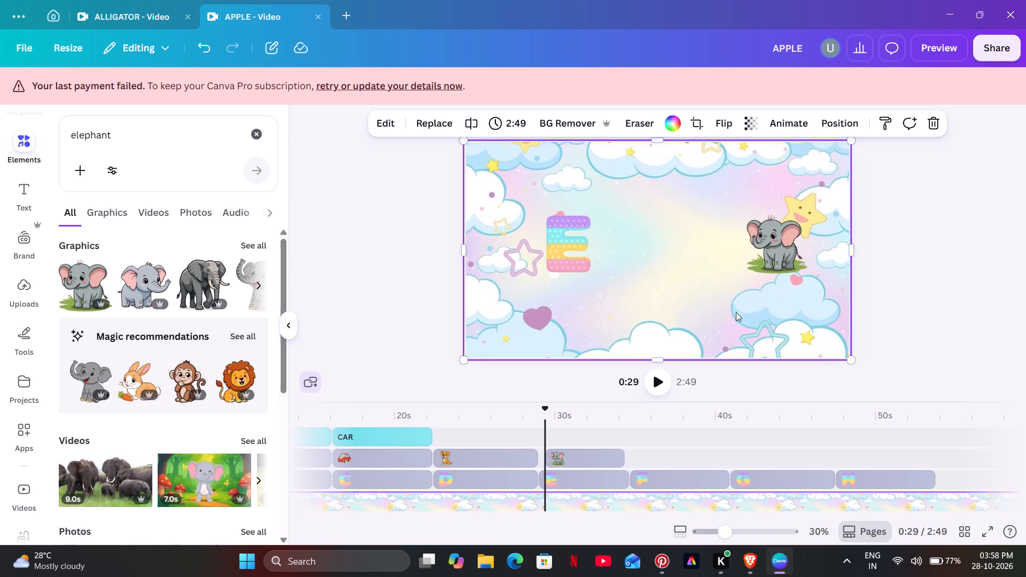
Move the elephant clip directly after the puppy clip, extend it to 5.6 s to match letter E, and play the scene's ending.
drag(568, 460, 558, 459)
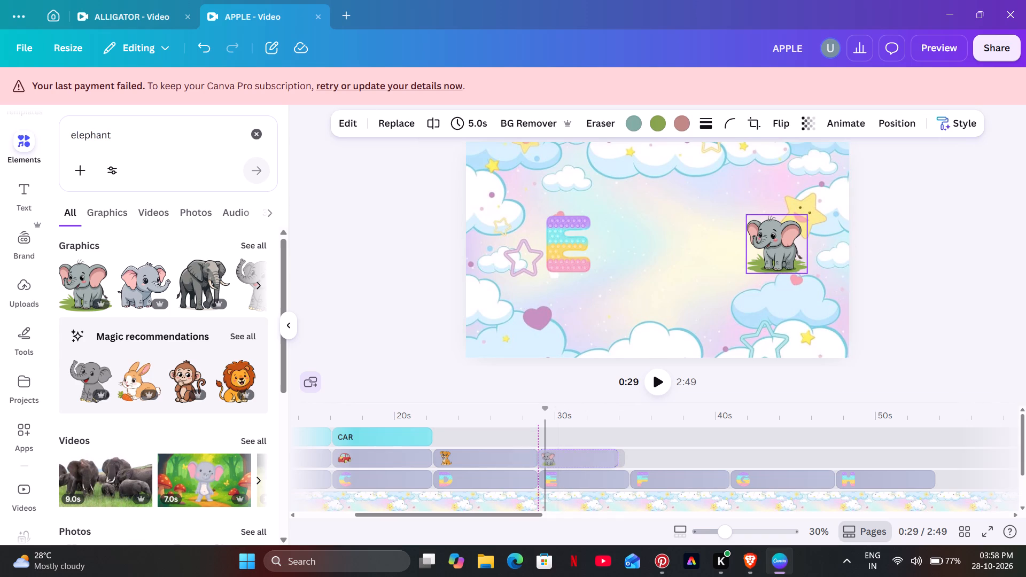
drag(558, 459, 560, 458)
drag(615, 454, 627, 455)
drag(626, 455, 636, 458)
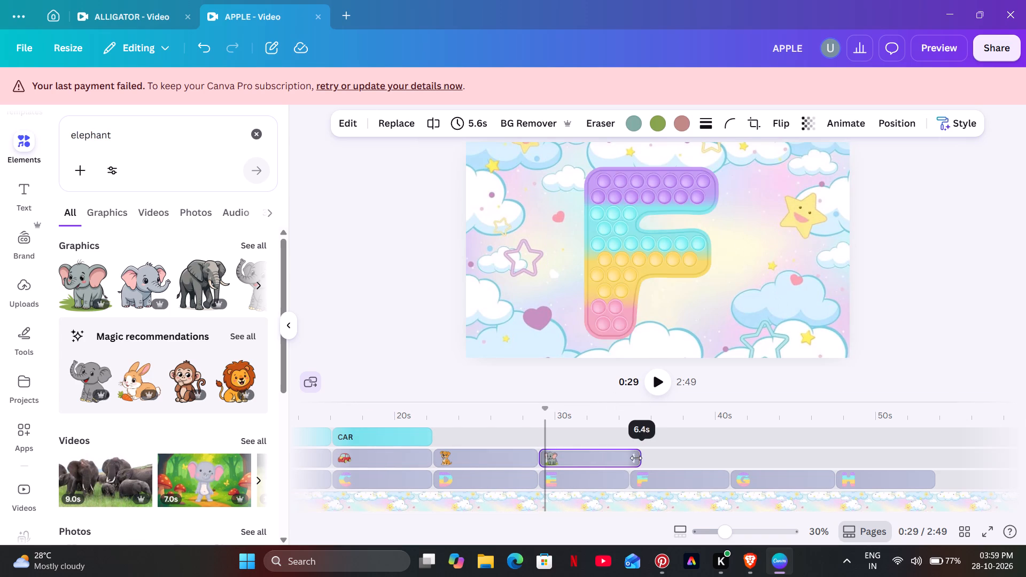
drag(636, 458, 631, 459)
click(608, 430)
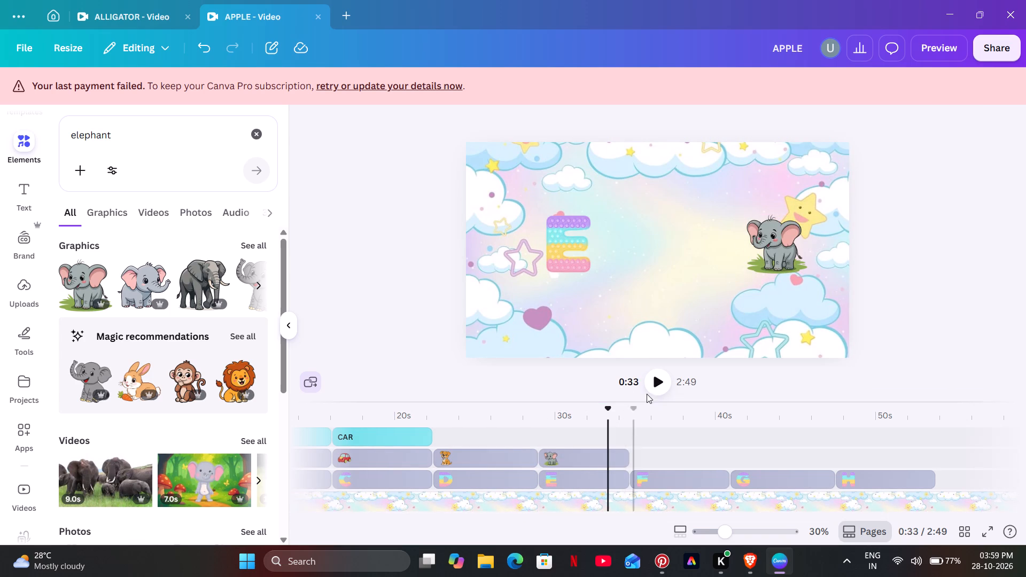
click(649, 385)
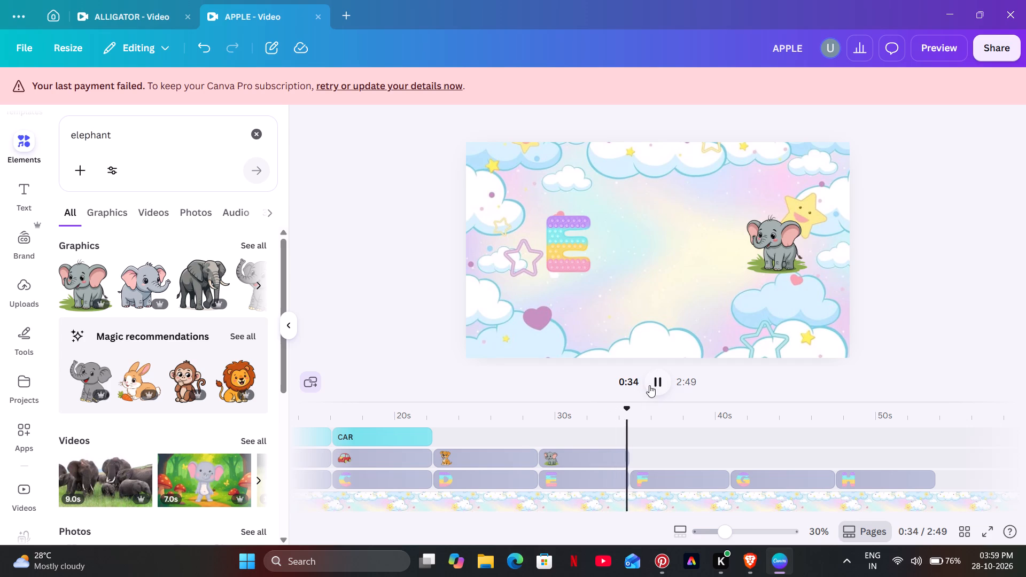
click(649, 385)
click(649, 385)
click(649, 385)
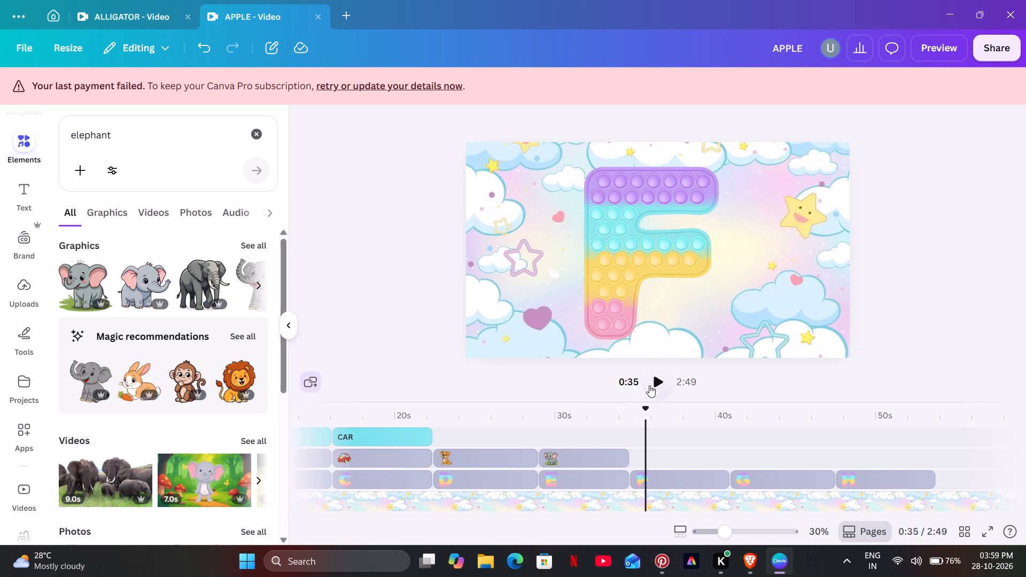
In the F scene, shrink the letter F to about 210 by 269 and place it beside the purple star outline.
click(614, 248)
drag(584, 166, 651, 246)
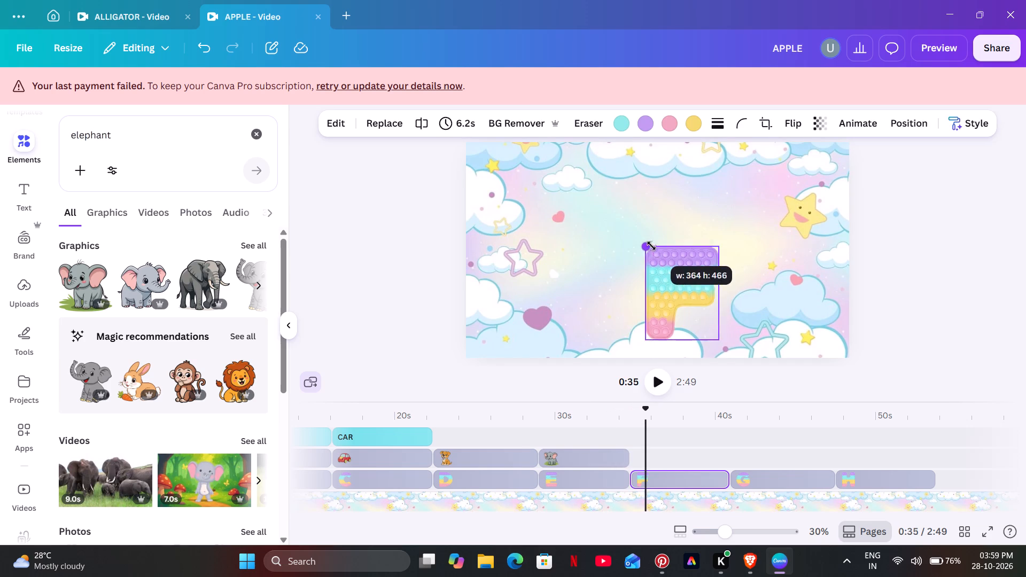
drag(651, 246, 674, 283)
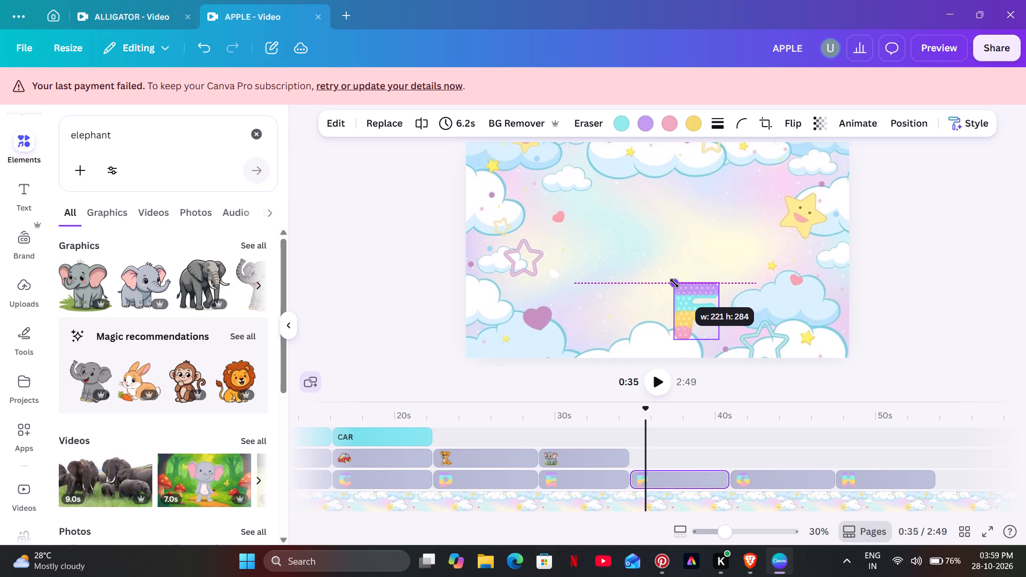
drag(674, 283, 678, 289)
drag(698, 317, 573, 243)
drag(595, 267, 602, 271)
drag(584, 258, 571, 252)
click(587, 266)
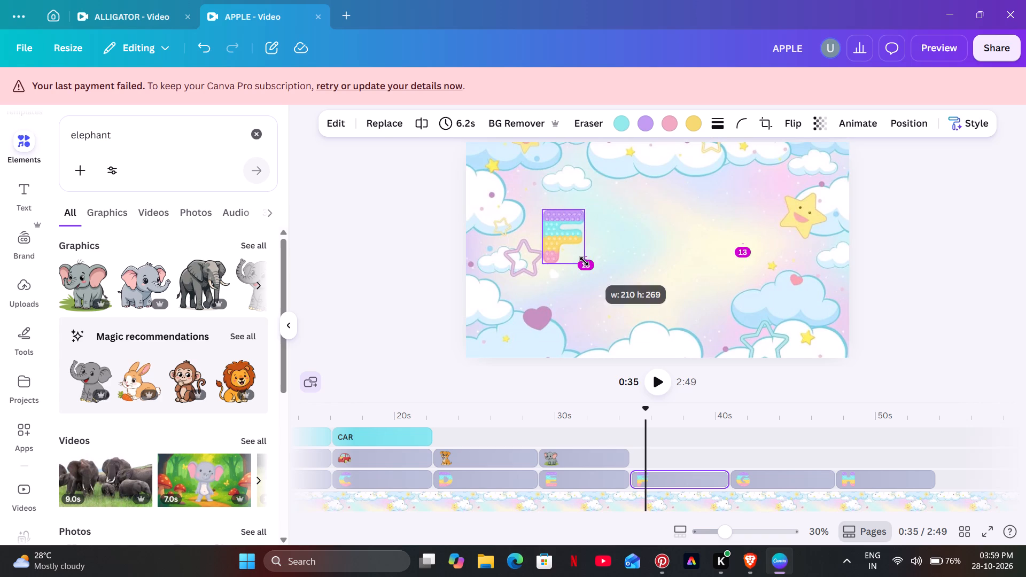
drag(570, 247, 568, 254)
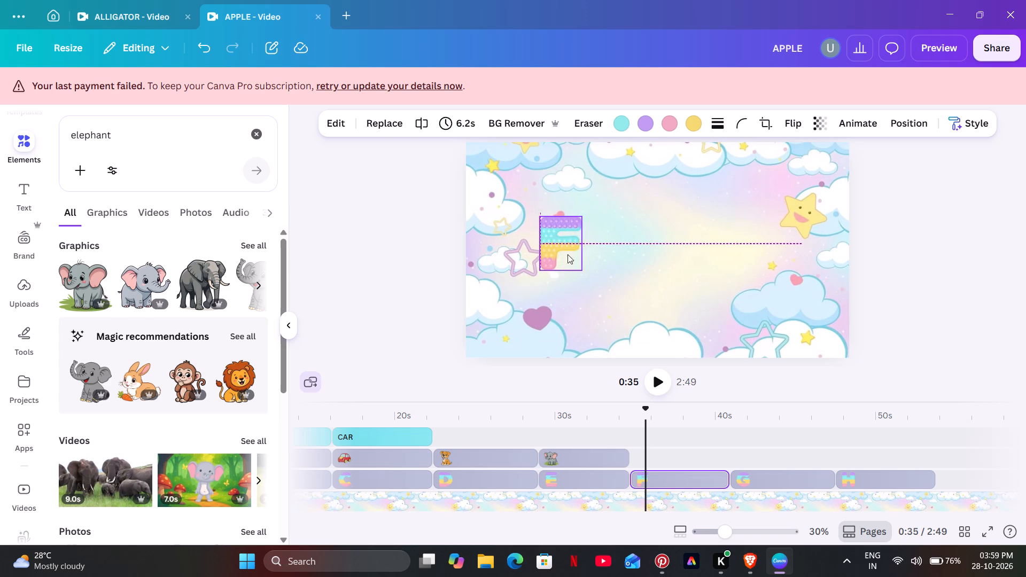
click(623, 275)
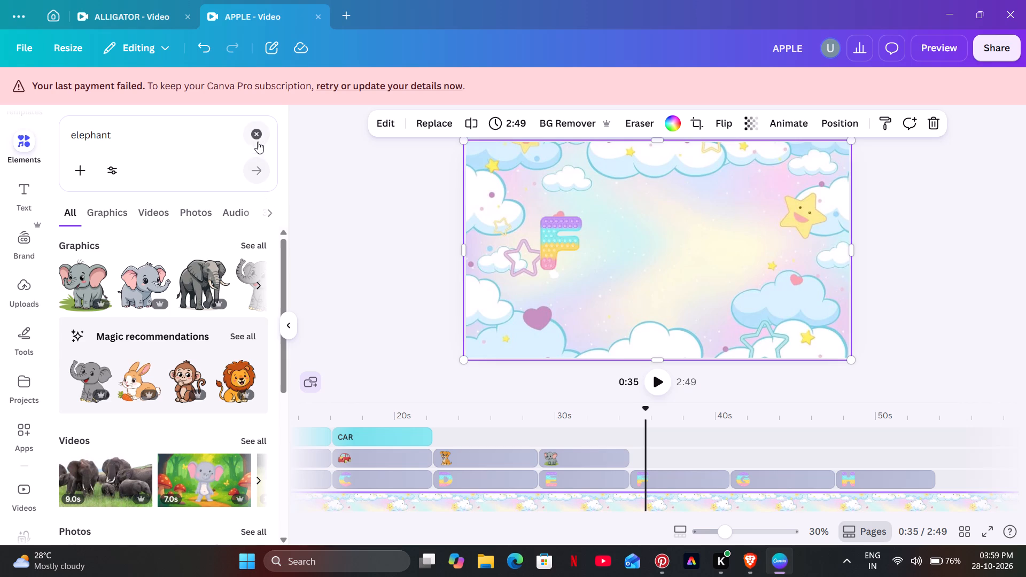
Search elements for FISH, browse the graphics, and add the blue-and-yellow striped fish to the F scene.
click(258, 142)
text(FISH)
key(Return)
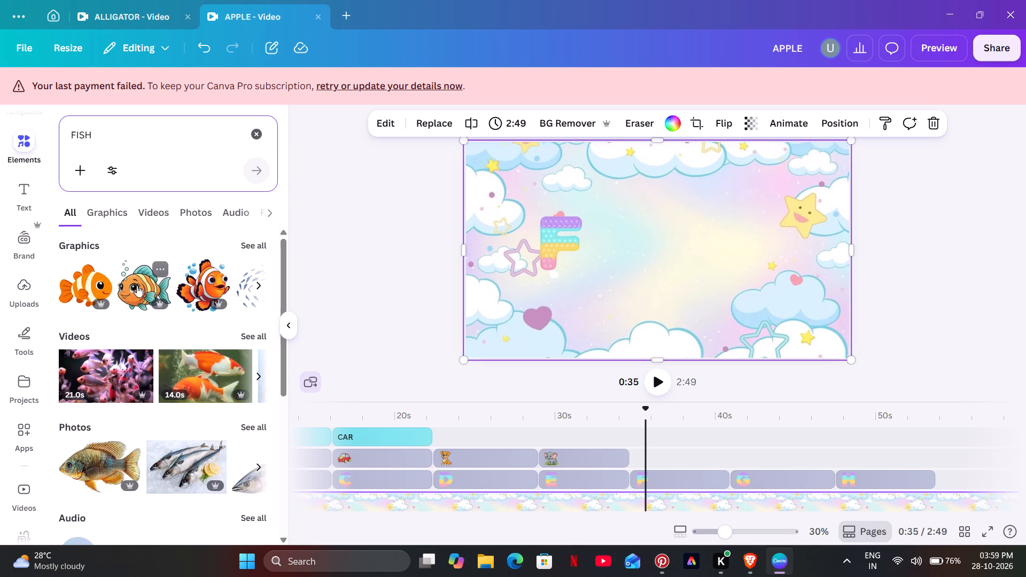
click(254, 290)
click(258, 291)
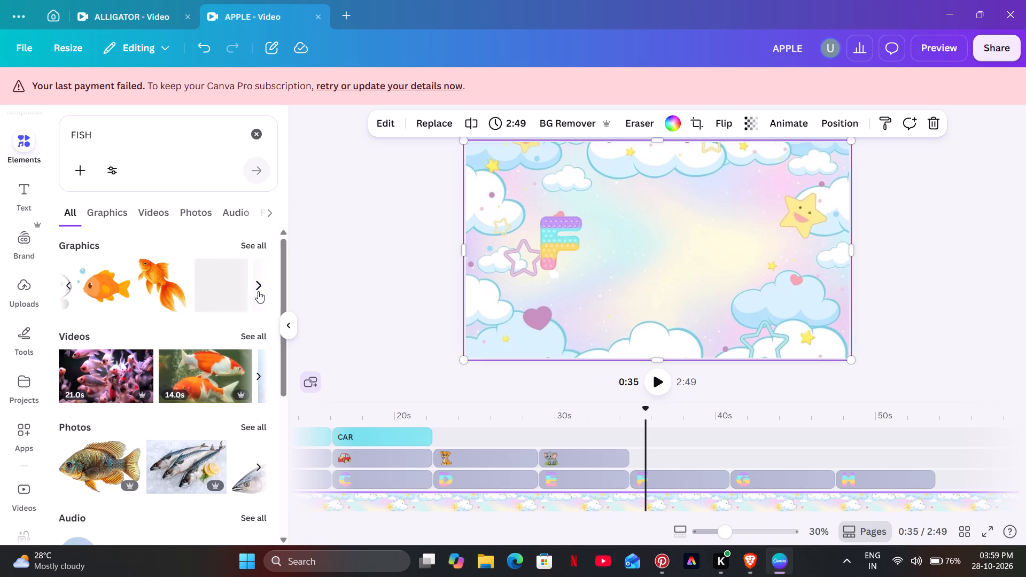
click(268, 299)
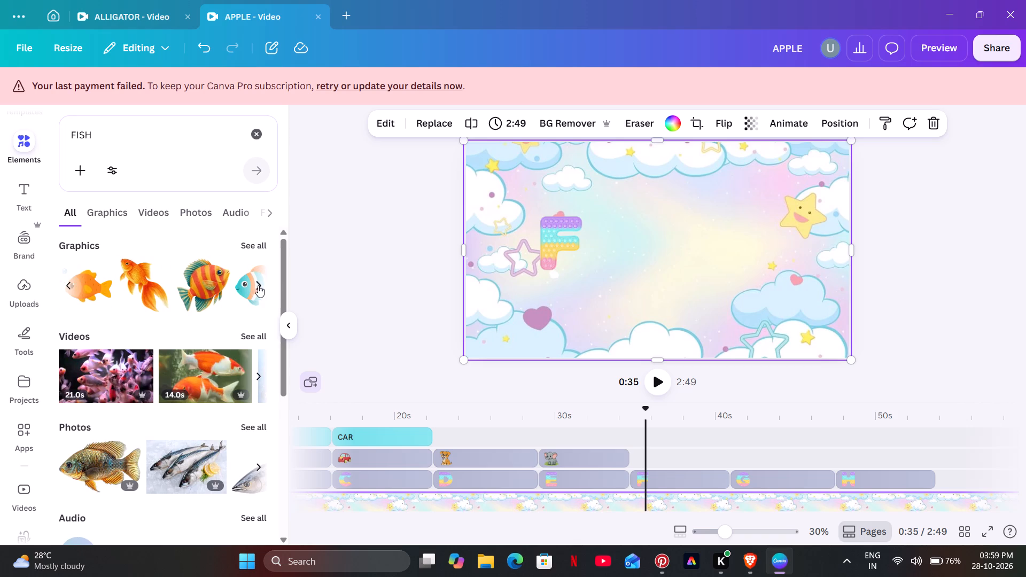
click(256, 285)
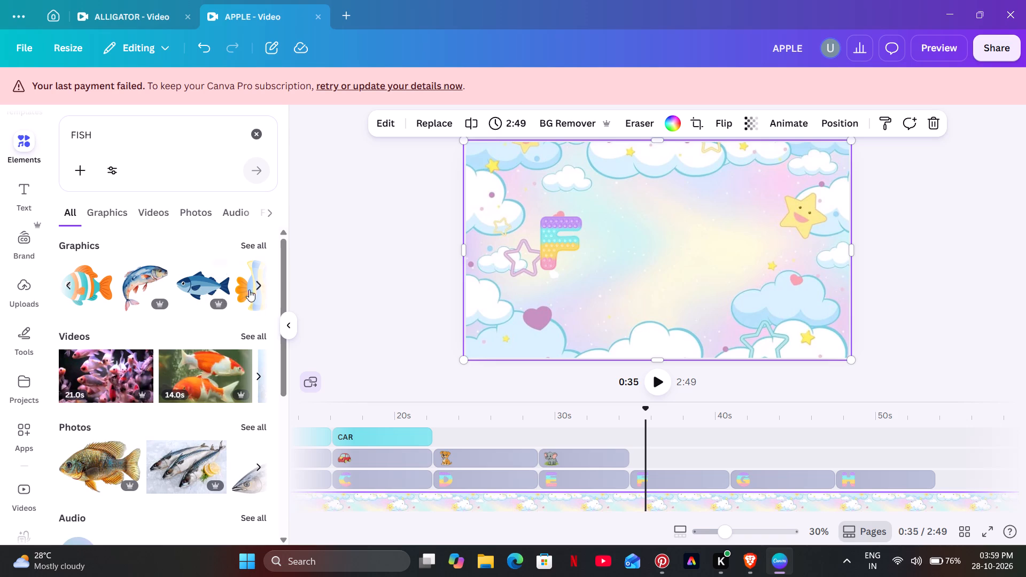
click(253, 287)
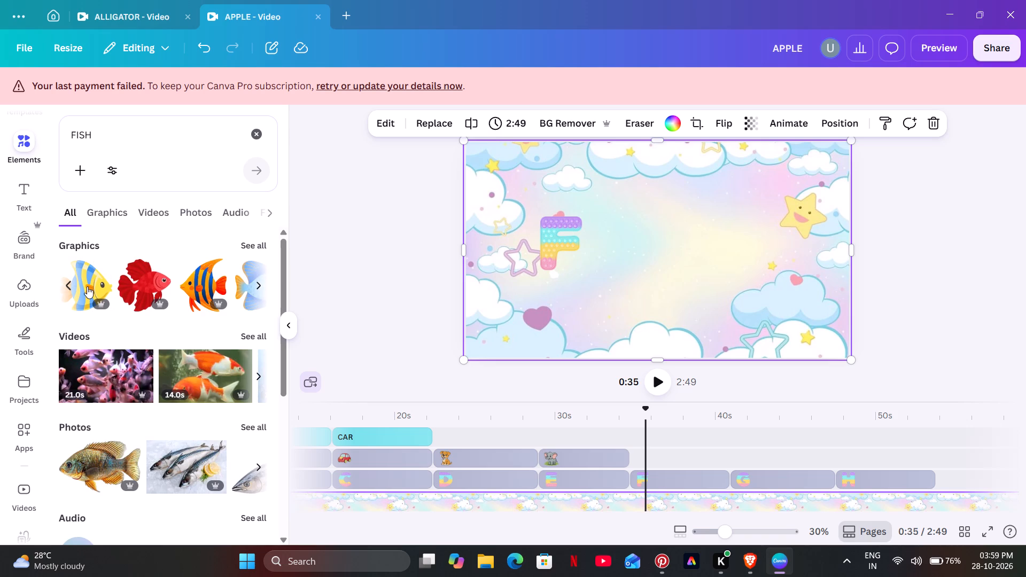
click(87, 286)
click(262, 284)
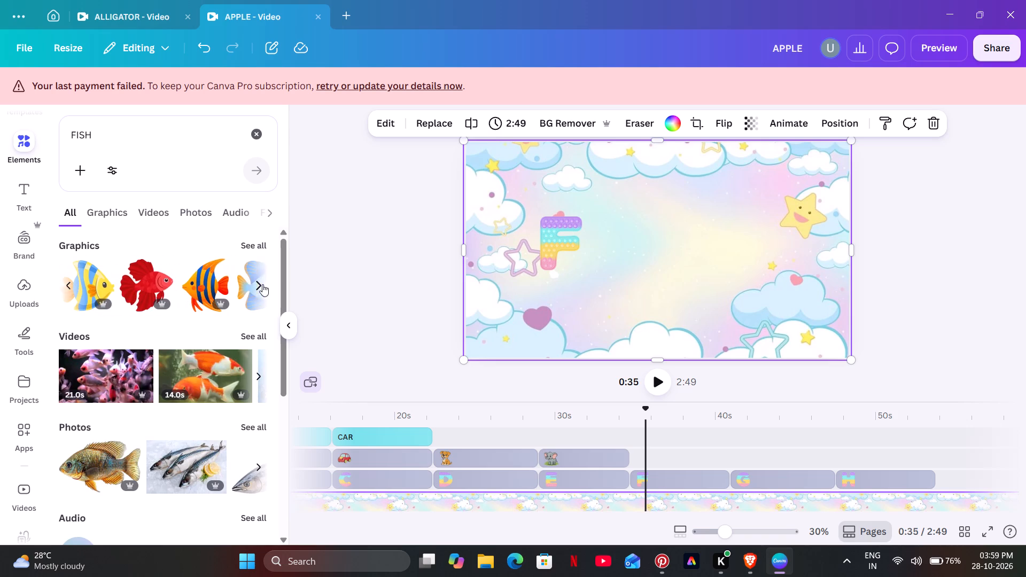
click(85, 298)
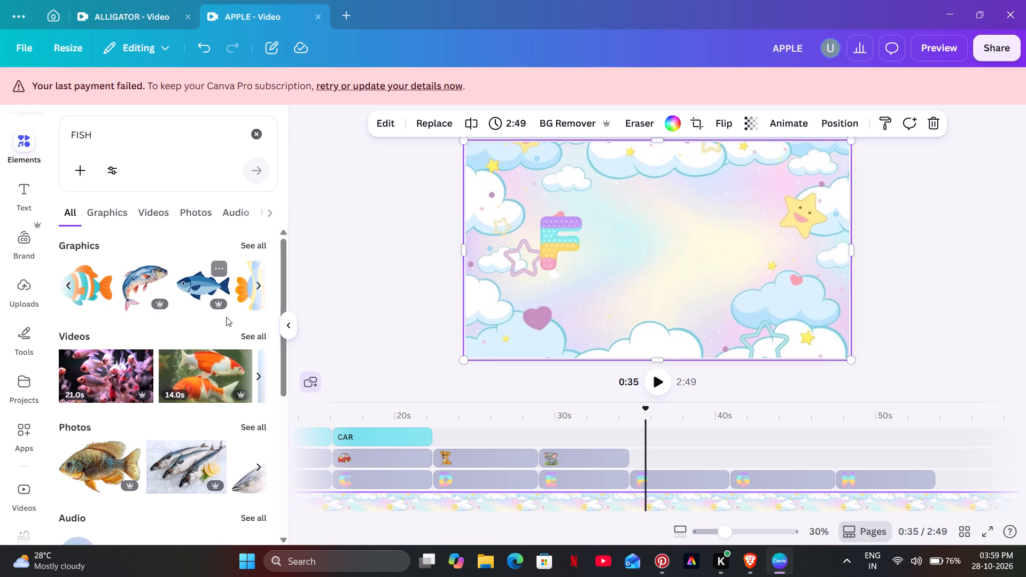
click(244, 290)
click(87, 302)
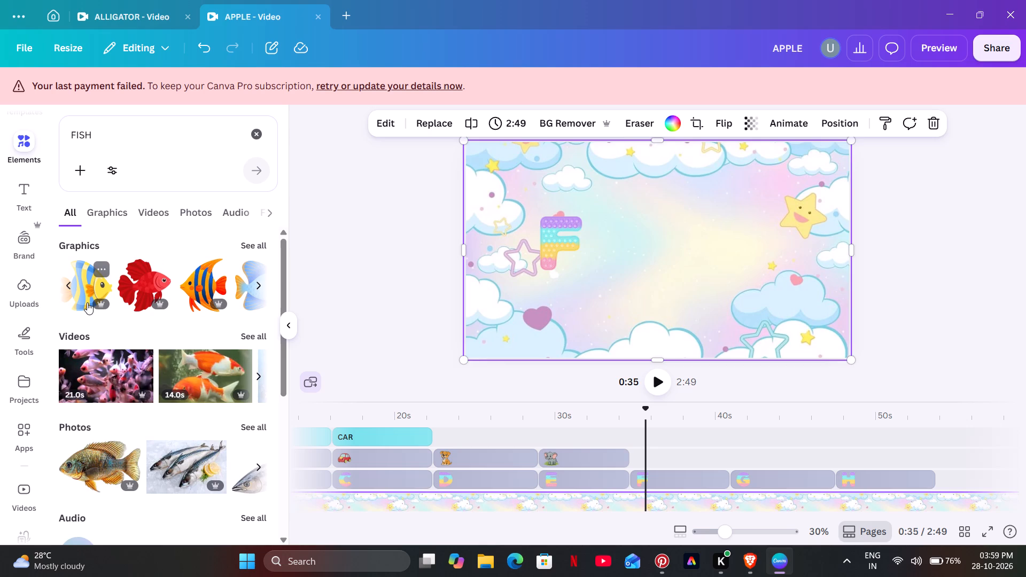
Shrink the striped fish graphic and place it level with the letter F, beside the smiling yellow star.
drag(744, 337, 723, 330)
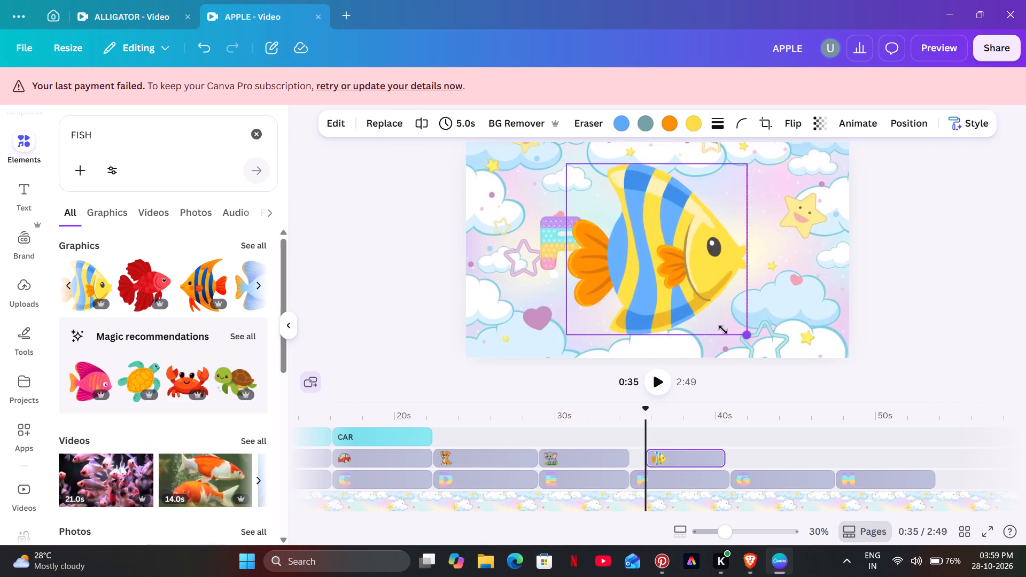
drag(723, 330, 617, 229)
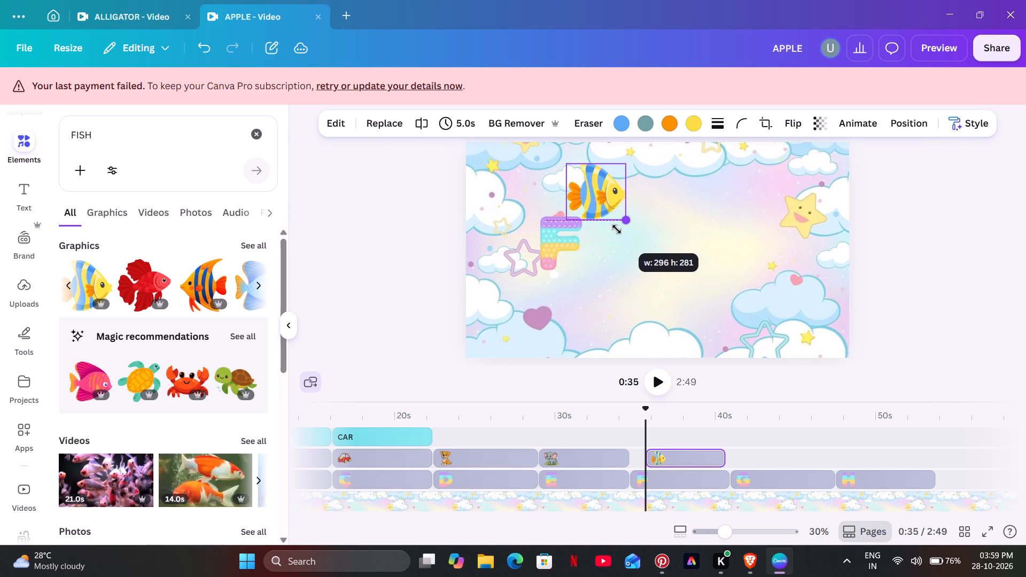
drag(617, 229, 622, 232)
drag(618, 206, 624, 211)
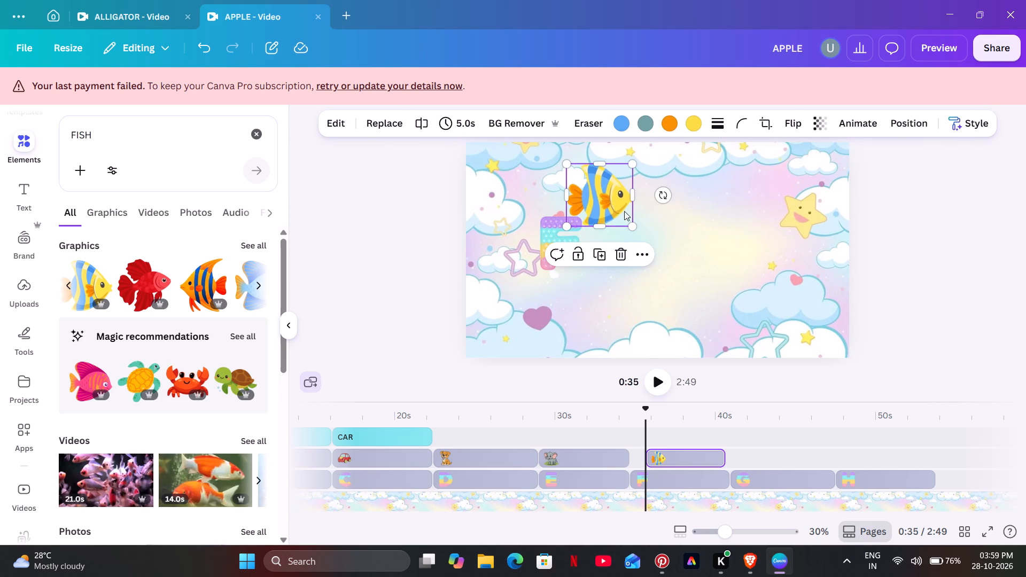
drag(624, 211, 781, 260)
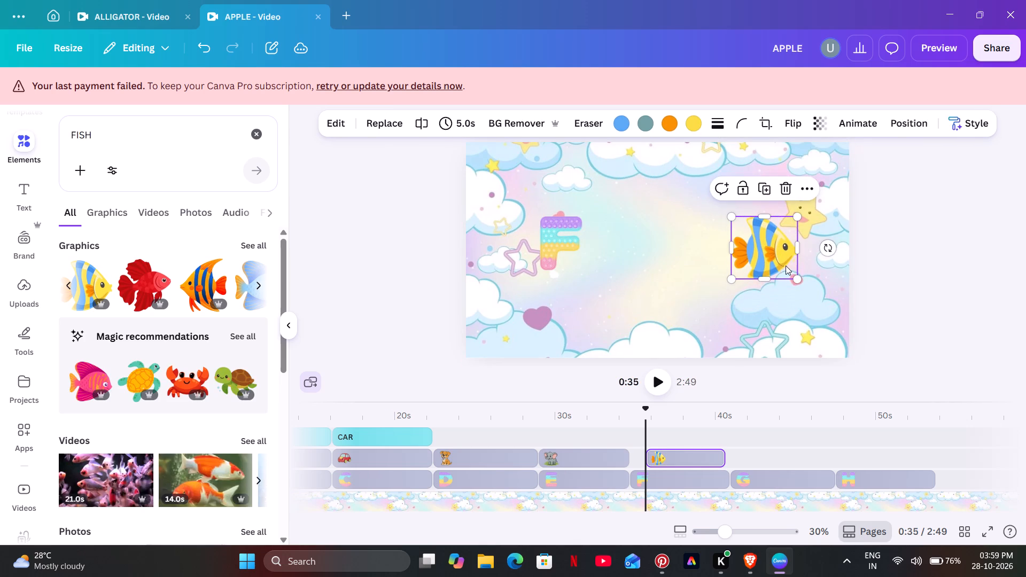
Shrink the striped fish slightly more and align it level with the letter F, beside the smiling yellow star.
drag(797, 277, 789, 271)
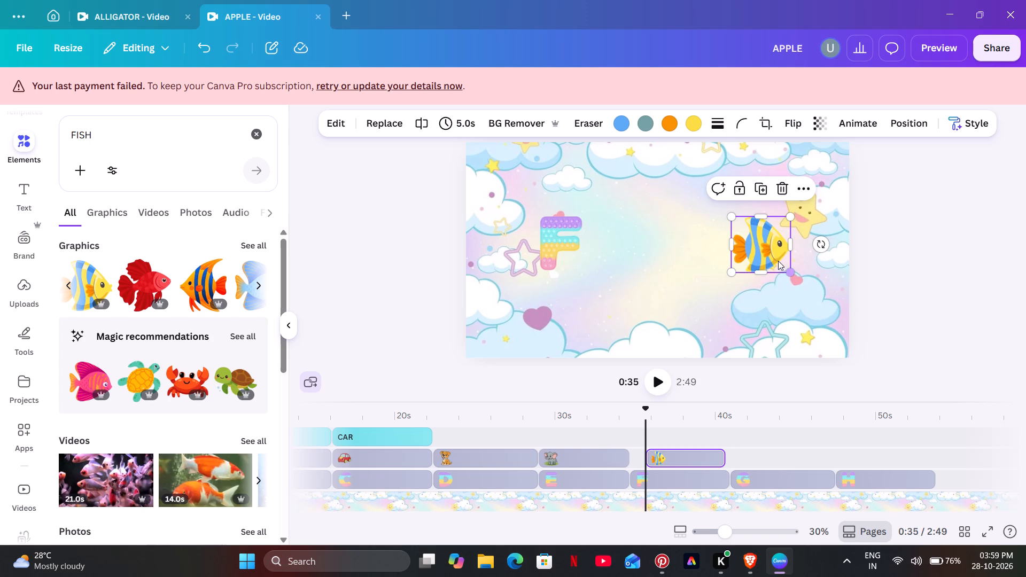
drag(771, 252, 775, 252)
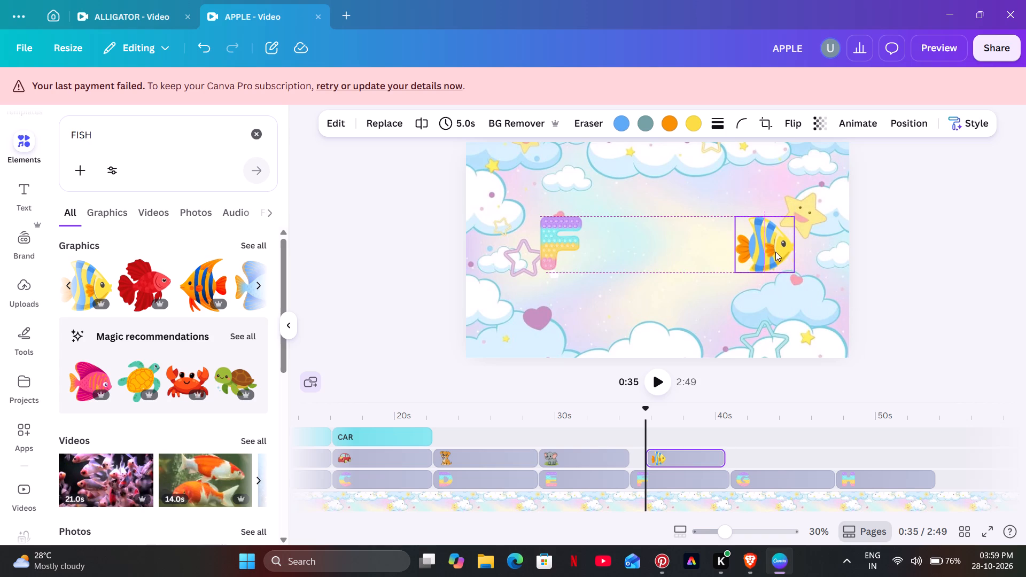
click(719, 264)
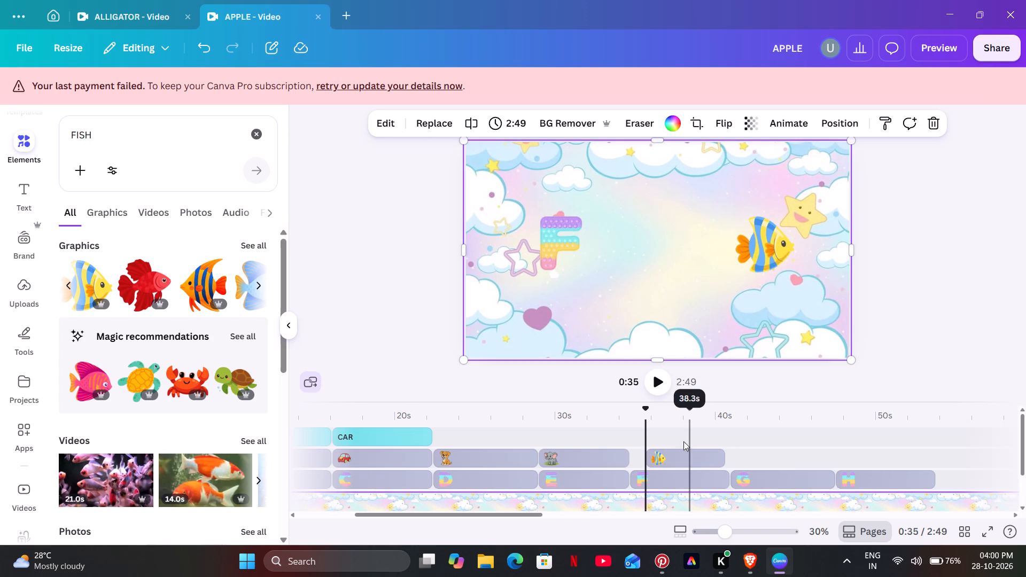
Move the fish clip directly after the elephant clip, extend it to 6.2 s to match letter F, and play into the G scene.
drag(679, 450, 670, 451)
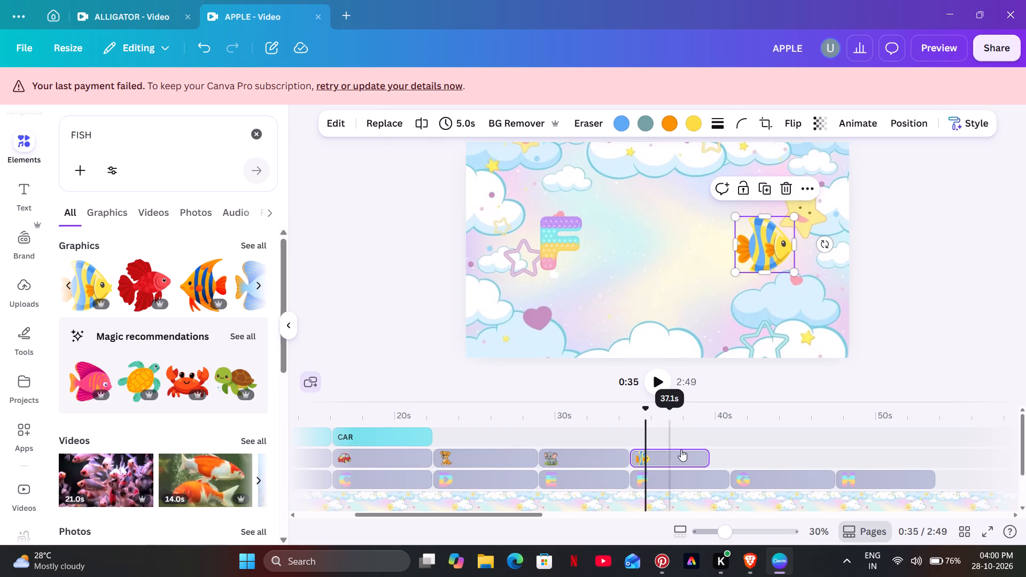
drag(698, 457, 721, 457)
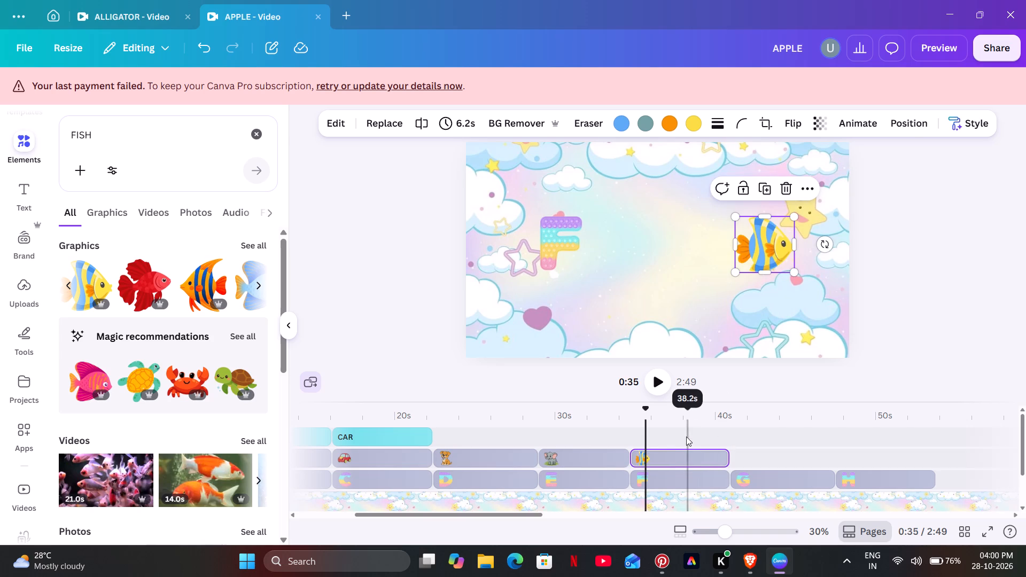
click(688, 411)
click(656, 378)
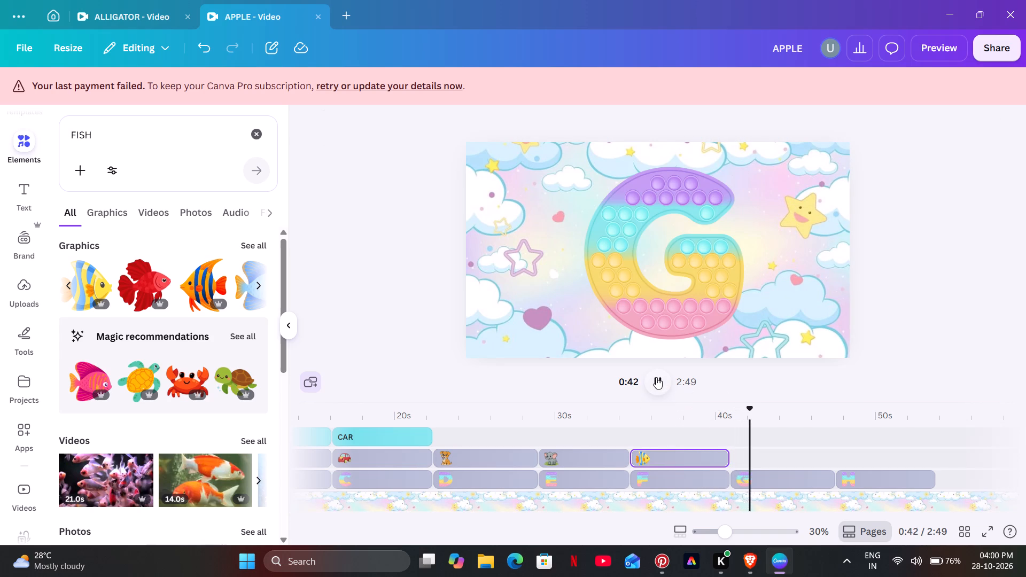
click(656, 377)
In the G scene, shrink the letter G to roughly the size of the earlier letters and place it beside the purple star outline.
click(641, 210)
drag(587, 167, 688, 290)
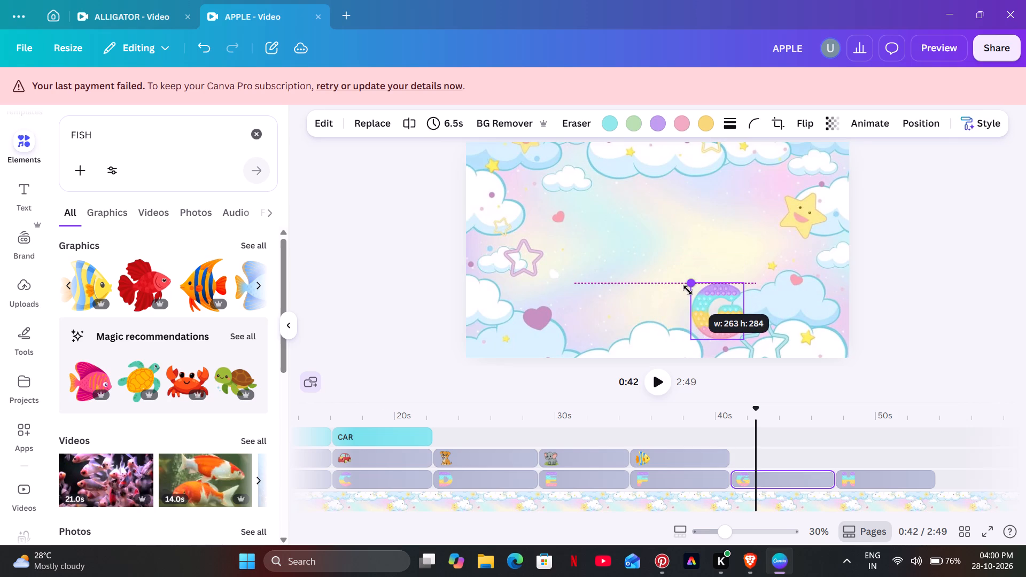
drag(688, 290, 688, 286)
click(690, 282)
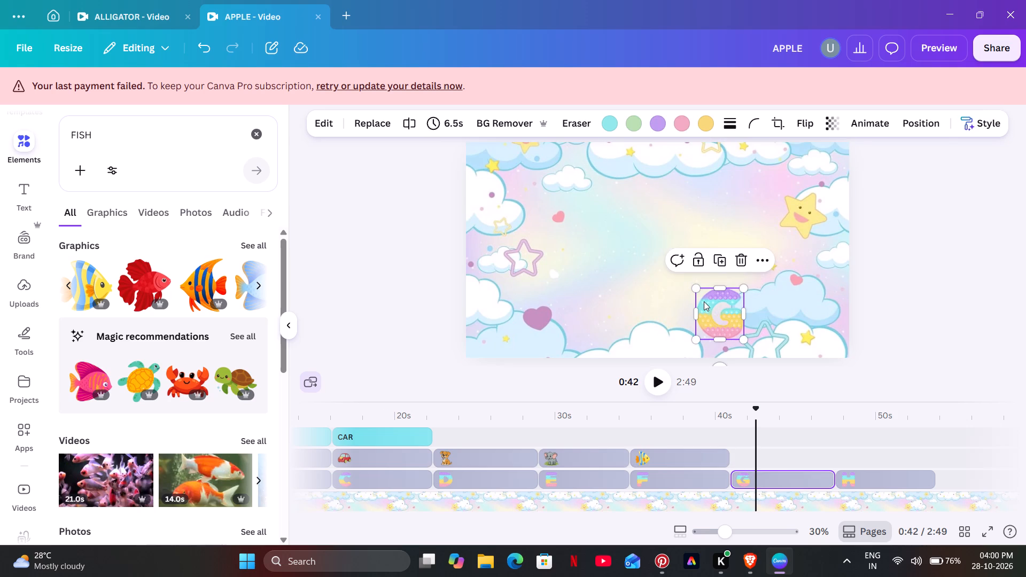
drag(704, 301, 546, 227)
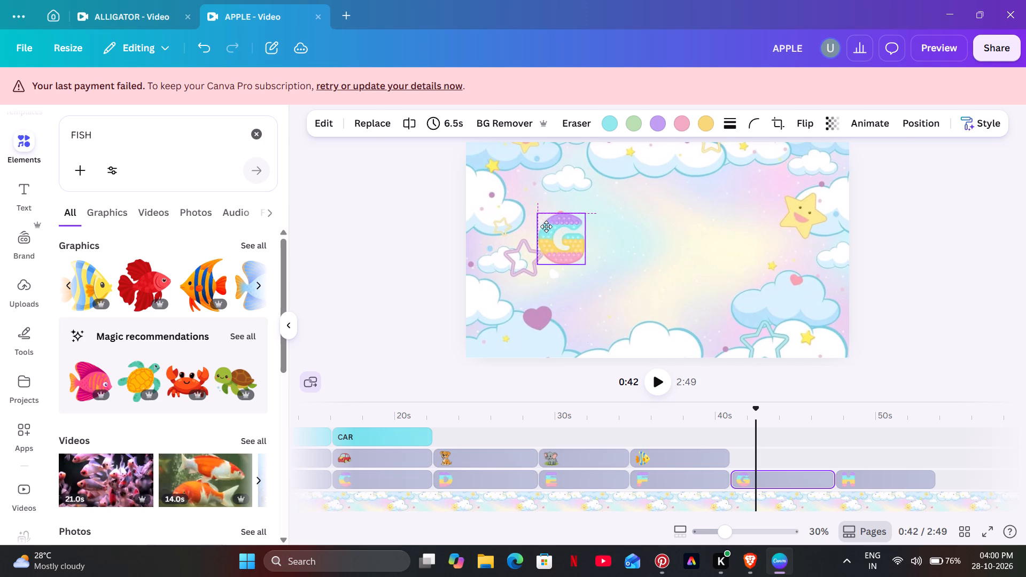
drag(546, 227, 543, 227)
click(627, 303)
drag(563, 250, 573, 251)
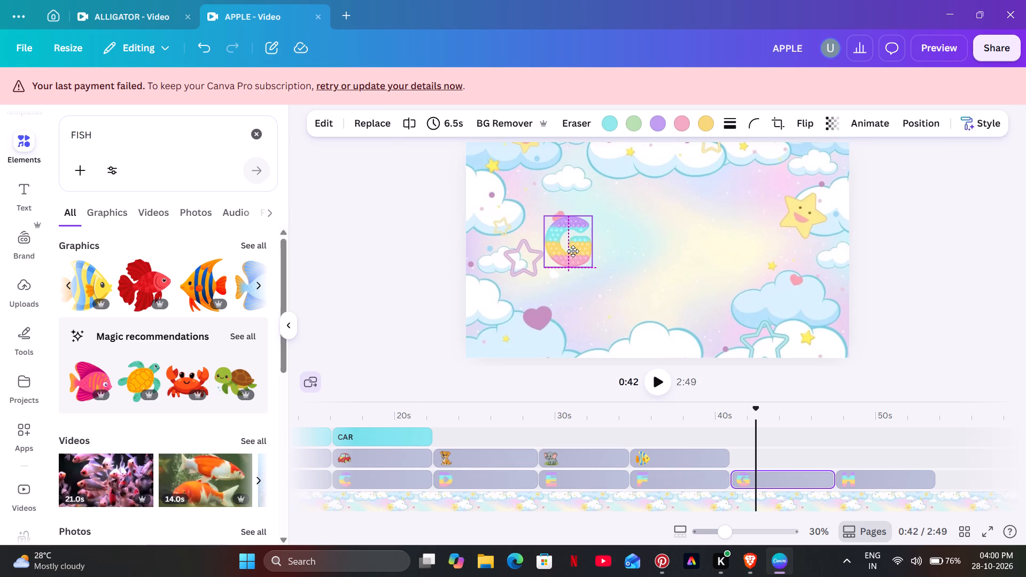
drag(573, 251, 571, 248)
double_click(607, 293)
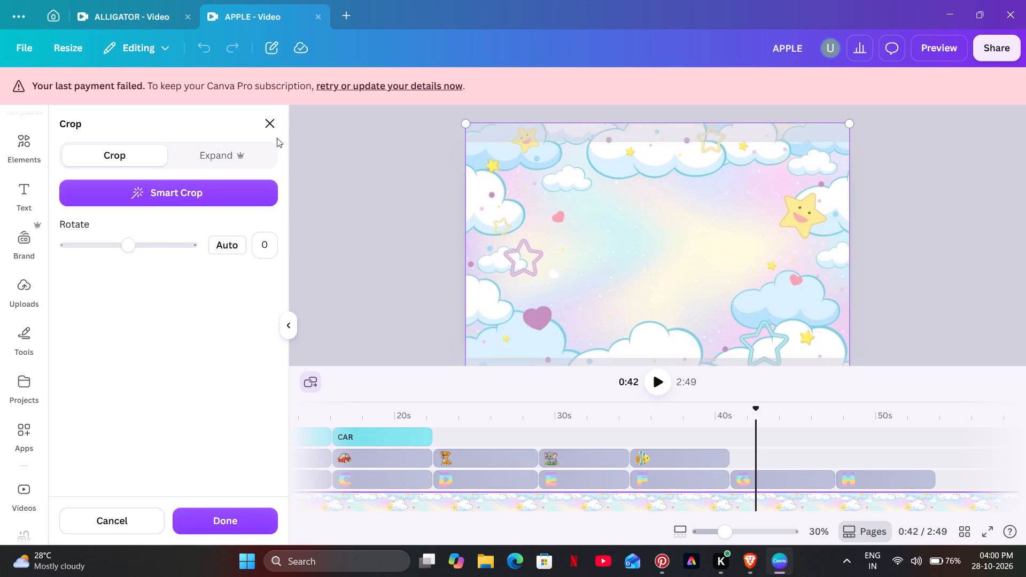
click(275, 125)
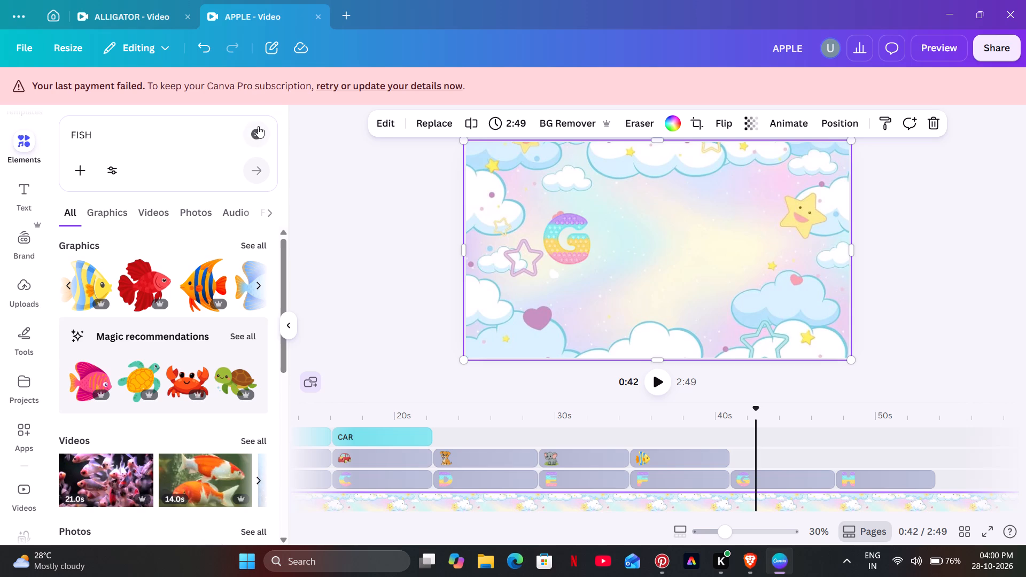
Search elements for GRAPES and add the dark purple grapes graphic to the G scene.
click(258, 127)
text(GRAPES)
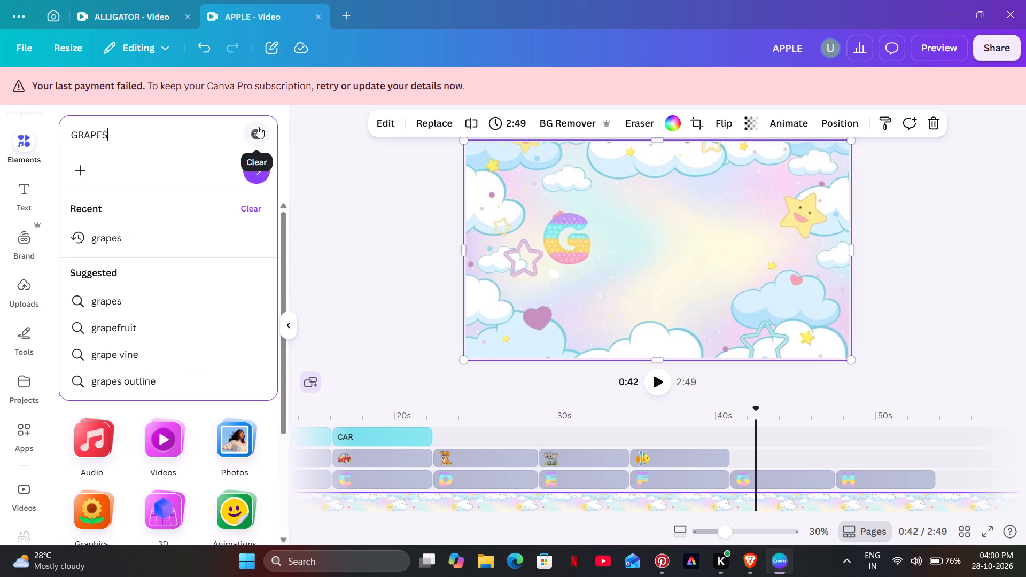
key(Return)
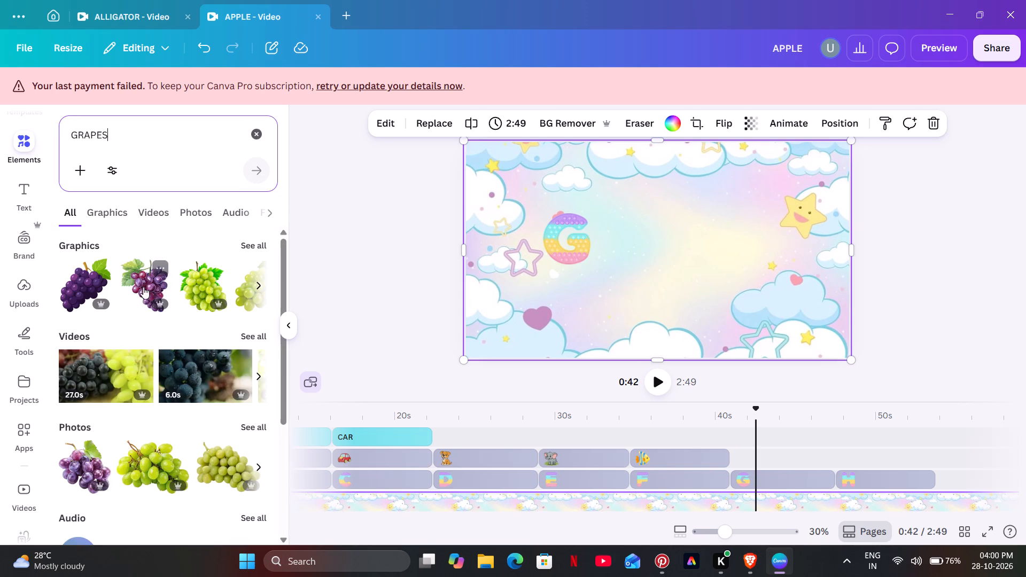
click(69, 279)
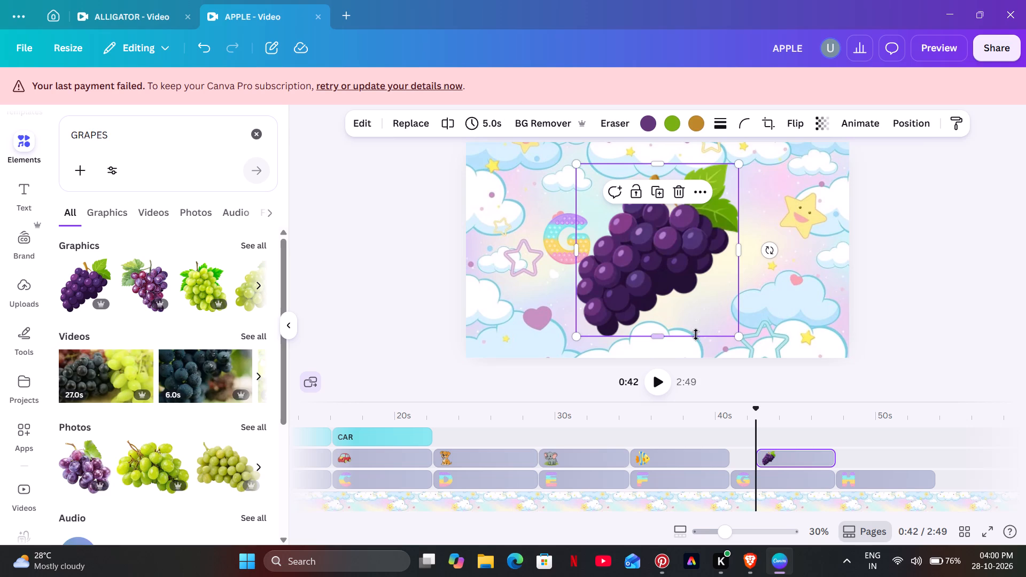
Shrink the grapes graphic and place it level with the letter G, beside the smiling yellow star.
drag(739, 333, 629, 232)
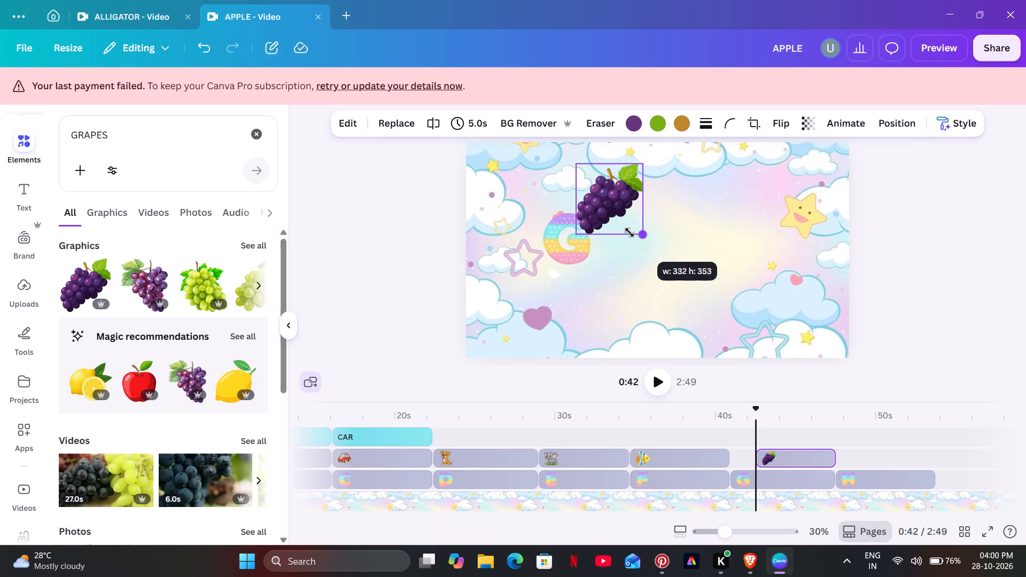
drag(629, 232, 626, 231)
drag(610, 191, 750, 245)
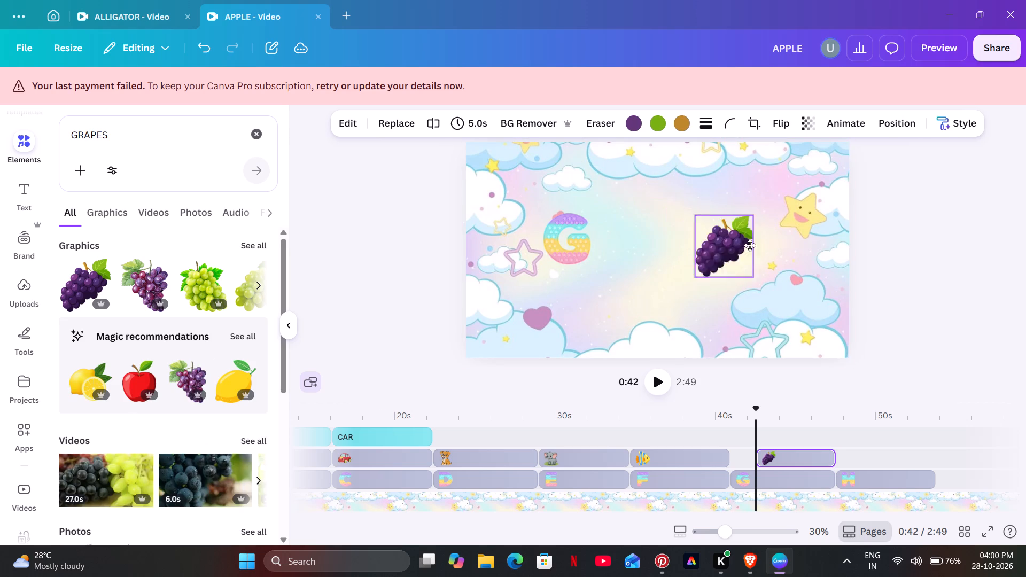
drag(750, 245, 781, 232)
click(661, 306)
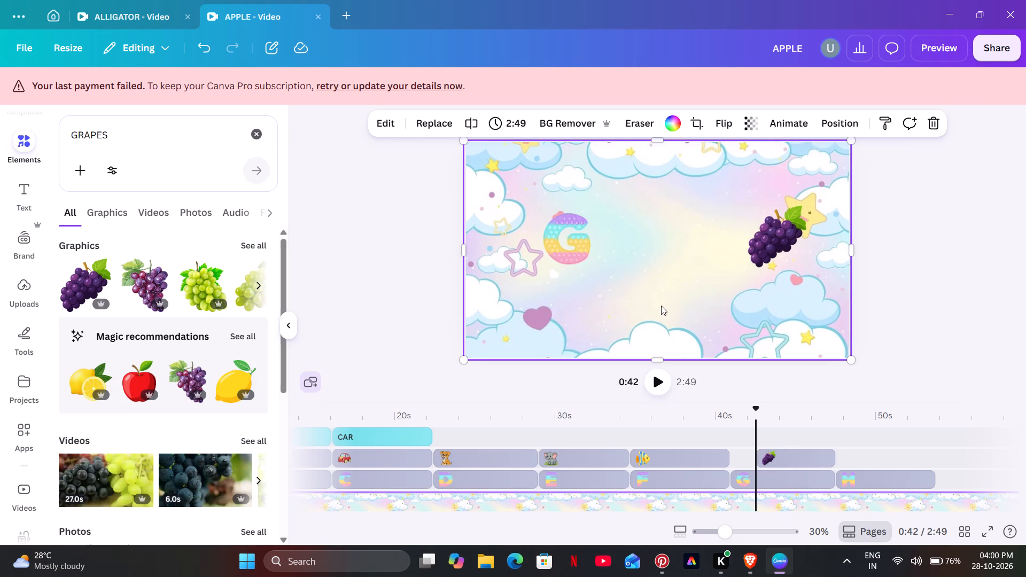
drag(766, 249, 760, 249)
click(686, 295)
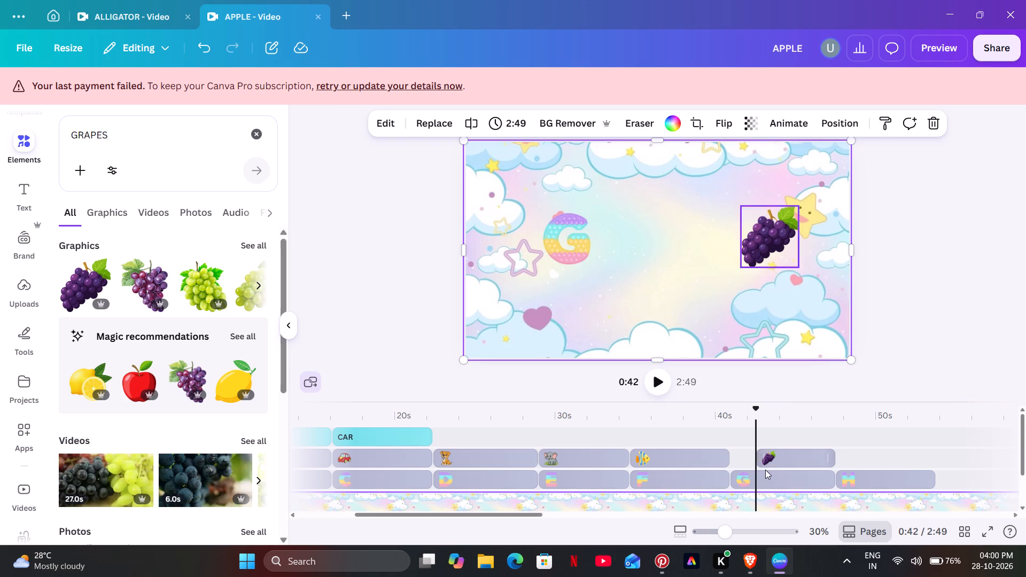
Move the grapes clip directly after the fish clip, extend it to 6.5 s to match letter G, and play into the H scene.
drag(787, 458, 767, 455)
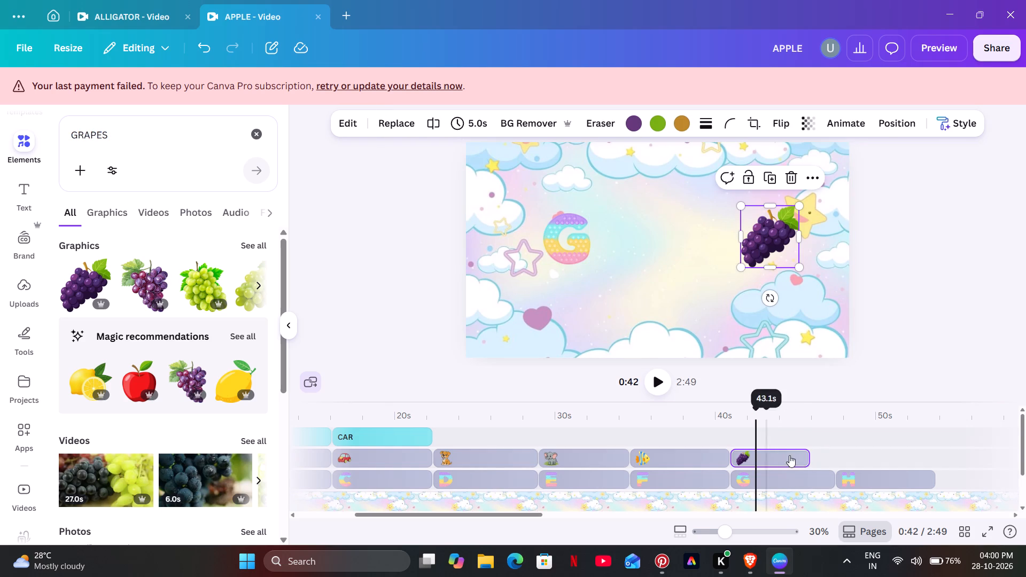
drag(806, 459, 830, 458)
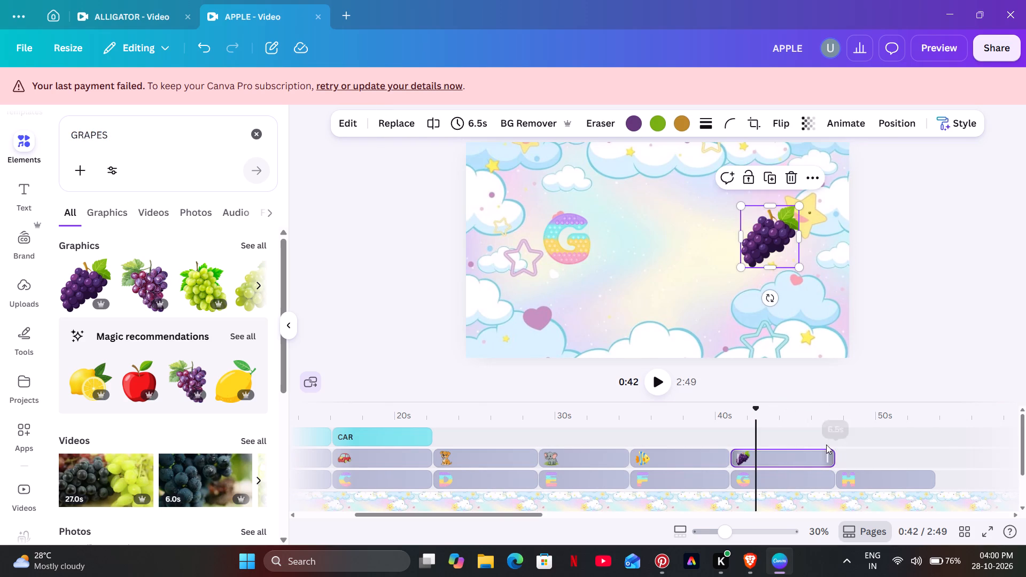
click(820, 437)
click(671, 387)
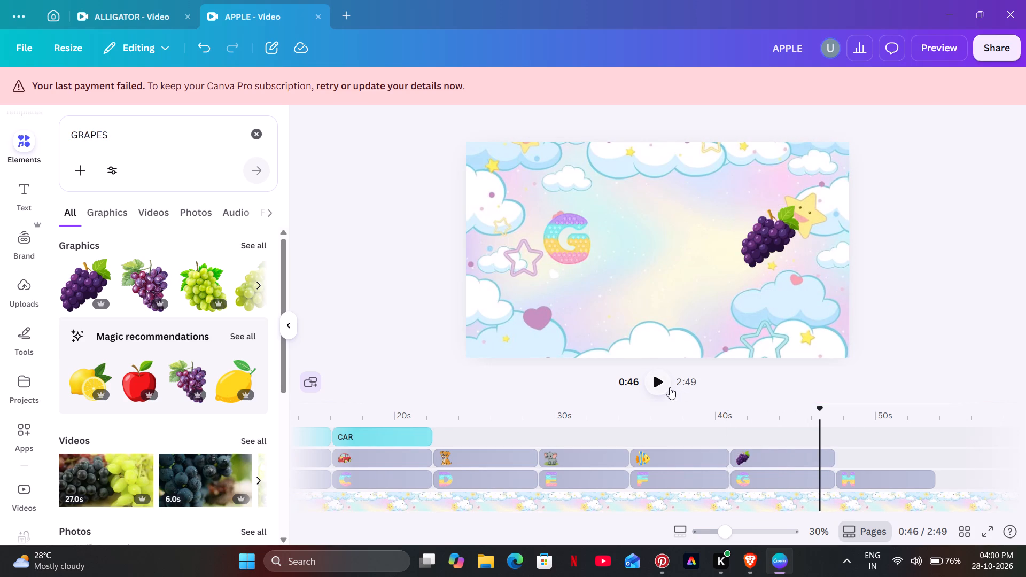
click(669, 387)
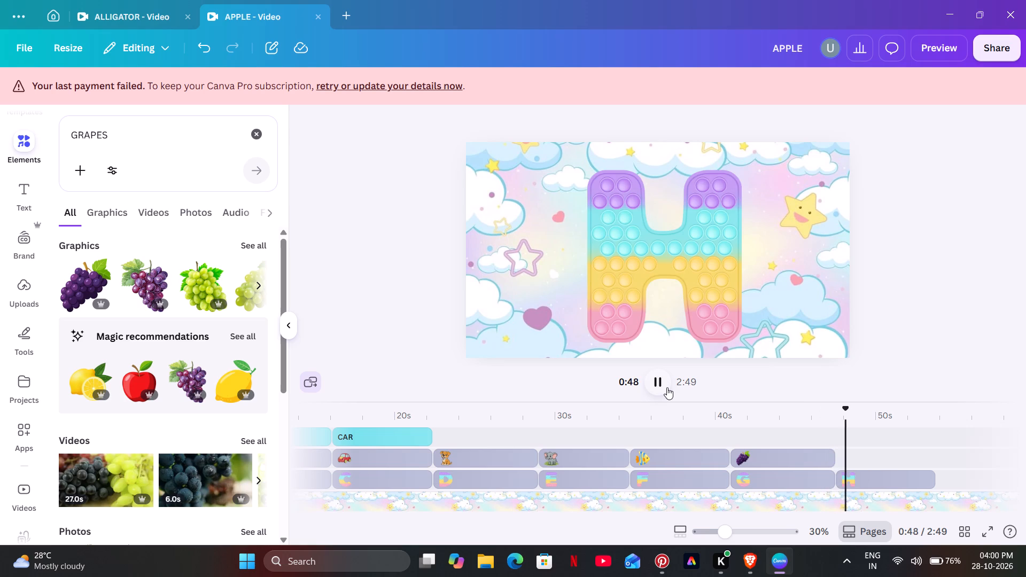
click(667, 387)
In the H scene, shrink the letter H to about 227 by 253 and place it beside the purple star outline.
click(627, 255)
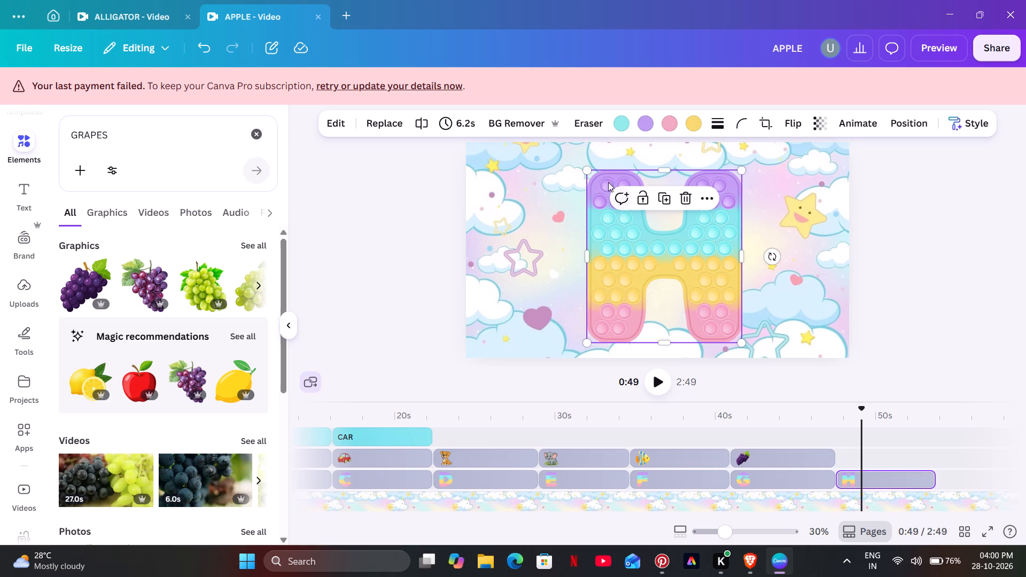
drag(586, 166, 688, 270)
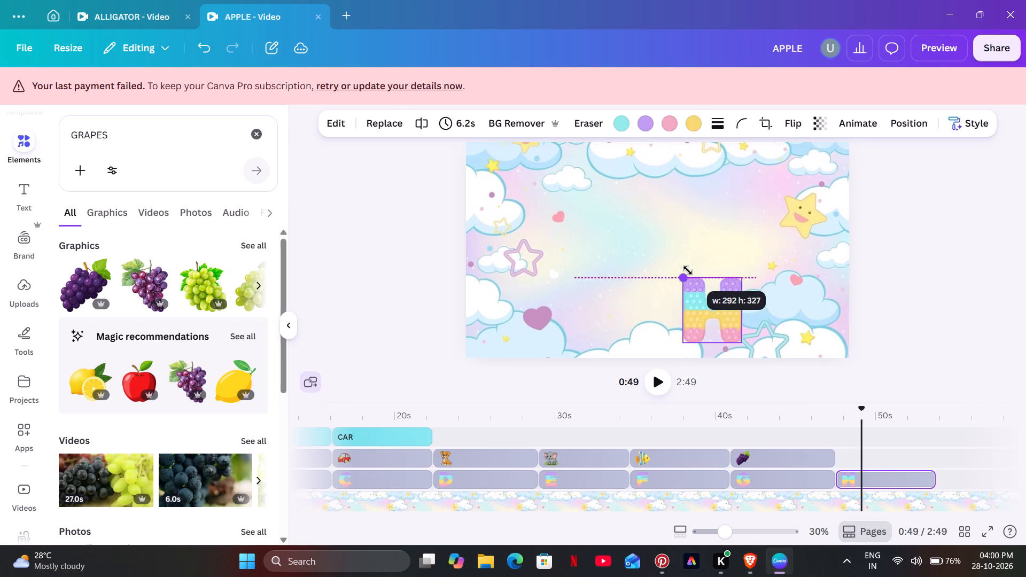
drag(688, 270, 700, 286)
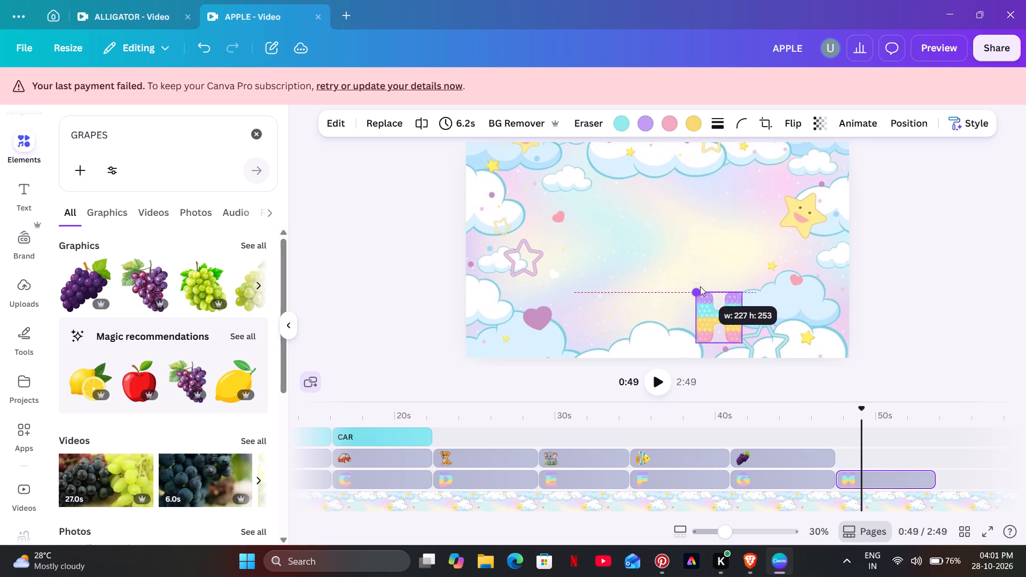
drag(721, 331, 579, 256)
click(634, 304)
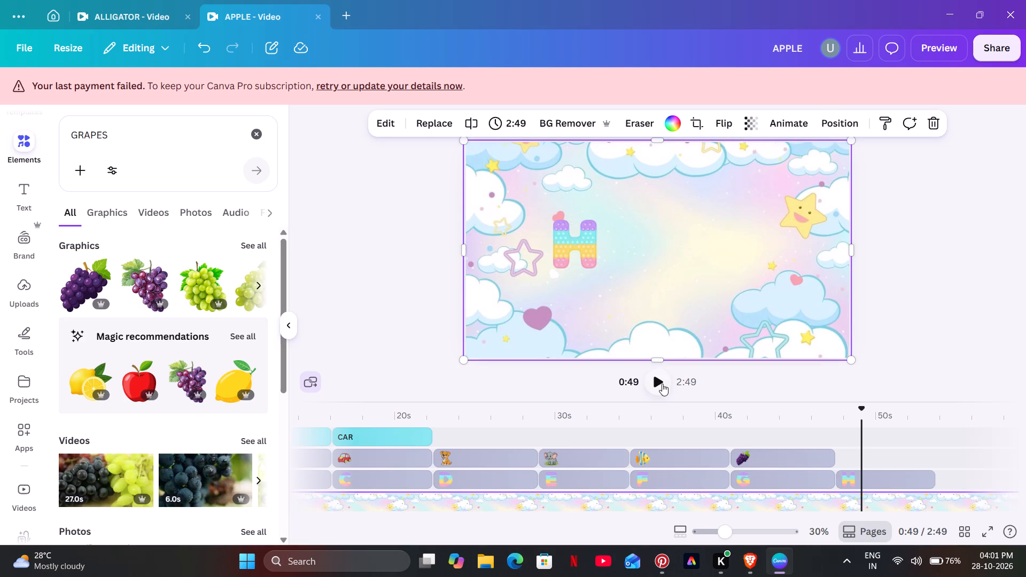
Search elements for HOUSE and add the two-storey house graphic with the purple roof to the H scene.
click(254, 125)
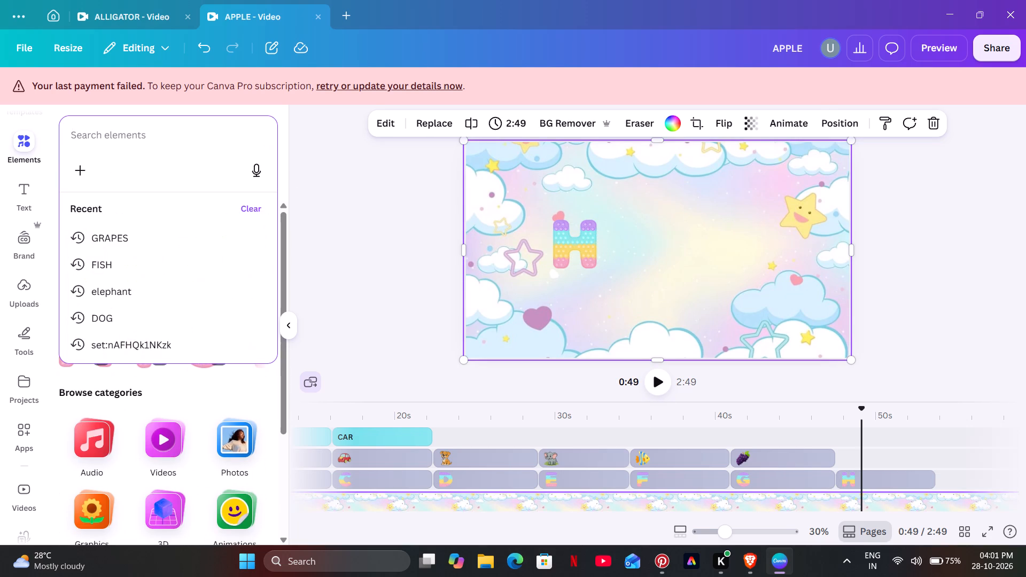
text(HOUSE)
key(Return)
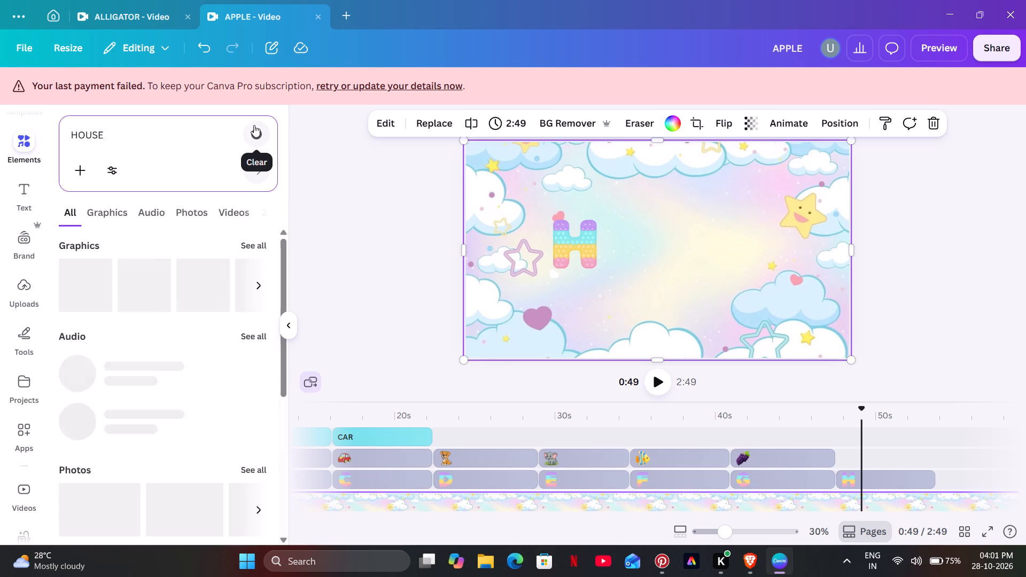
click(202, 285)
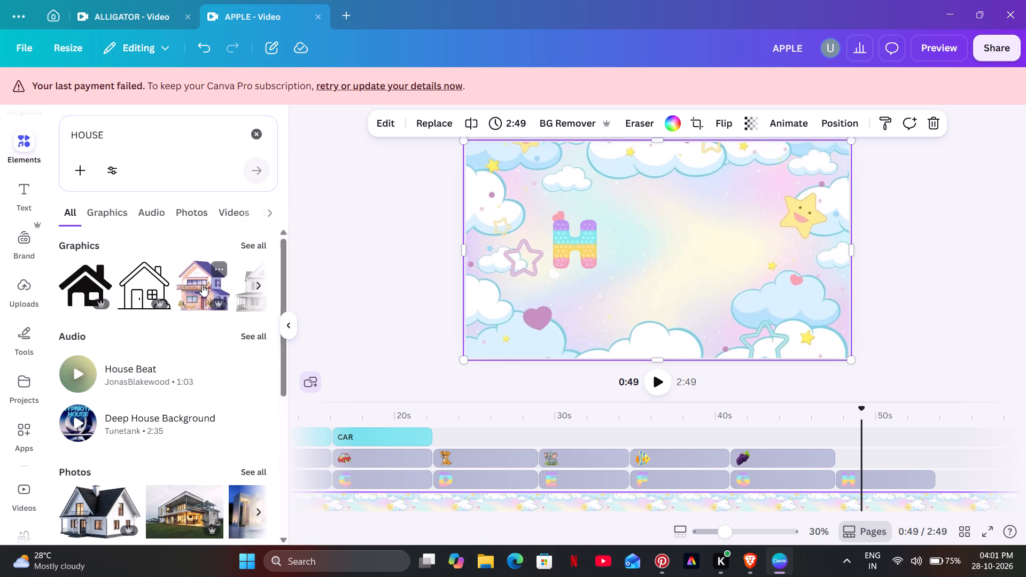
Shrink the house graphic and place it level with the letter H, beside the smiling yellow star.
drag(699, 292, 683, 283)
drag(609, 205, 620, 214)
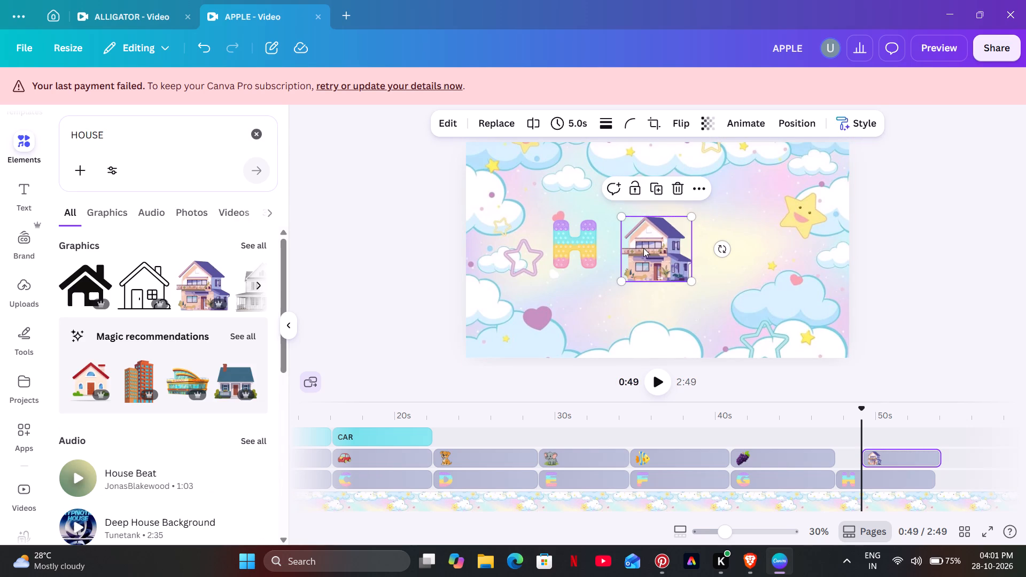
drag(644, 248, 758, 244)
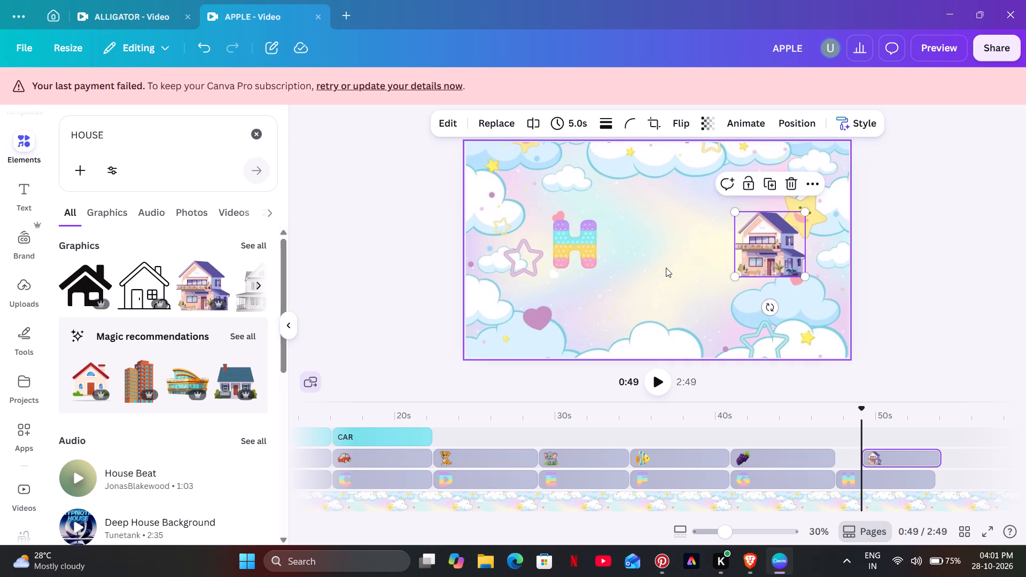
click(666, 268)
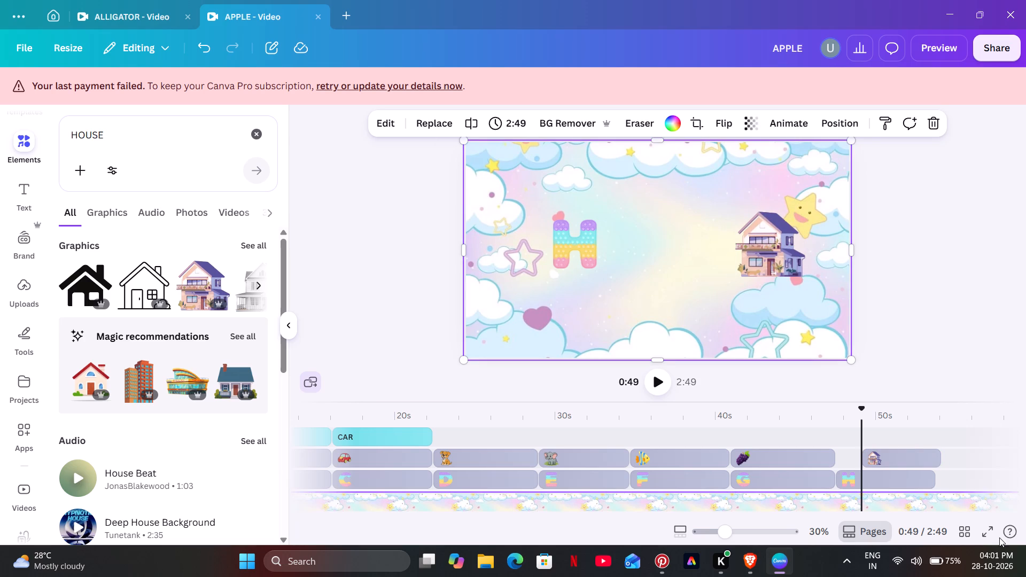
Move the house clip directly after the grapes clip and extend it to 6.2 s to match letter H.
drag(913, 459, 882, 459)
drag(899, 457, 894, 462)
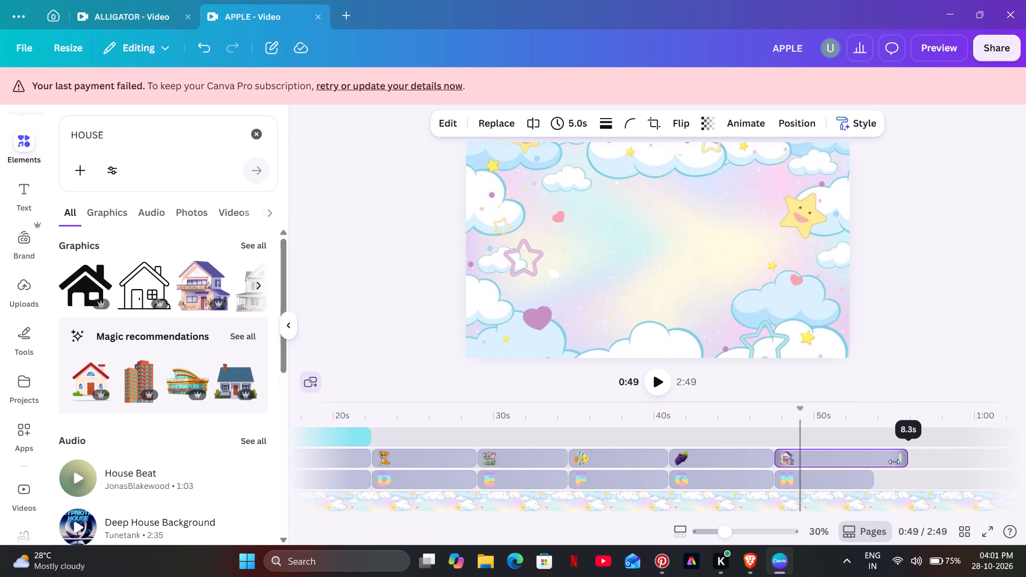
drag(894, 462, 873, 463)
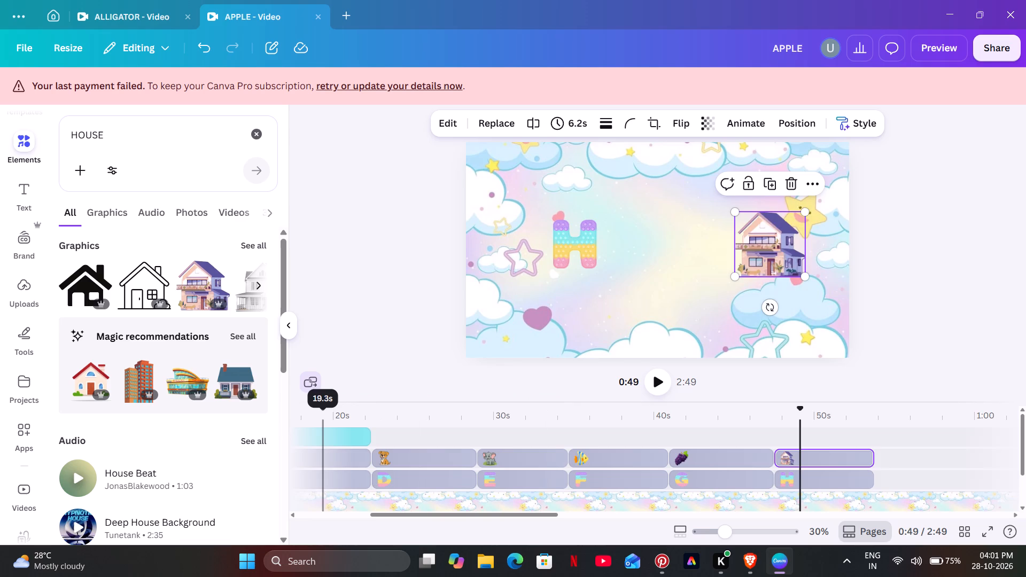
Duplicate the CAR caption, place the copy directly after it above the dog clip, and extend it to 6.5 s.
click(320, 406)
drag(498, 515, 472, 516)
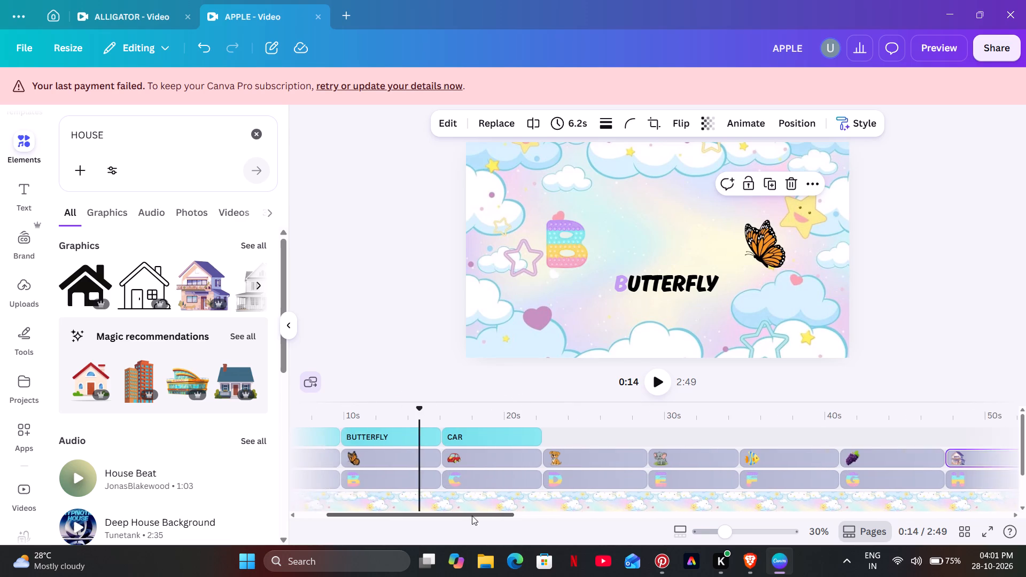
drag(472, 516, 471, 518)
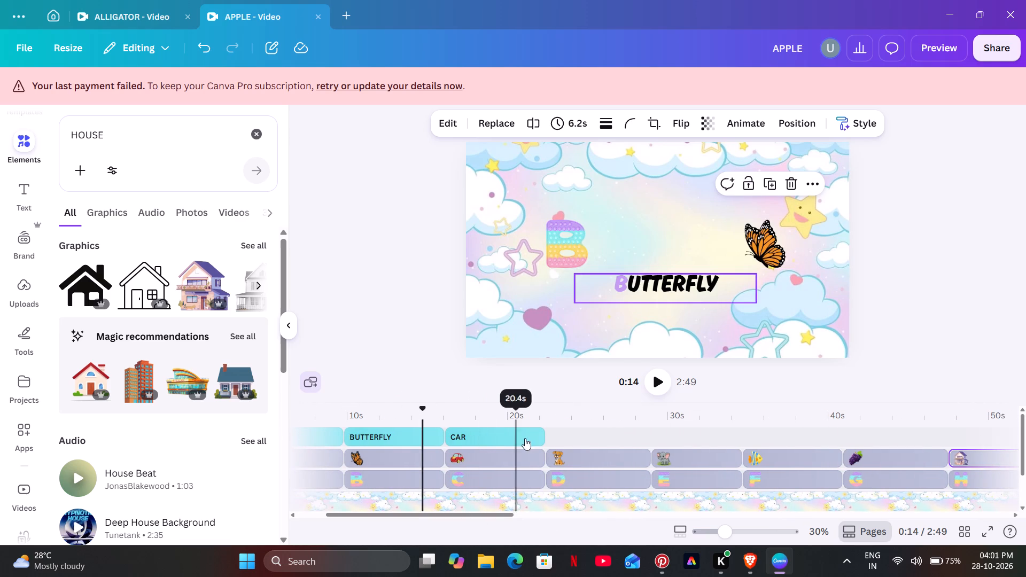
click(527, 422)
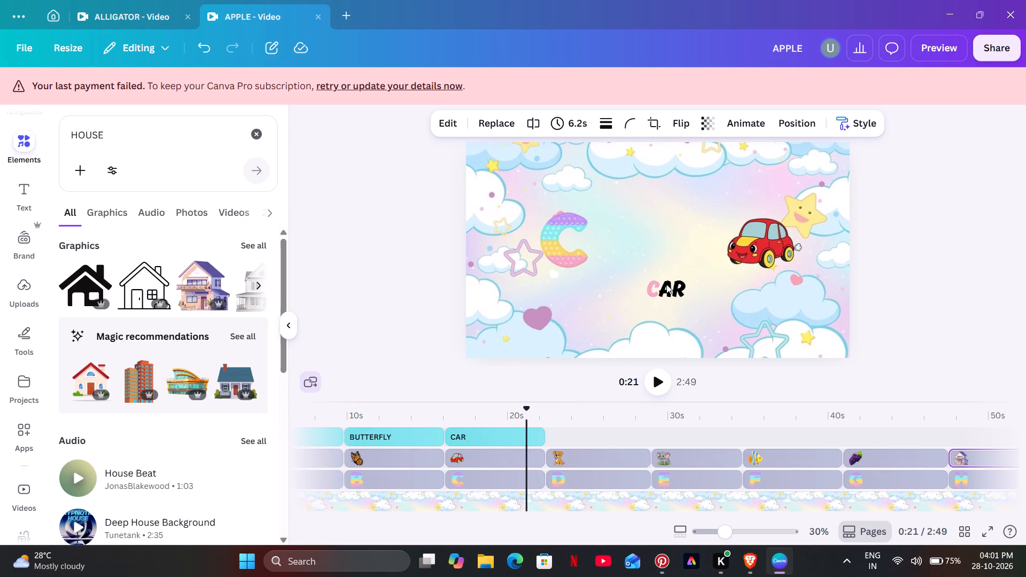
click(666, 284)
click(667, 245)
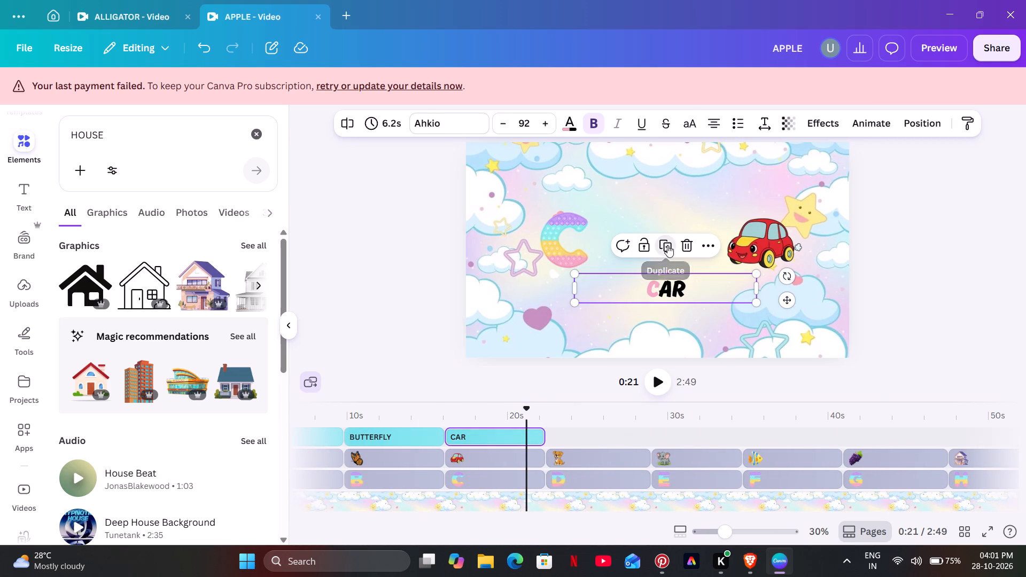
drag(493, 430, 587, 430)
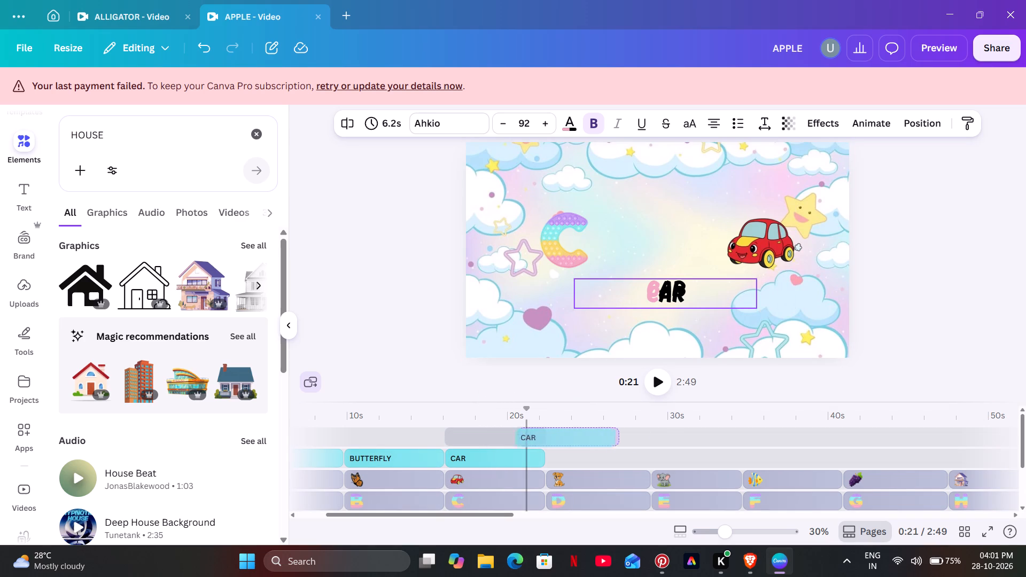
drag(587, 430, 599, 449)
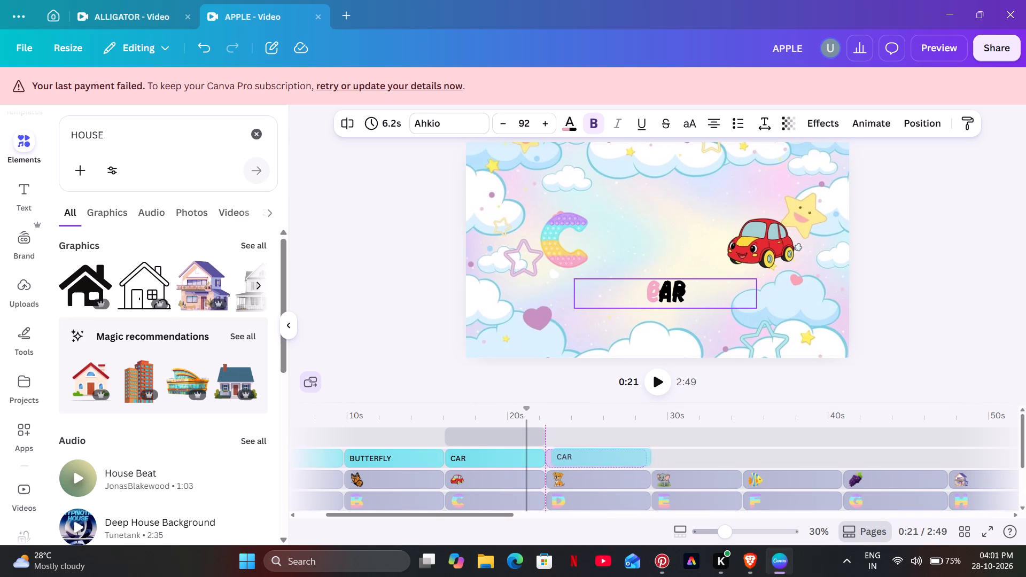
drag(642, 434, 649, 434)
Replace the copied caption's text in the D scene with DOG.
click(614, 418)
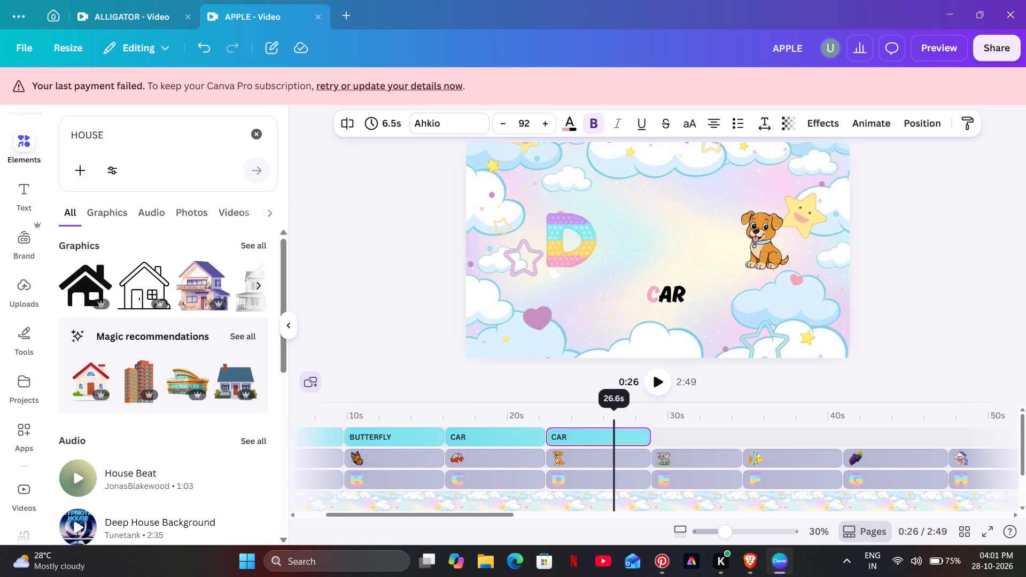
double_click(683, 298)
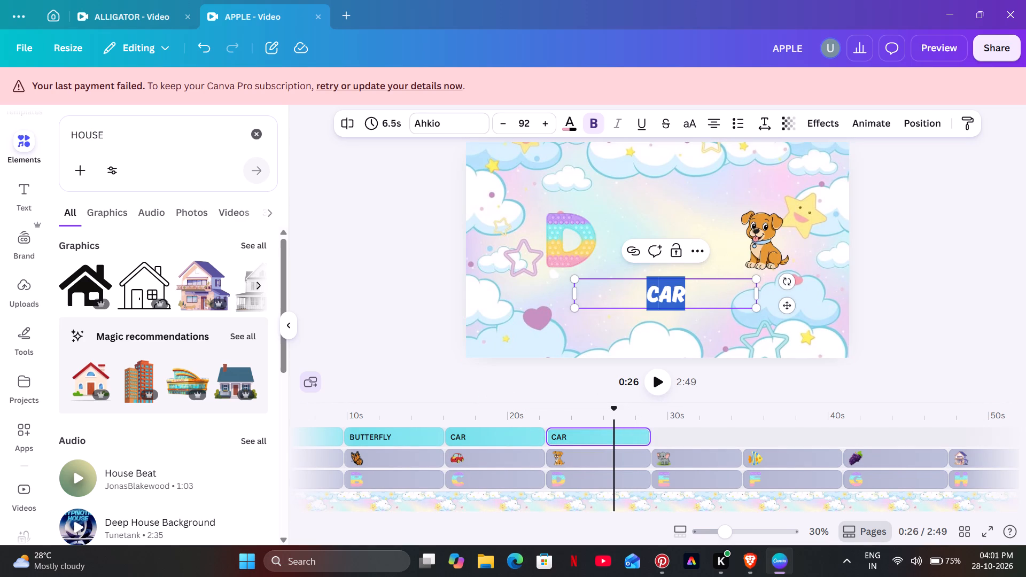
key(BackSpace)
text(DOG)
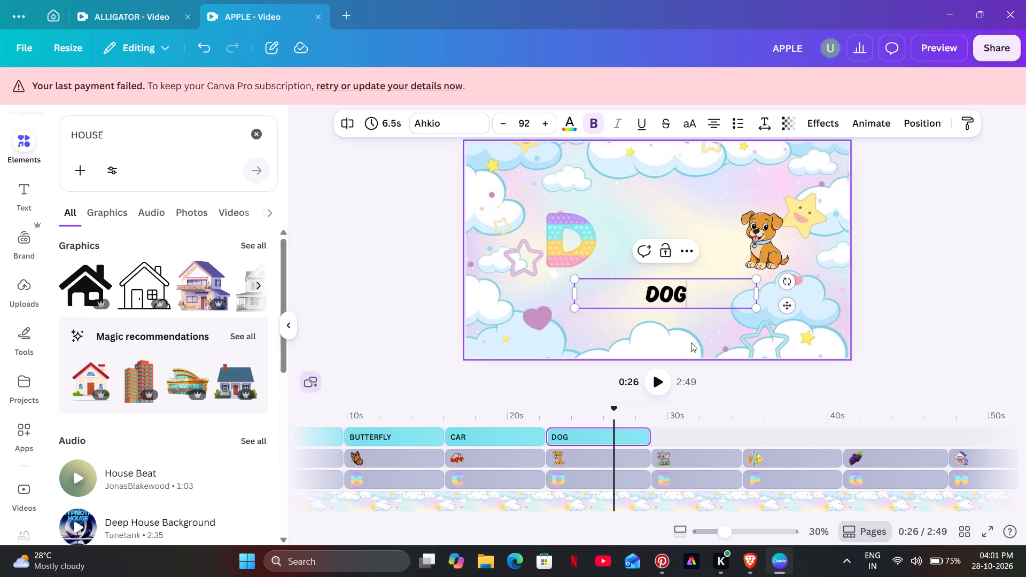
Duplicate the DOG caption, place the copy directly after it above the elephant clip, and shorten it to 5.6 s.
click(609, 428)
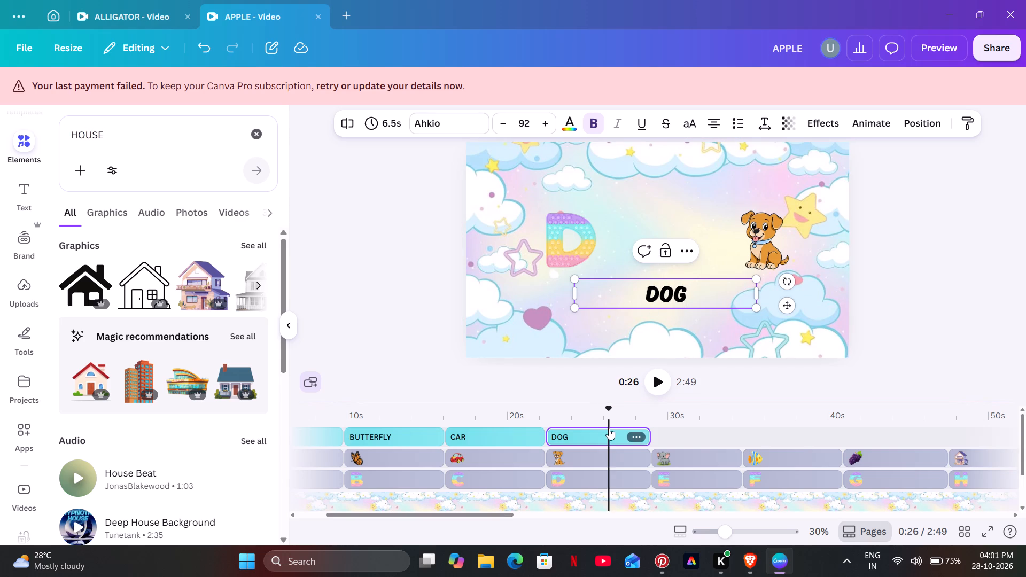
click(685, 429)
click(619, 432)
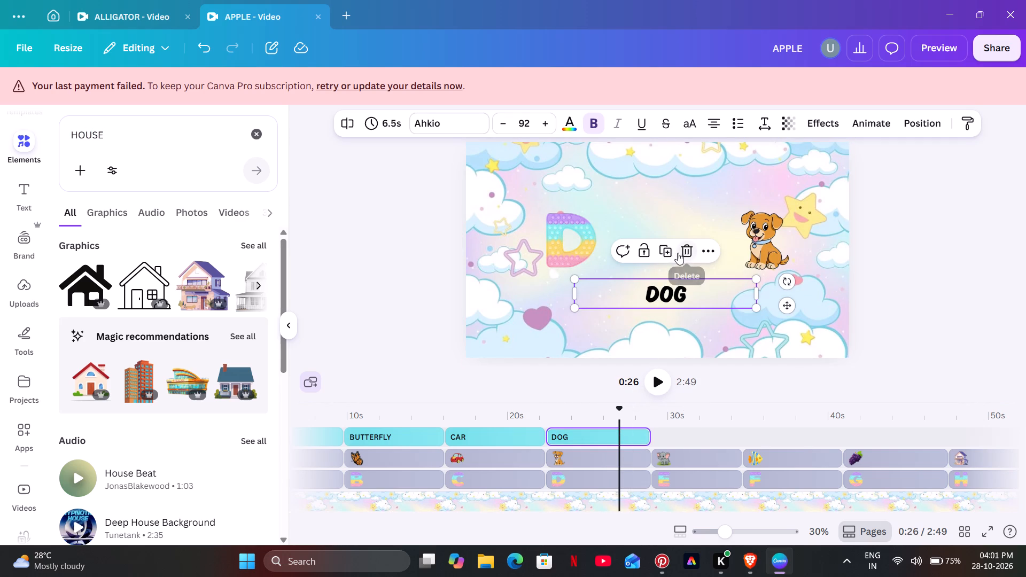
click(672, 252)
drag(599, 435, 661, 436)
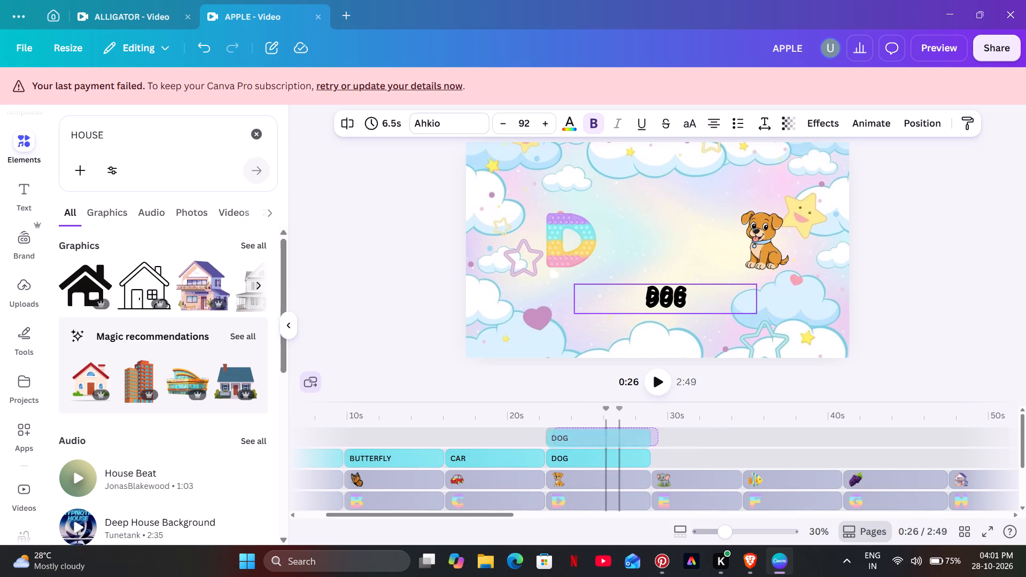
drag(661, 436, 709, 451)
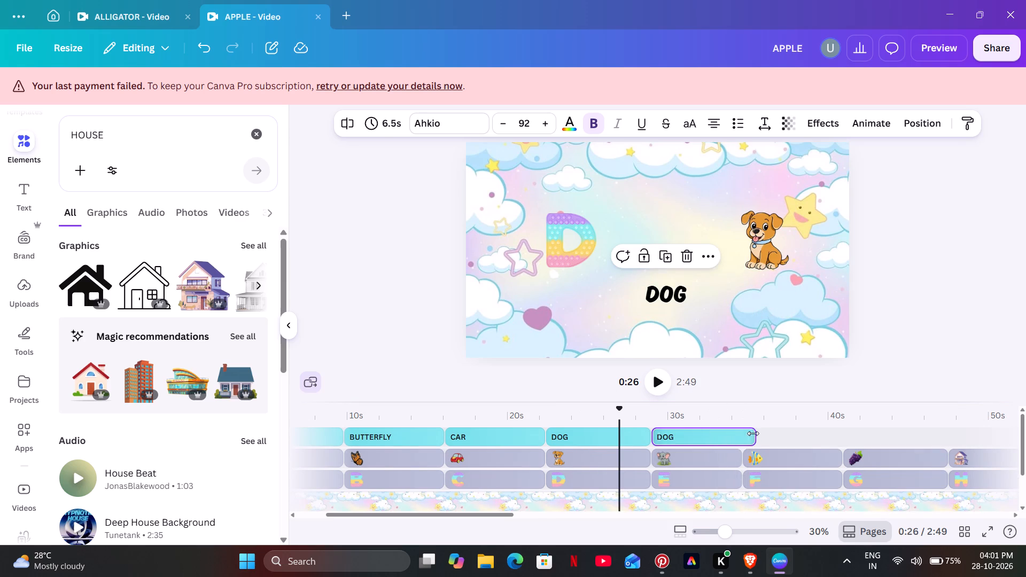
drag(755, 433, 745, 436)
Replace the copied caption's text in the E scene with ELEPHANT, followed by a blank line.
click(694, 412)
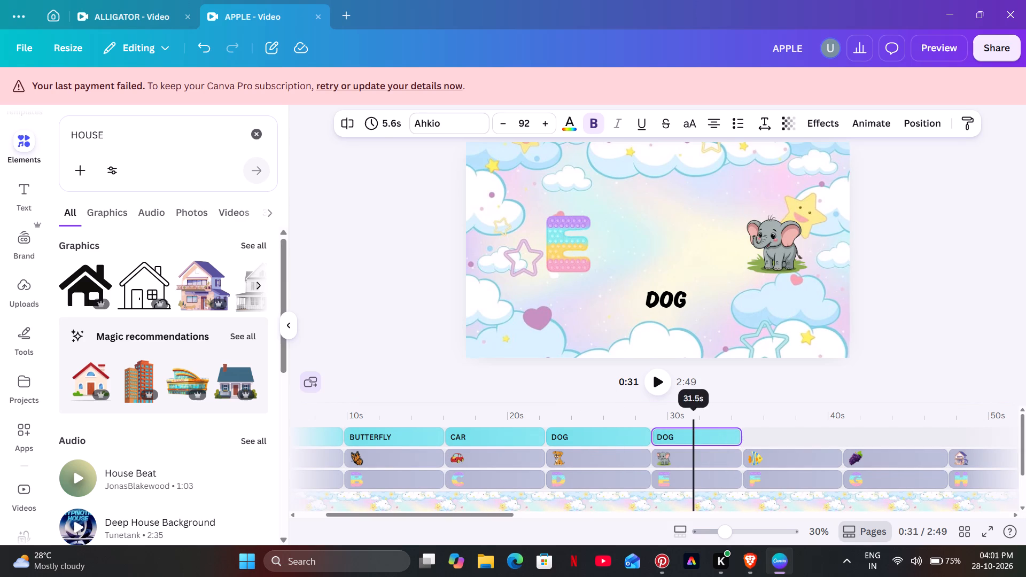
double_click(663, 299)
key(BackSpace)
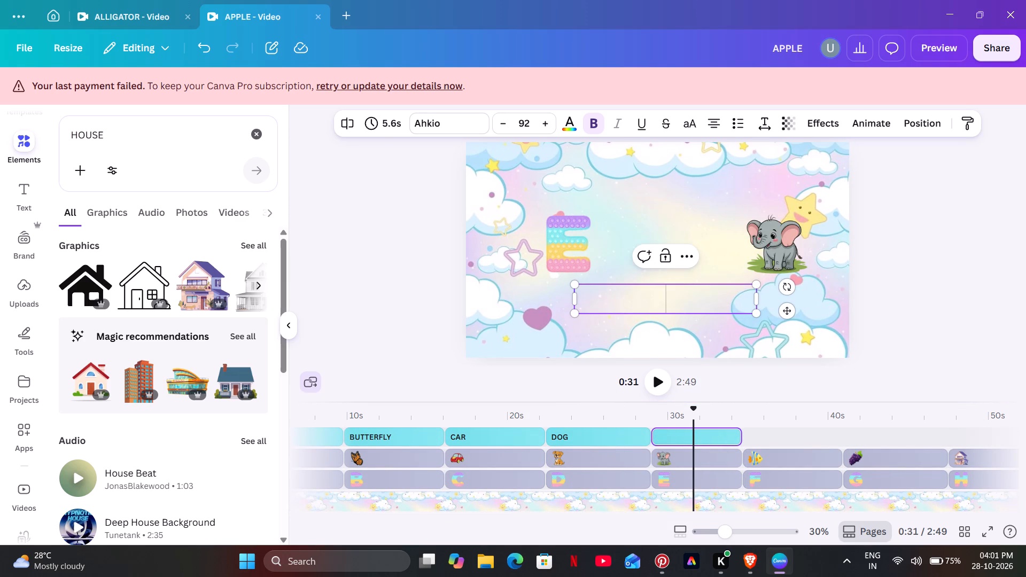
text(ELEPHANT)
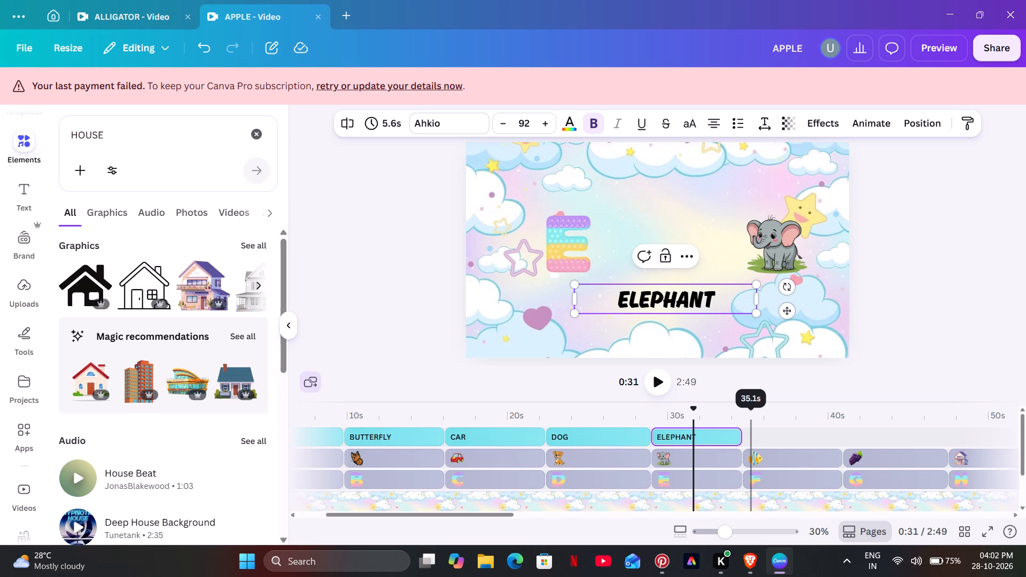
key(Return)
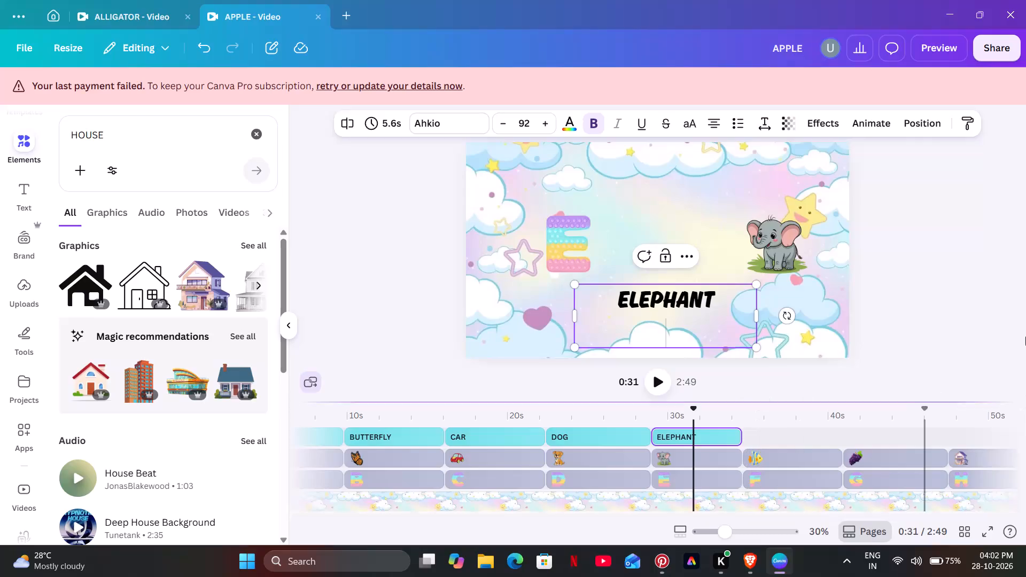
click(930, 233)
Duplicate the ELEPHANT caption and place the copy directly after it, starting with the fish clip.
click(675, 435)
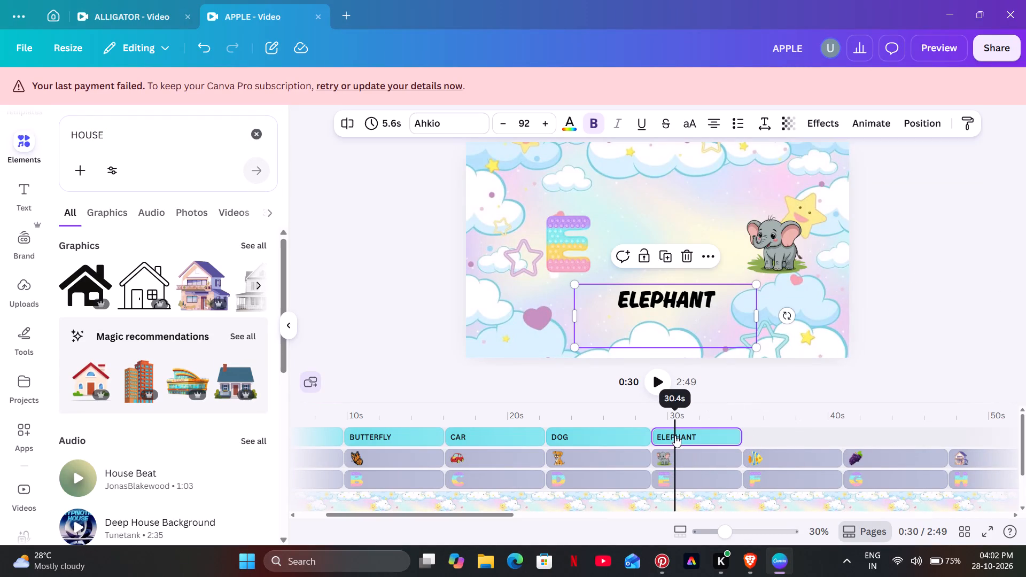
click(669, 250)
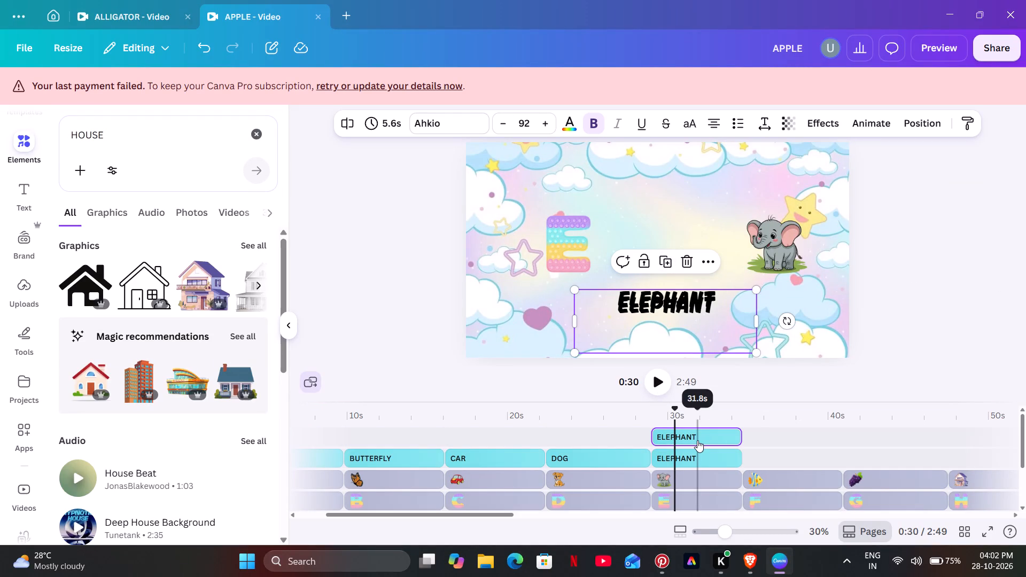
drag(697, 440, 788, 453)
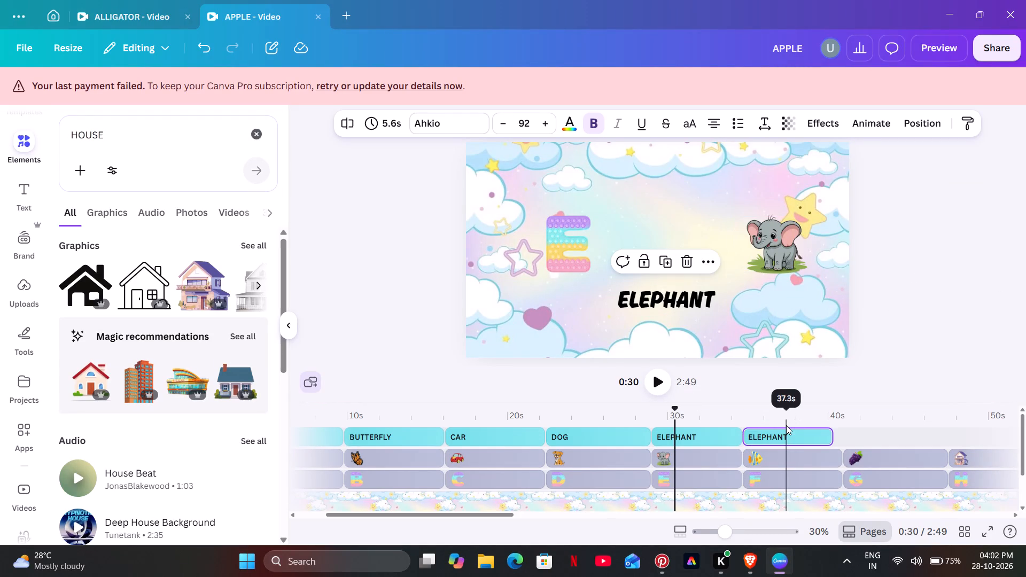
In the F scene, remove the copied caption's blank second line and replace its text with FISH.
click(786, 423)
click(705, 312)
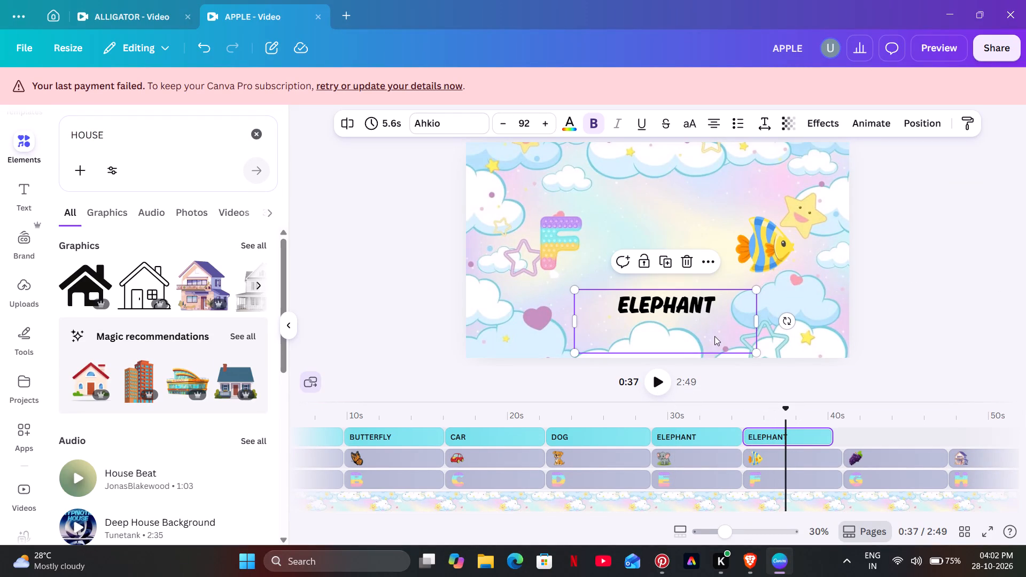
click(690, 336)
click(694, 336)
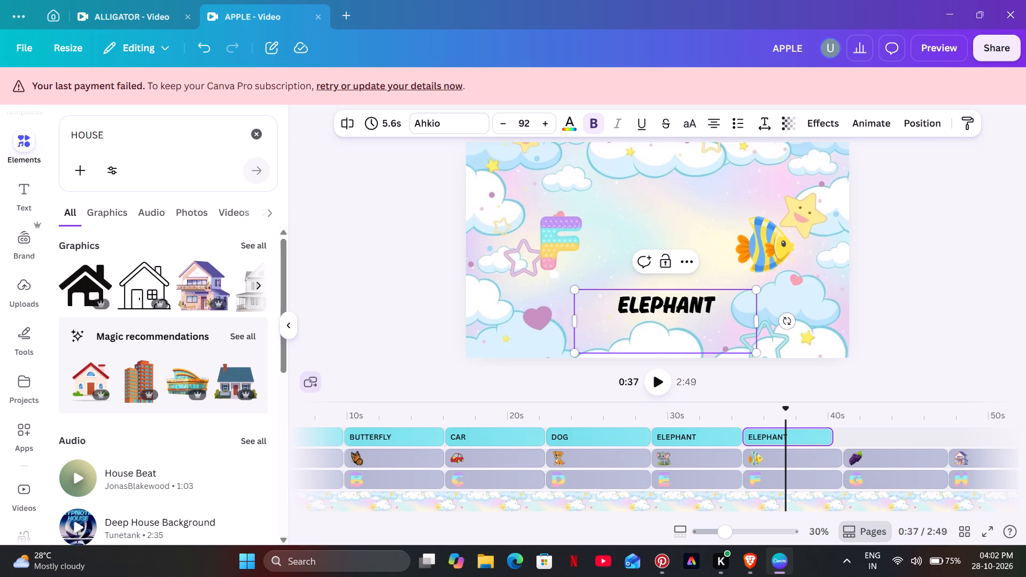
key(BackSpace)
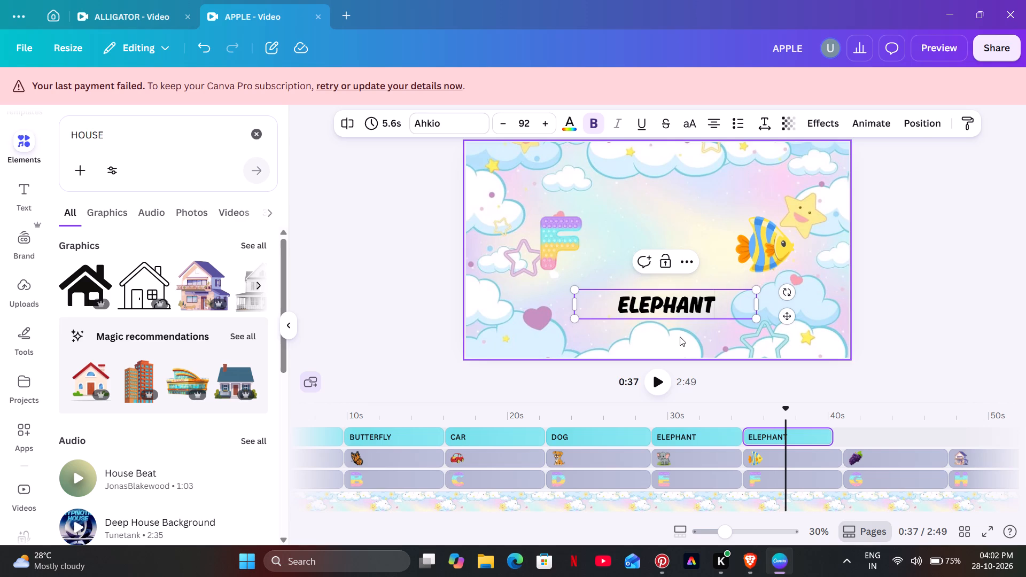
double_click(674, 306)
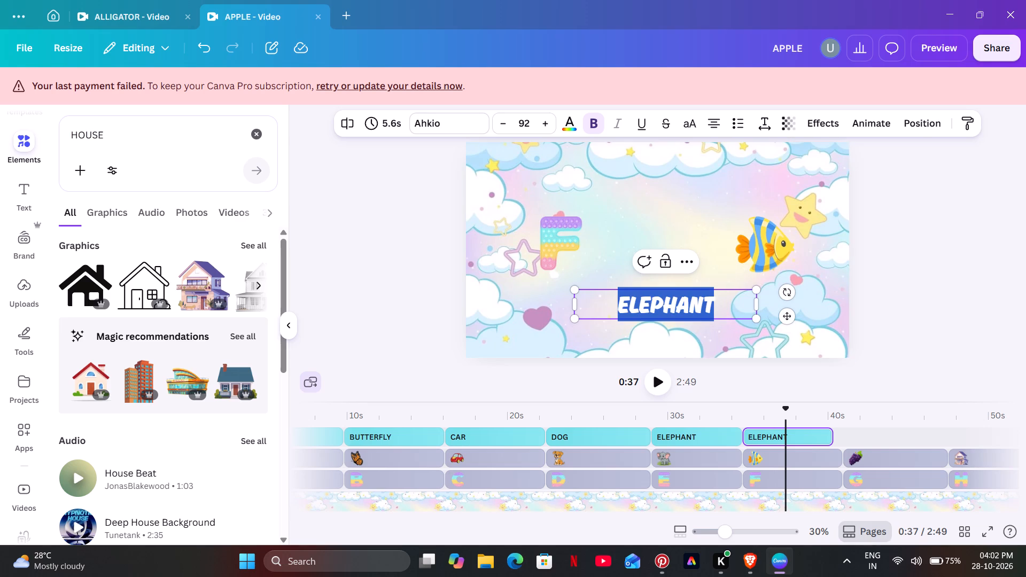
key(BackSpace)
text(FI)
text(SH)
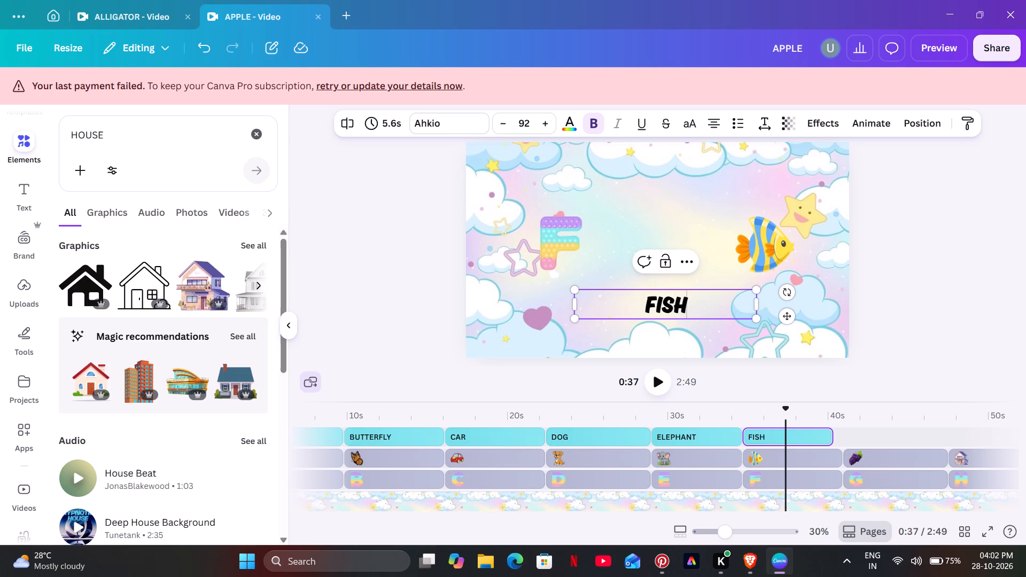
click(638, 208)
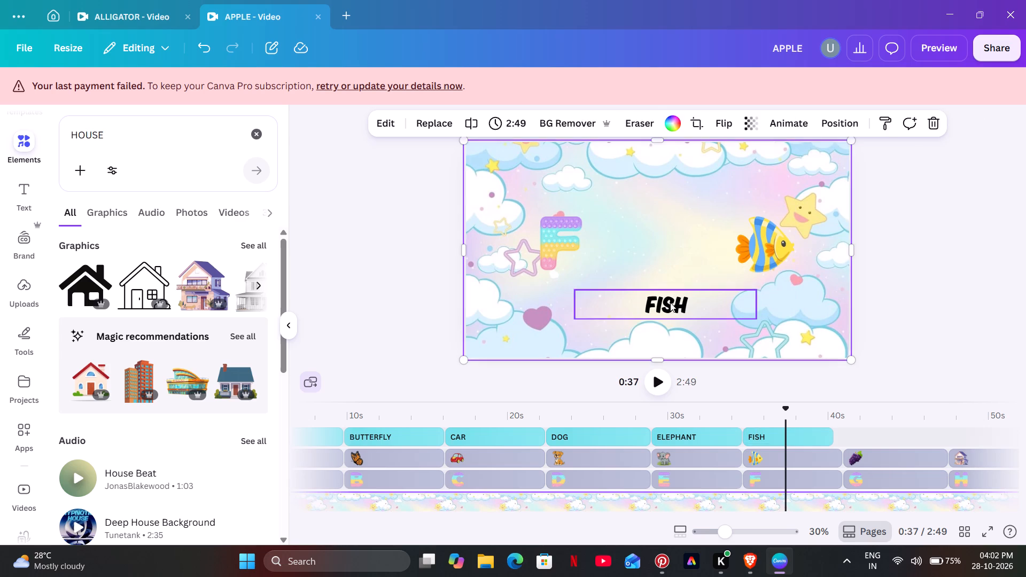
Move the FISH caption slightly higher on the canvas, just below the level of the letter F and the fish.
drag(669, 303, 662, 288)
click(658, 339)
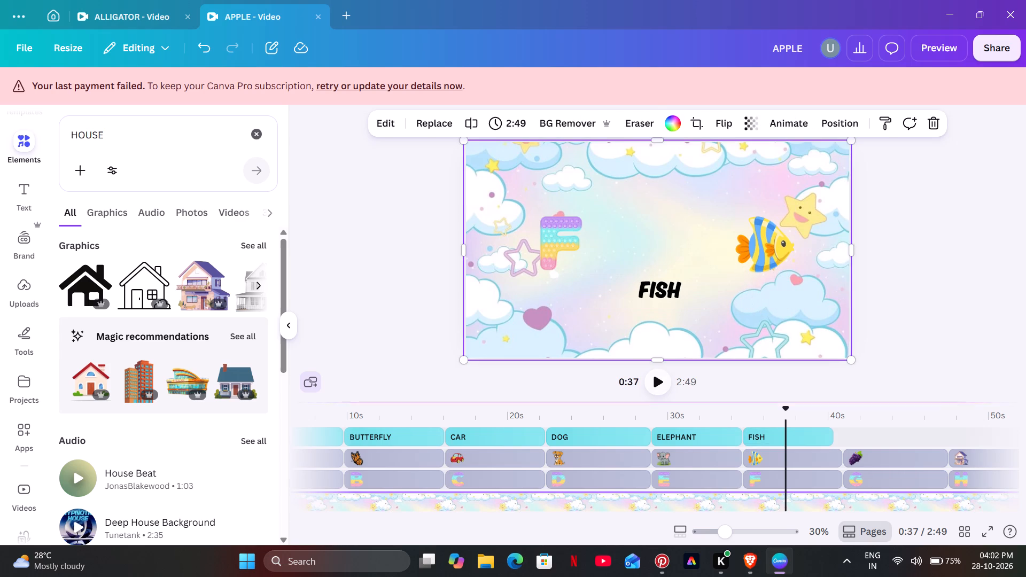
Duplicate the FISH caption and place the copy on the caption track, starting with the grapes clip.
click(685, 440)
click(782, 425)
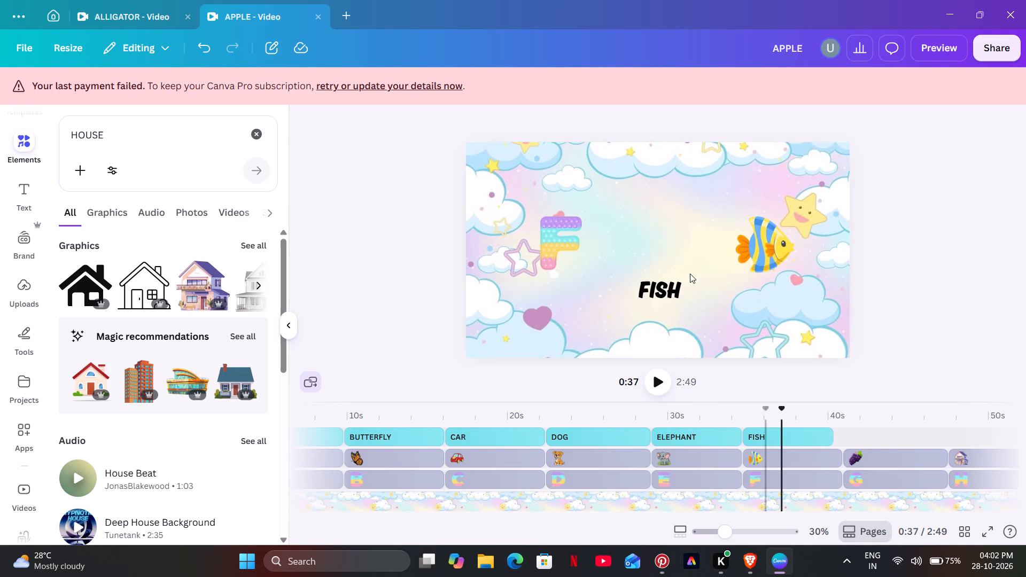
click(665, 278)
click(655, 249)
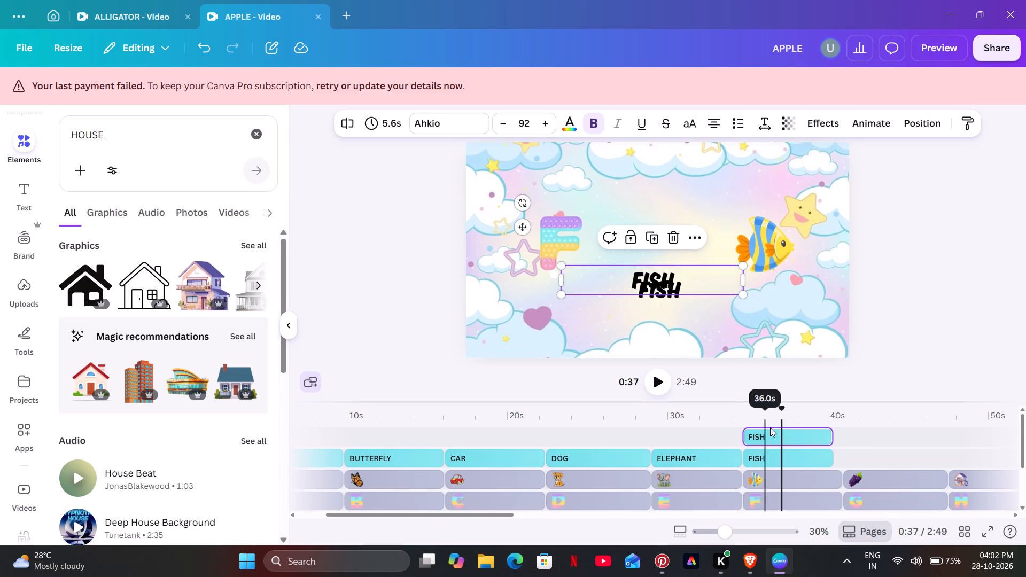
drag(772, 430, 876, 451)
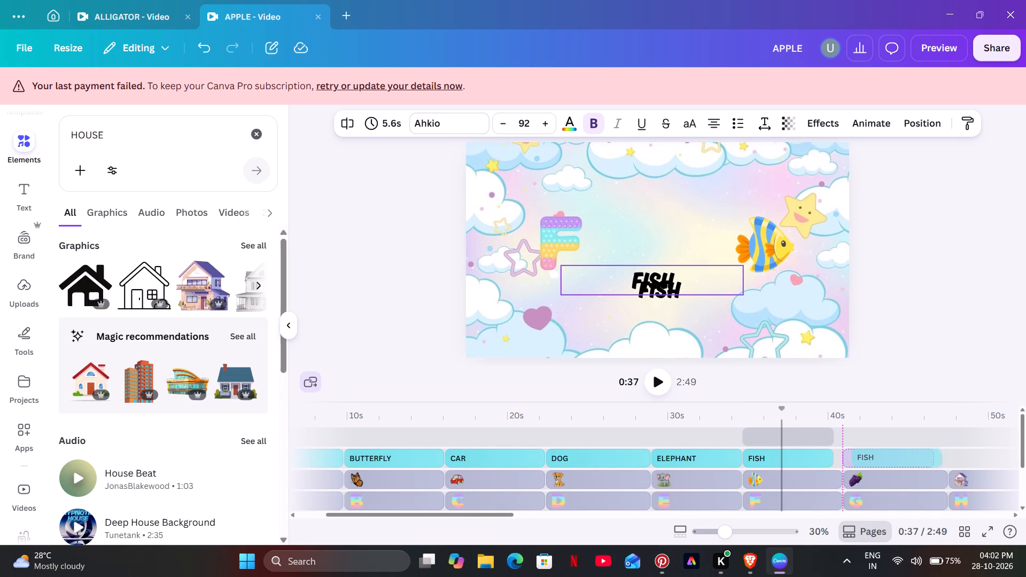
drag(876, 451, 875, 451)
Extend the original FISH caption to the end of the fish clip and its copy to 6.5 s to match the grapes clip.
drag(830, 435, 843, 434)
drag(926, 438, 946, 438)
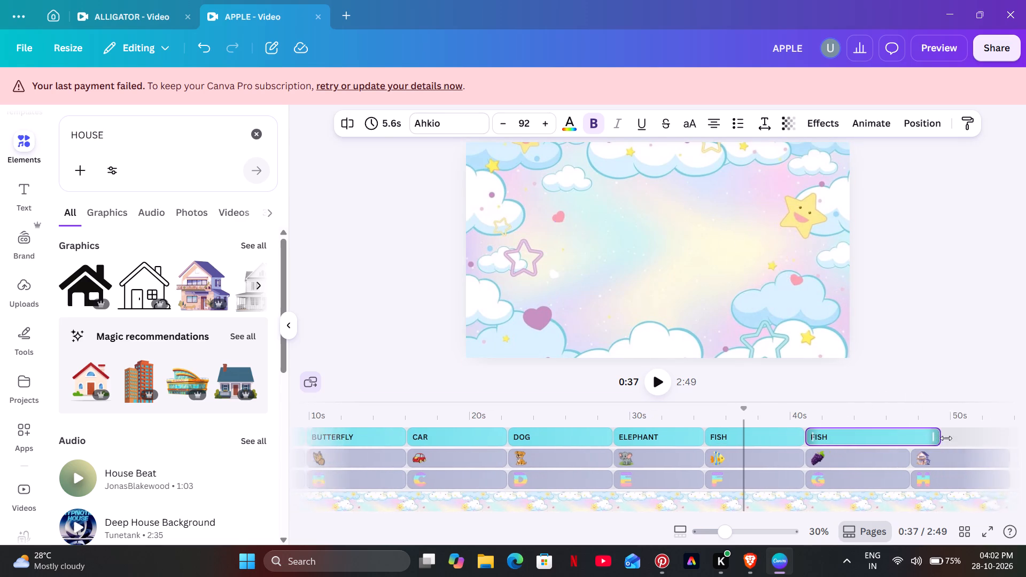
drag(946, 438, 812, 438)
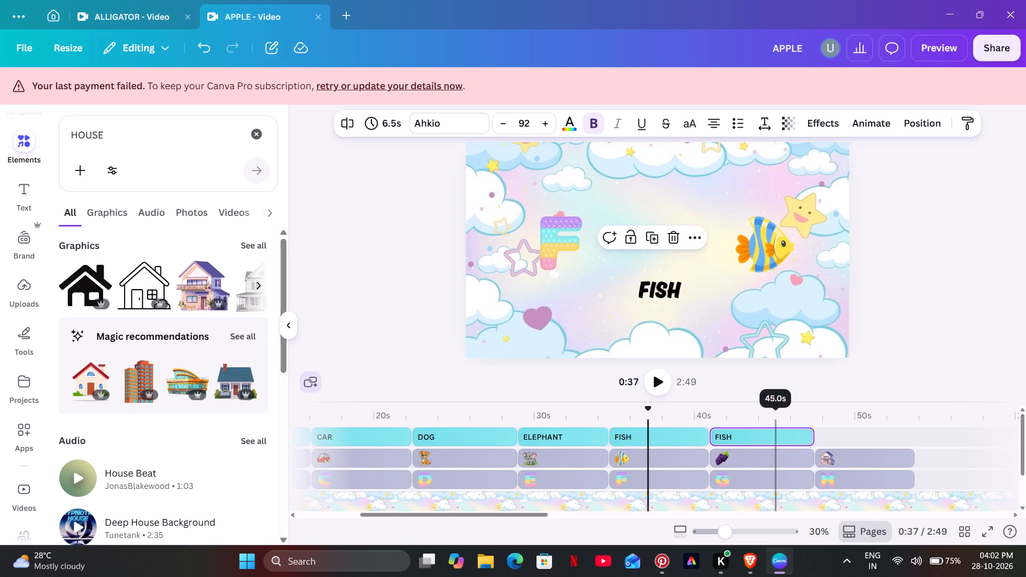
Replace the copied caption's text in the G scene with GRAPES.
click(770, 410)
double_click(664, 277)
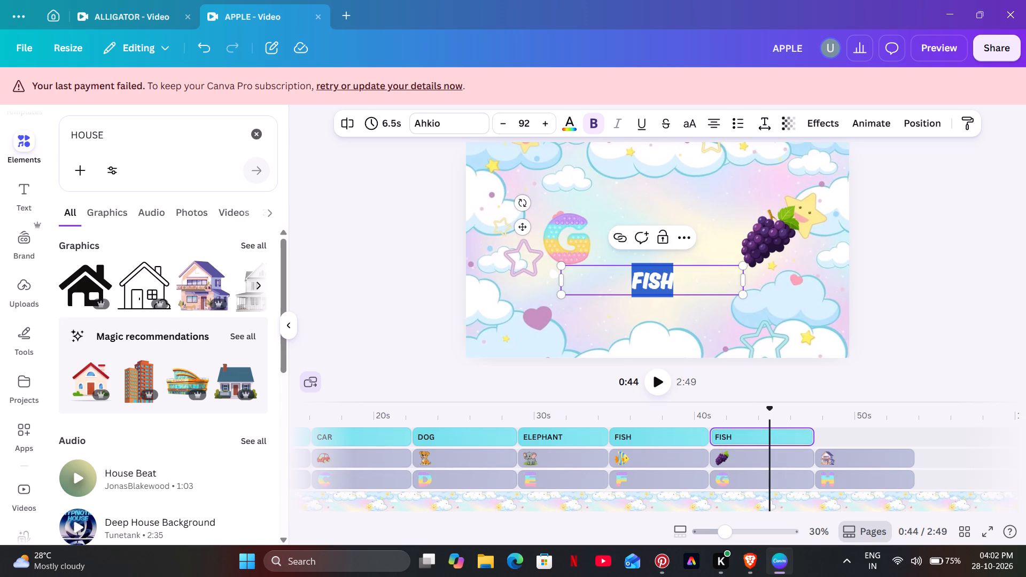
key(BackSpace)
text(GRAPES)
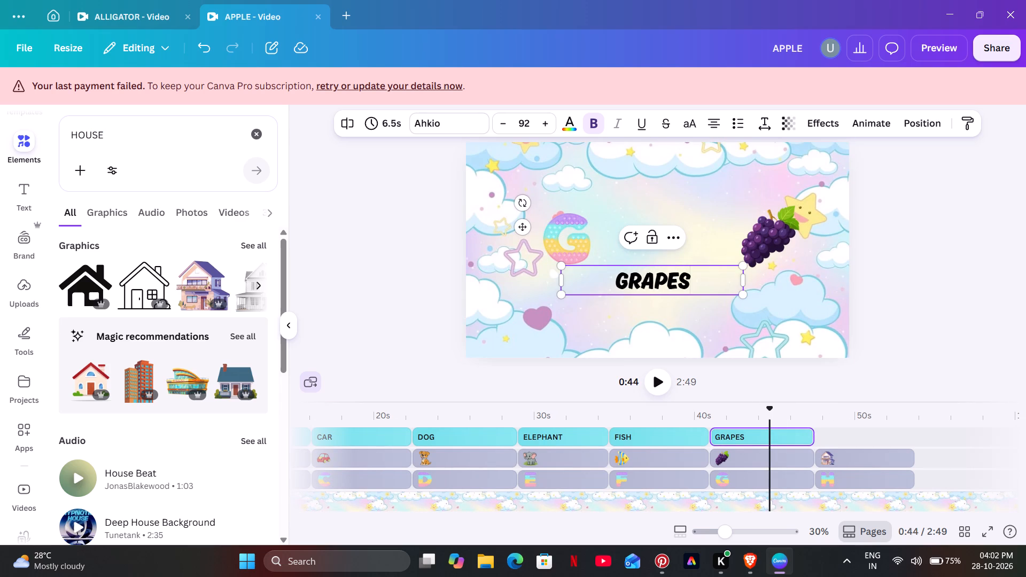
click(811, 438)
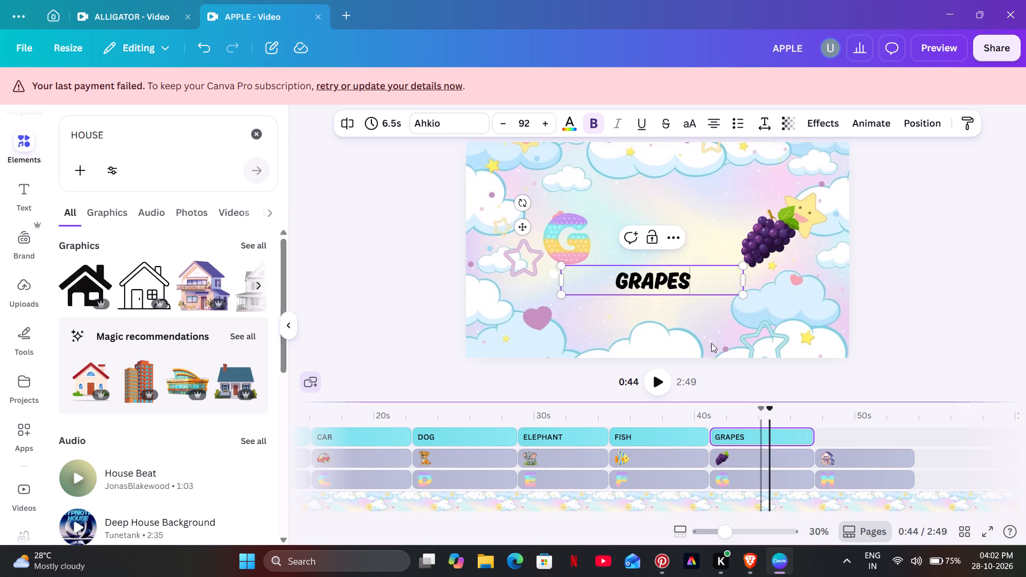
Duplicate the GRAPES caption and place the copy on the caption track above the house clip, trimmed to 6.2 s to match it.
click(864, 391)
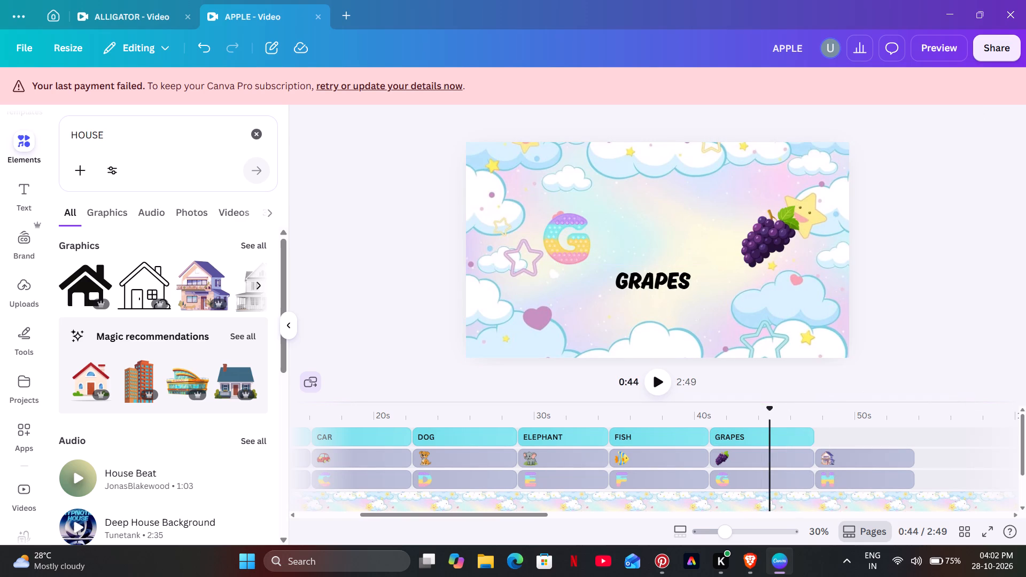
click(778, 419)
click(779, 427)
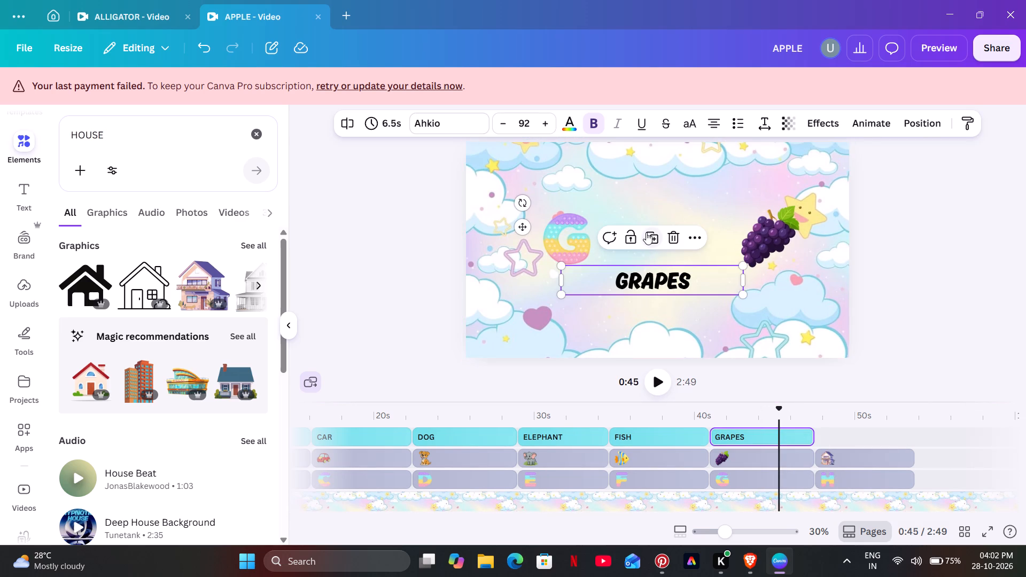
click(646, 232)
drag(757, 430, 870, 434)
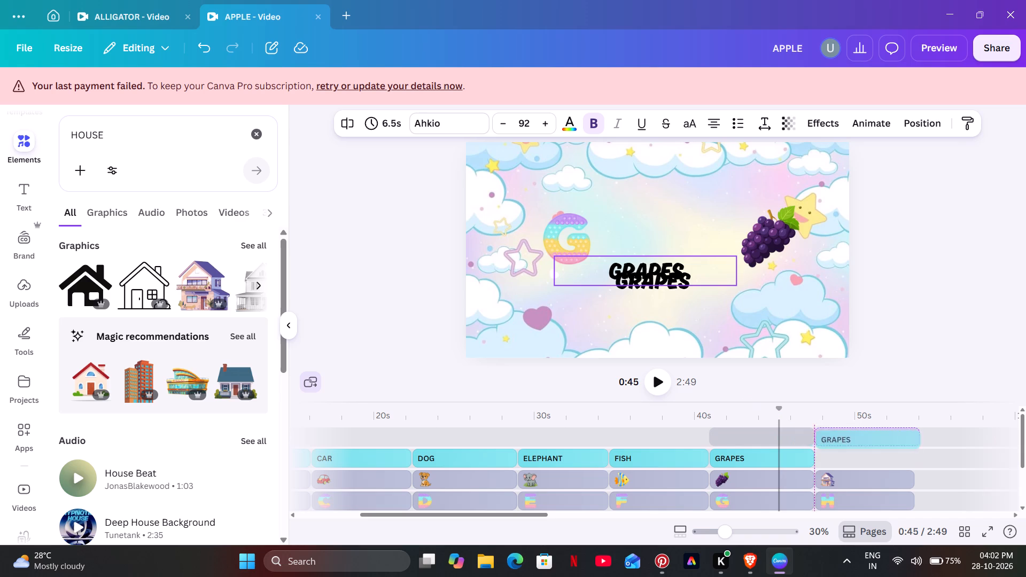
drag(870, 434, 861, 450)
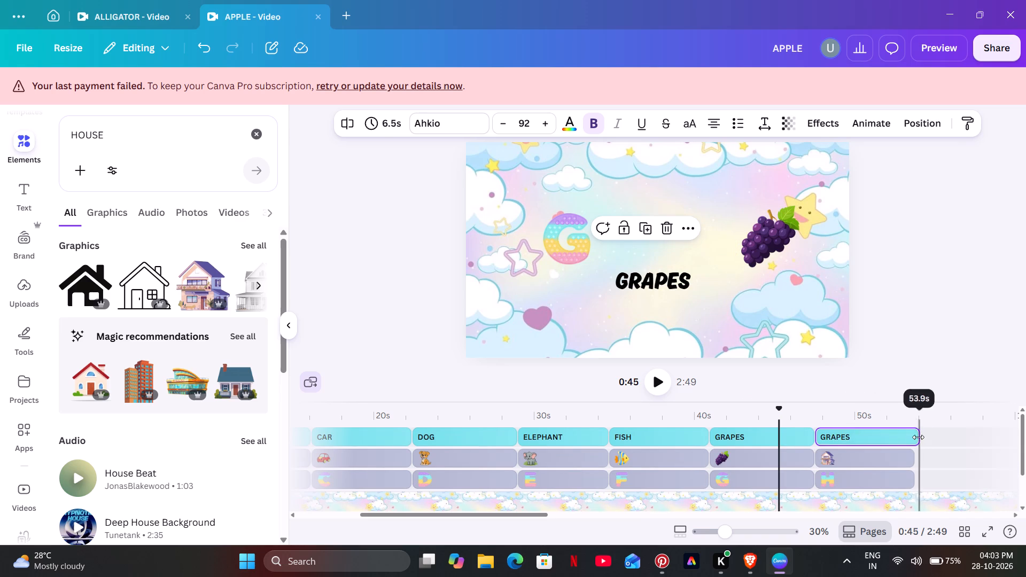
drag(916, 438, 880, 441)
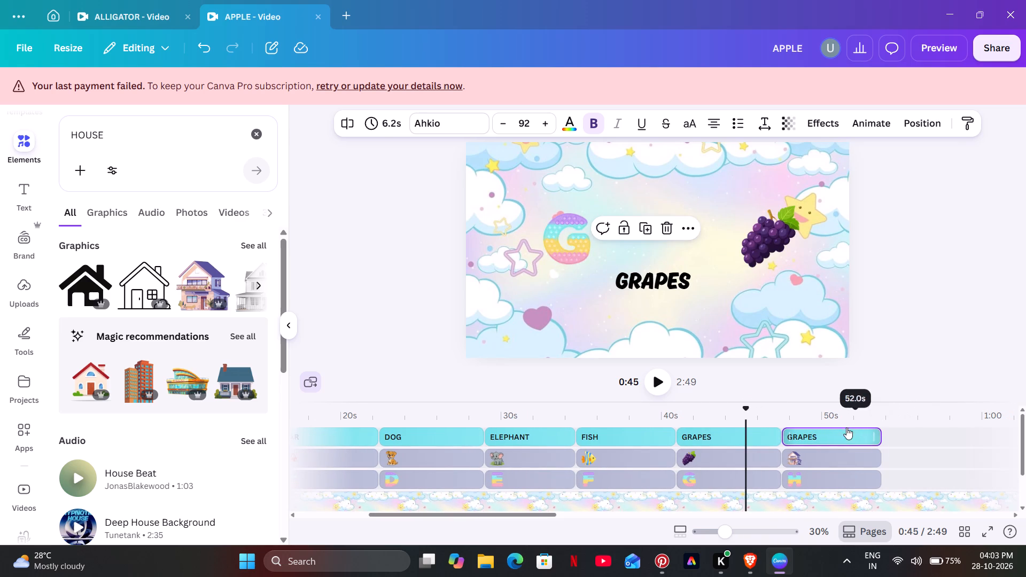
Place the copied caption just below the level of the letter H and replace its text with HOUSE.
click(834, 424)
click(647, 278)
drag(642, 273, 657, 277)
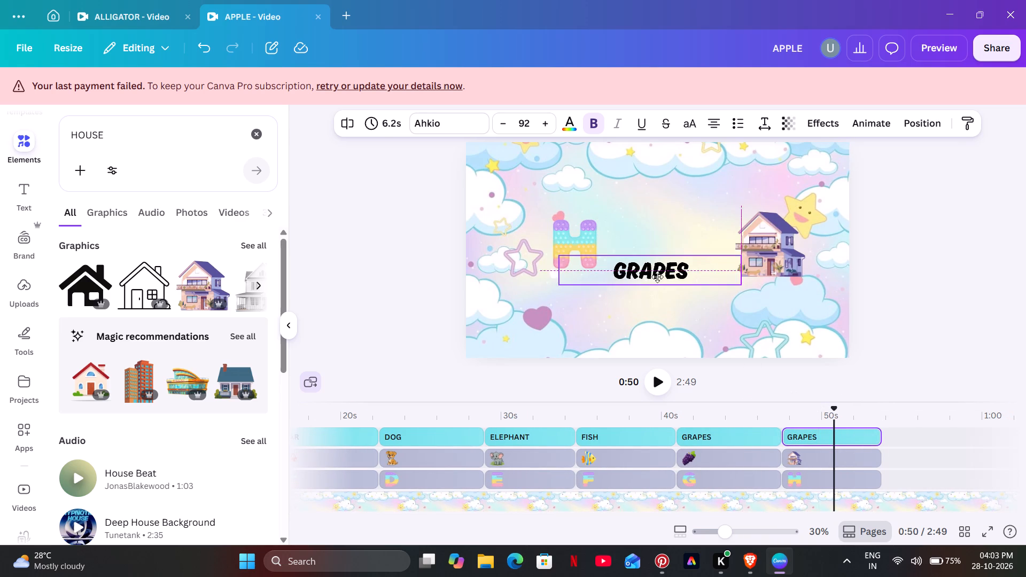
drag(657, 277, 663, 287)
double_click(663, 287)
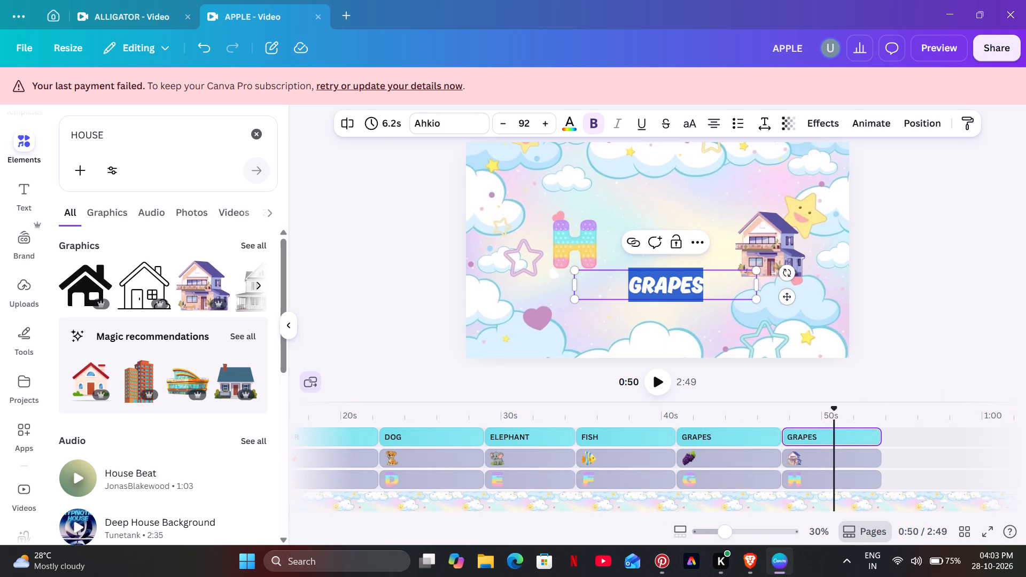
key(BackSpace)
key(h)
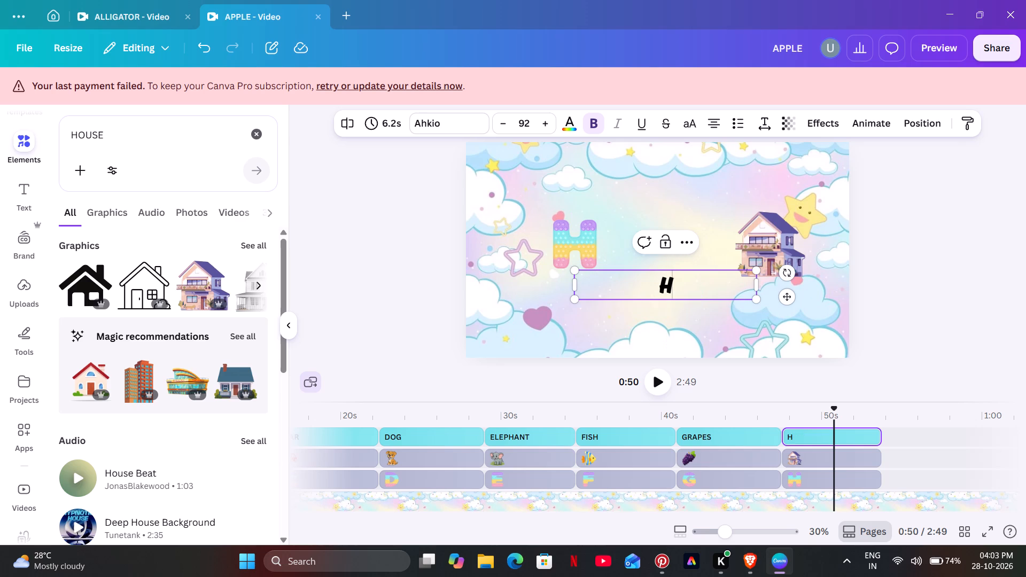
text(OUSE)
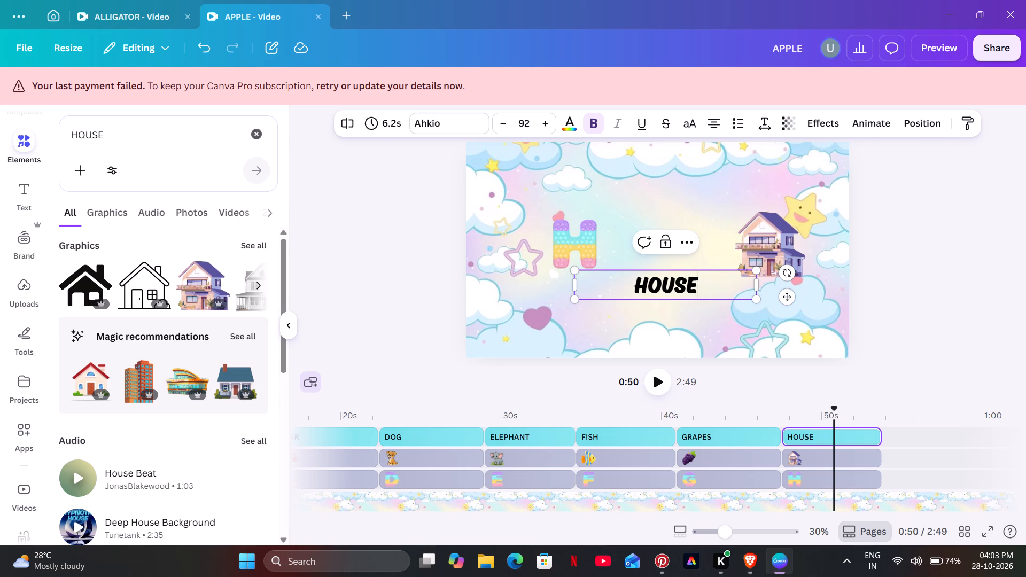
click(892, 237)
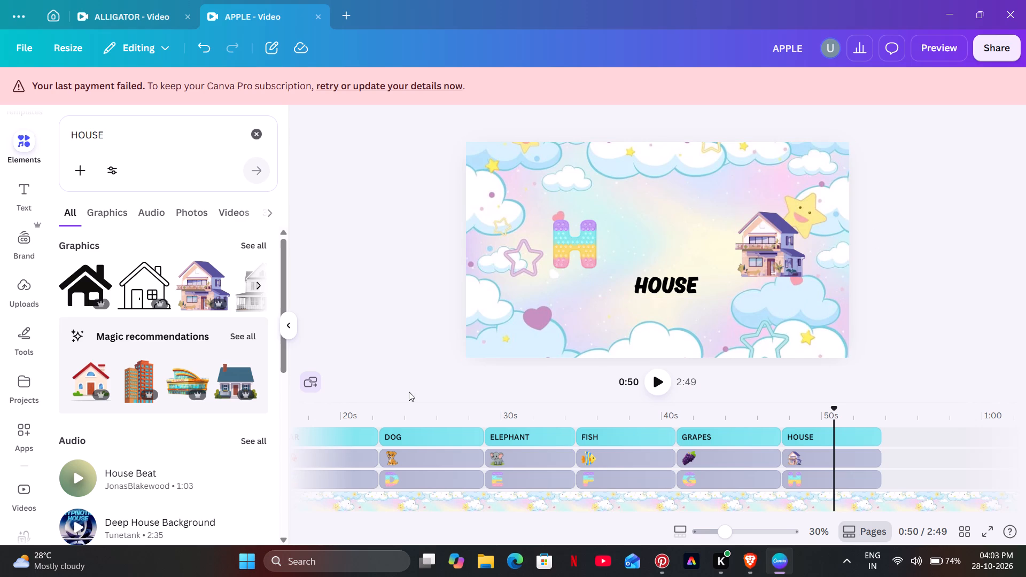
Color the initial D of the DOG caption light purple, using the photo colors from the letter A graphic.
click(328, 415)
click(510, 408)
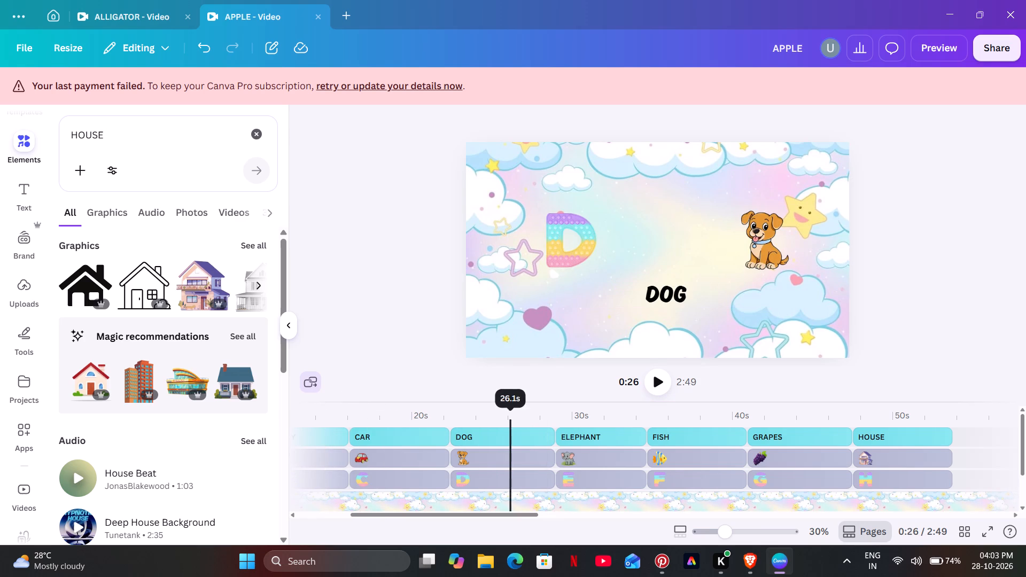
click(662, 295)
click(659, 295)
drag(659, 292, 655, 294)
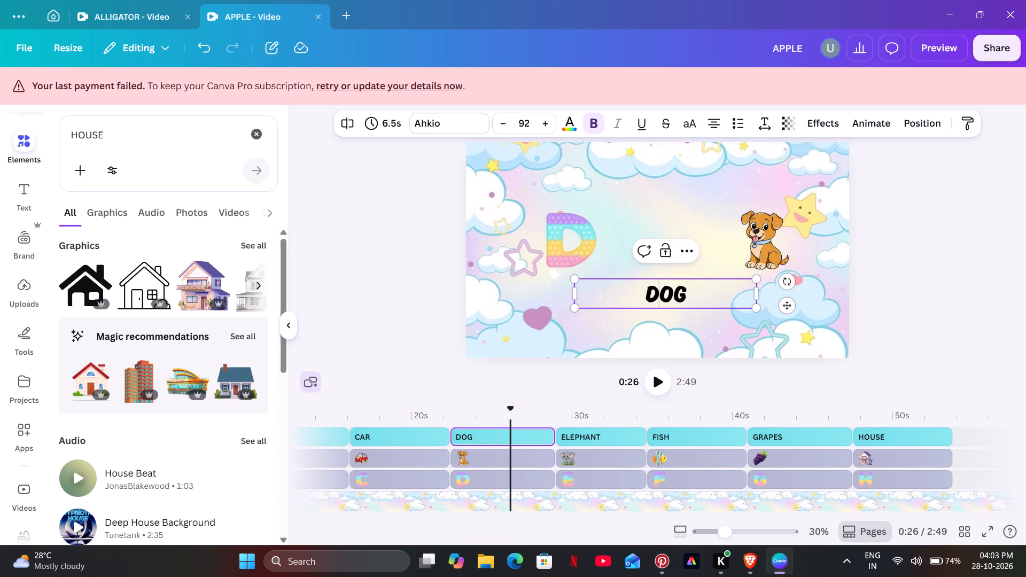
drag(655, 294, 641, 299)
click(564, 119)
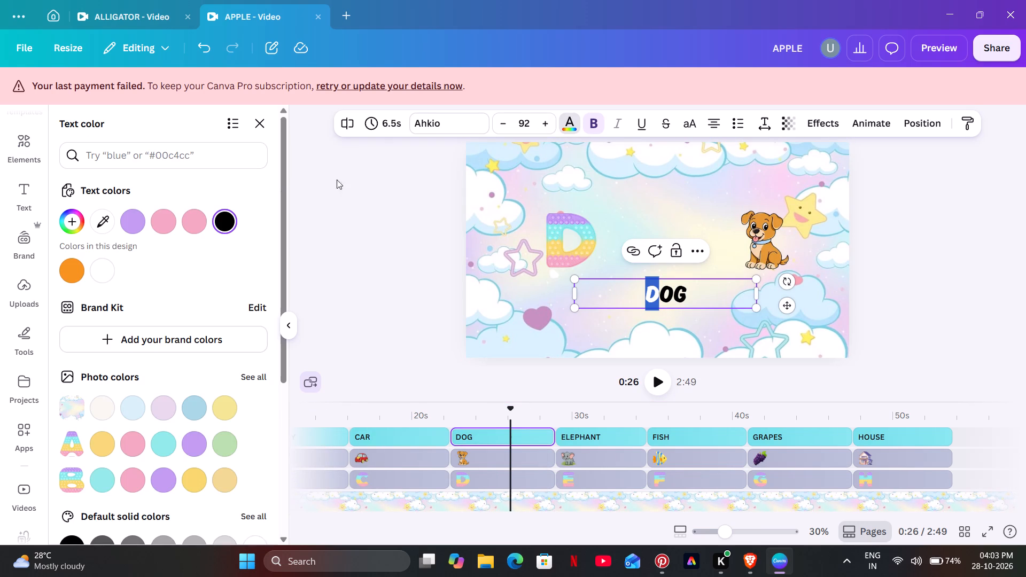
scroll(118, 380, down, 1)
click(188, 371)
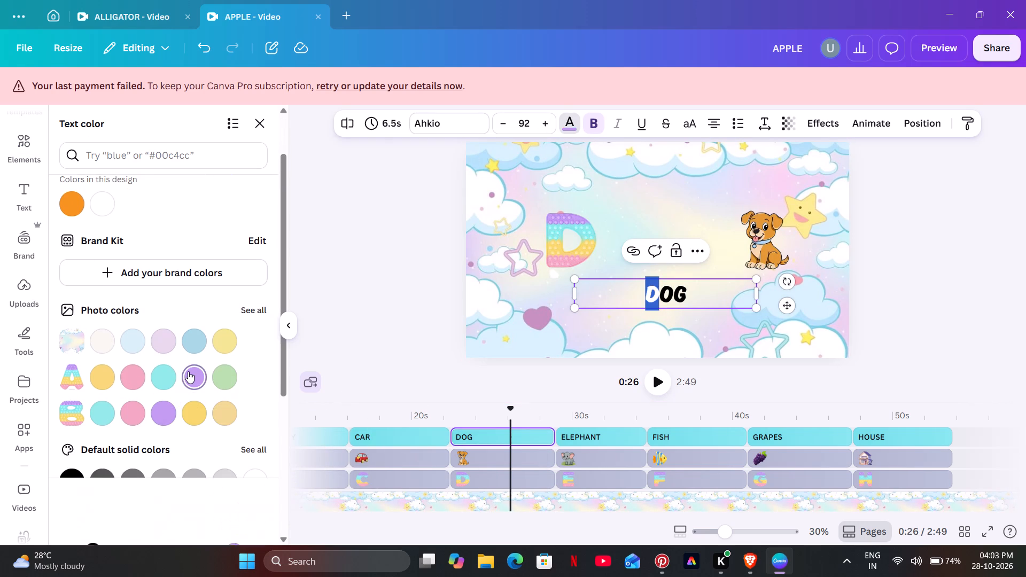
double_click(361, 235)
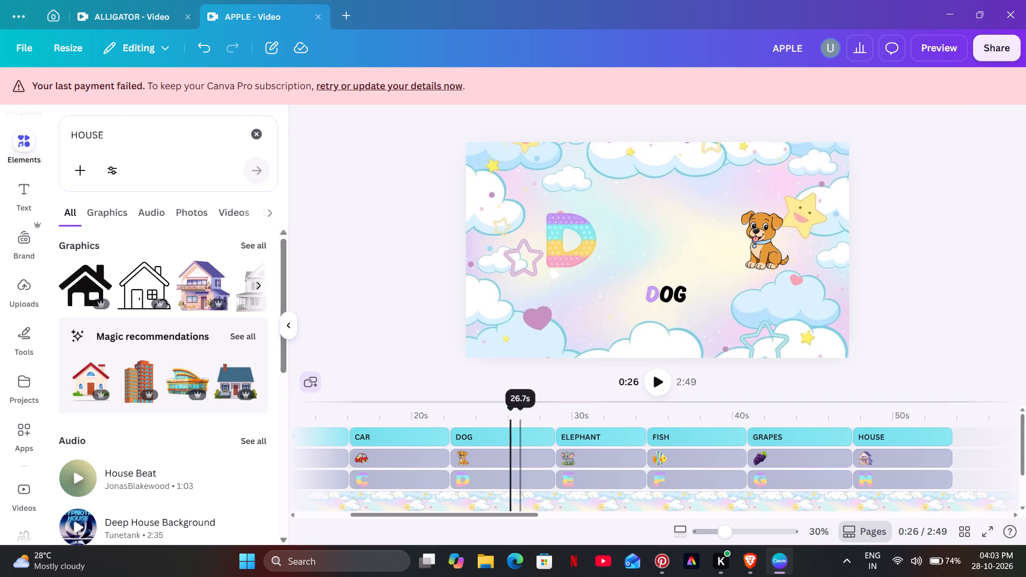
Color the initial E of the ELEPHANT caption yellow, using the photo colors from the letter B graphic.
click(390, 391)
click(398, 408)
click(524, 421)
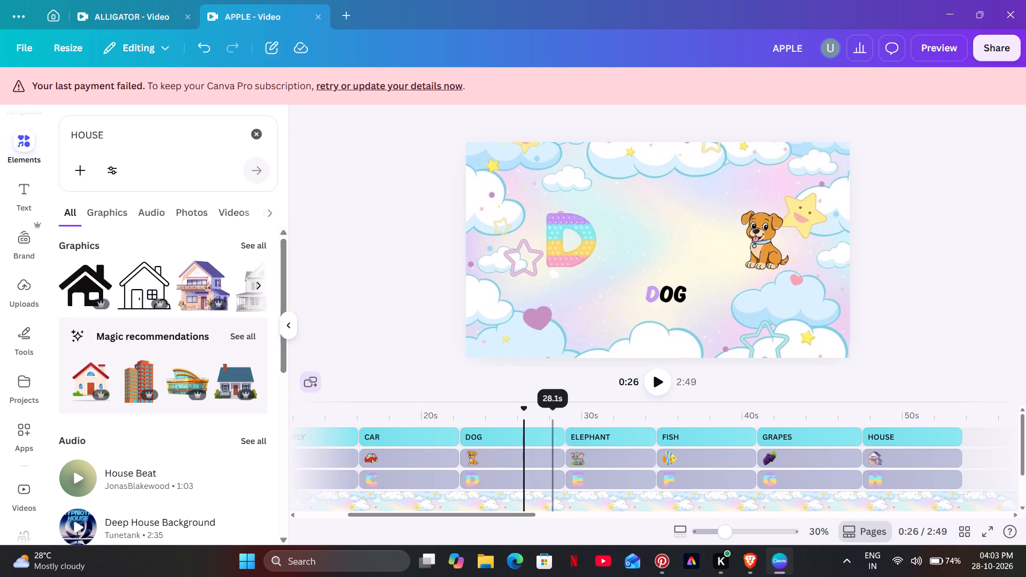
click(590, 424)
click(650, 313)
click(635, 299)
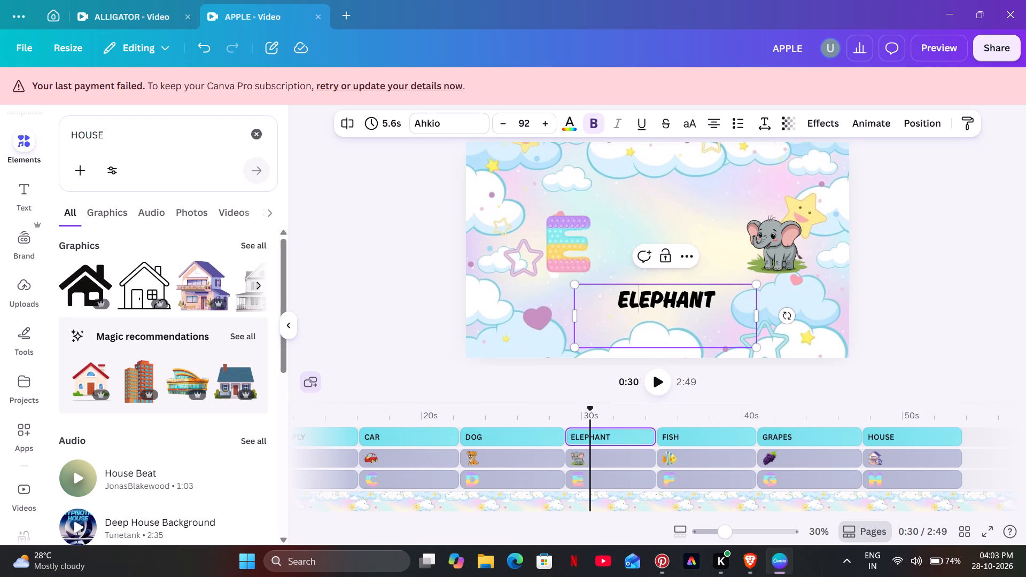
click(624, 299)
drag(625, 299, 616, 305)
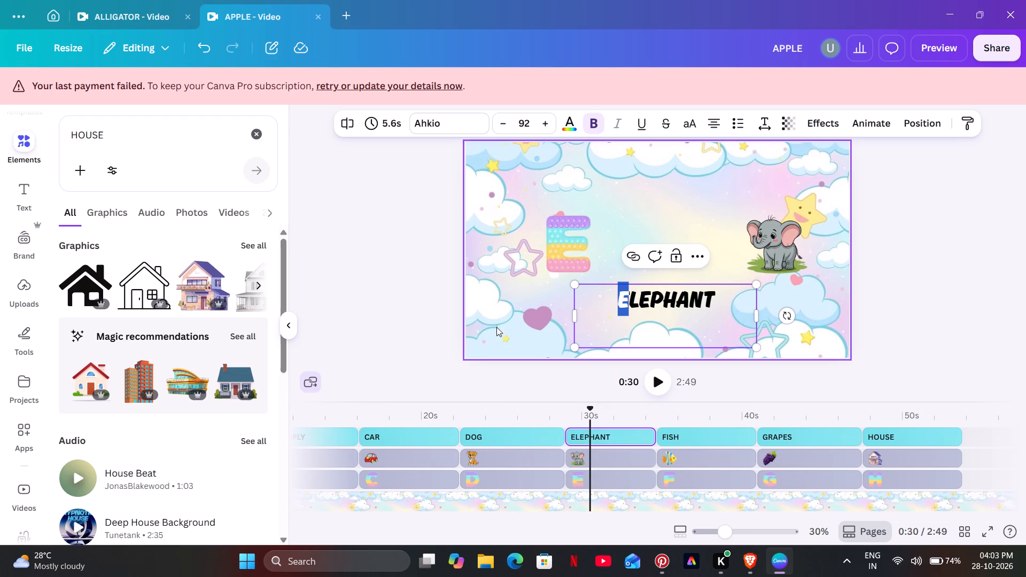
click(576, 122)
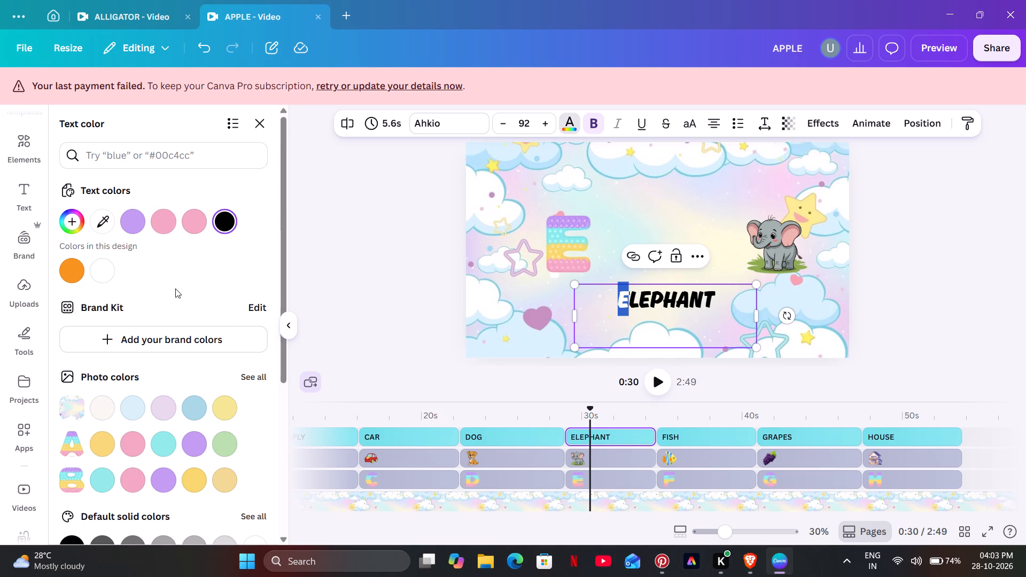
scroll(190, 388, down, 3)
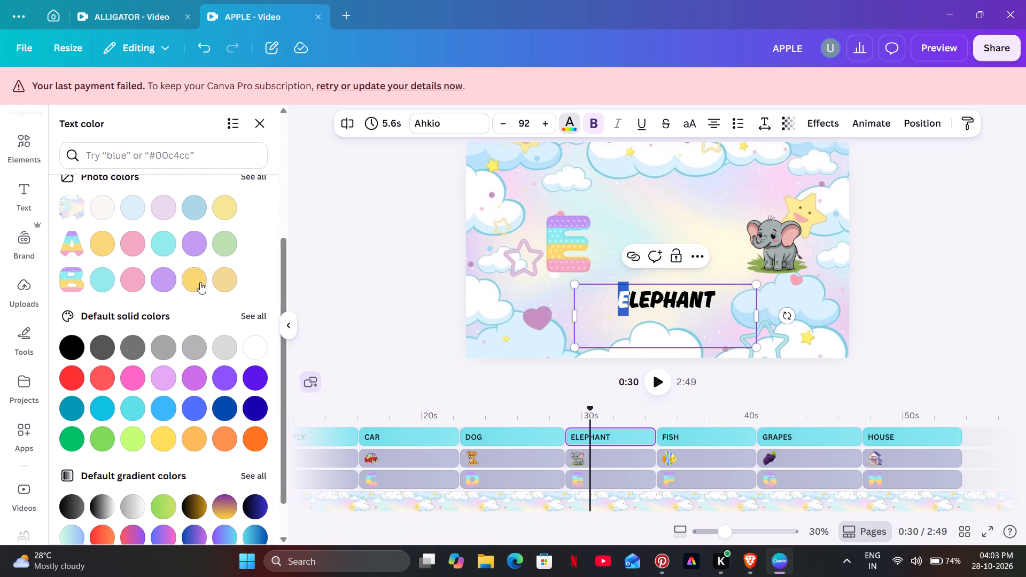
click(200, 282)
double_click(354, 250)
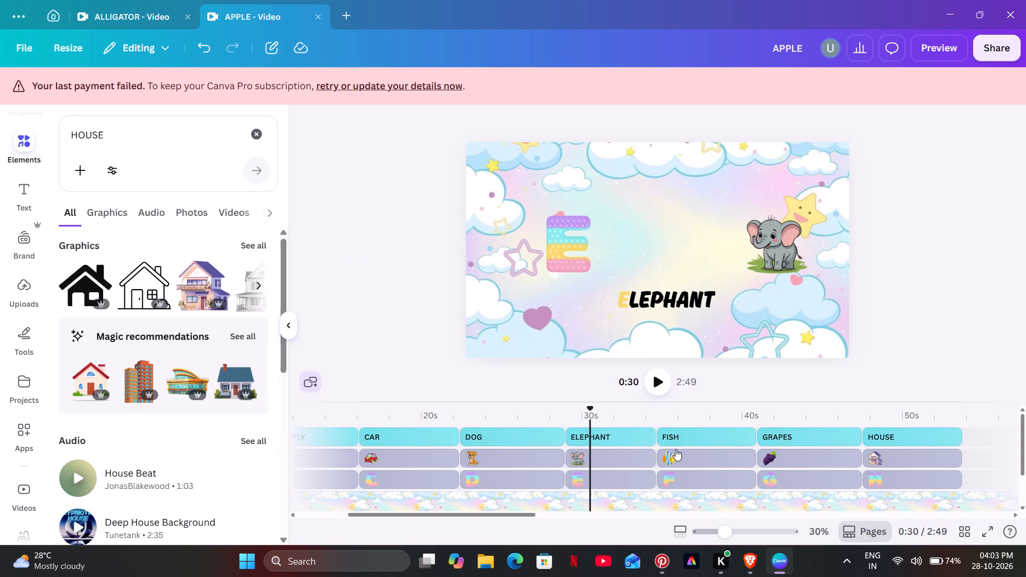
Color the initial F of the FISH caption light green, using the photo colors from the letter A graphic.
click(687, 423)
click(652, 294)
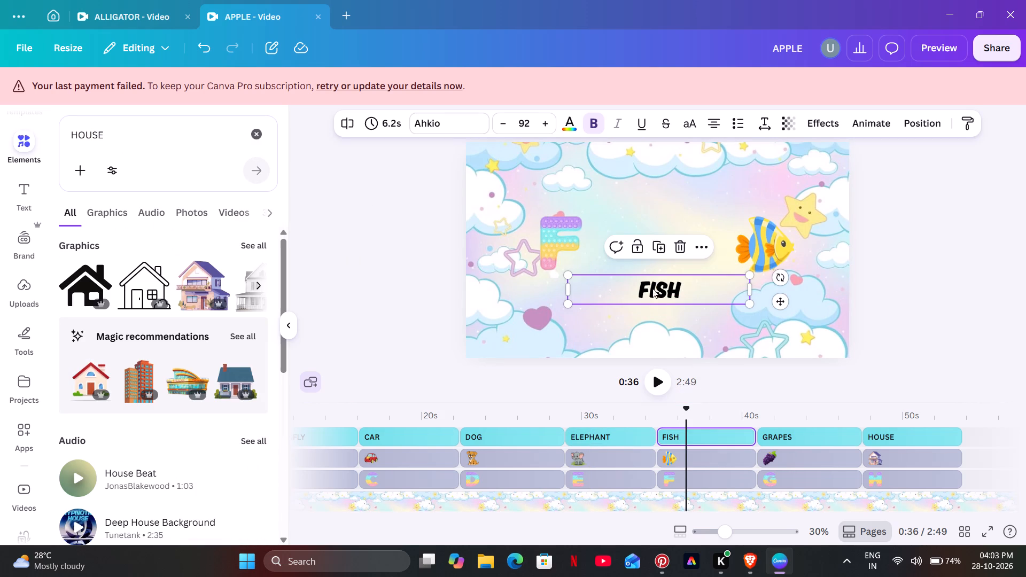
click(651, 286)
drag(651, 286, 638, 291)
click(644, 291)
drag(644, 291, 633, 295)
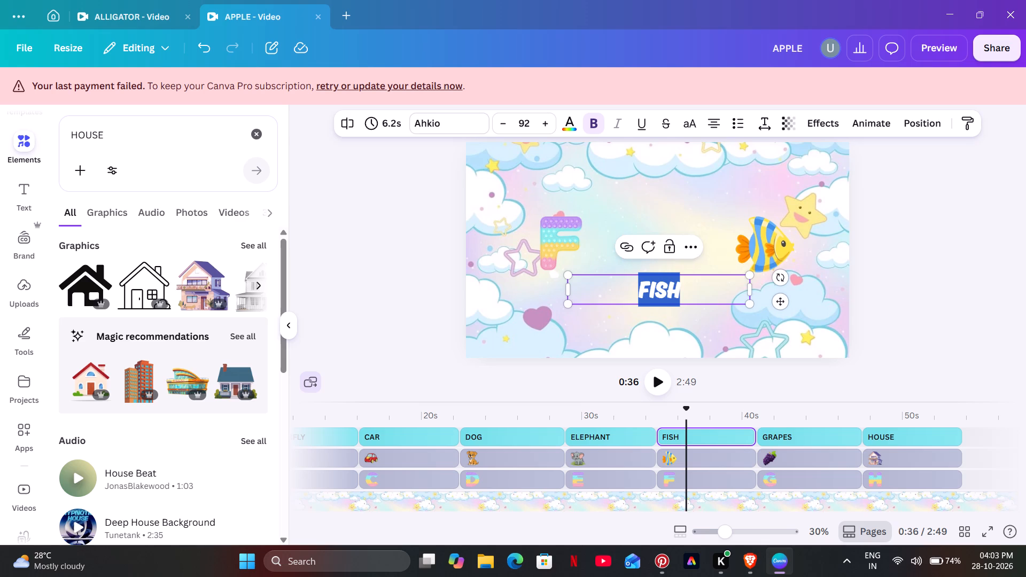
click(654, 293)
drag(649, 293, 638, 297)
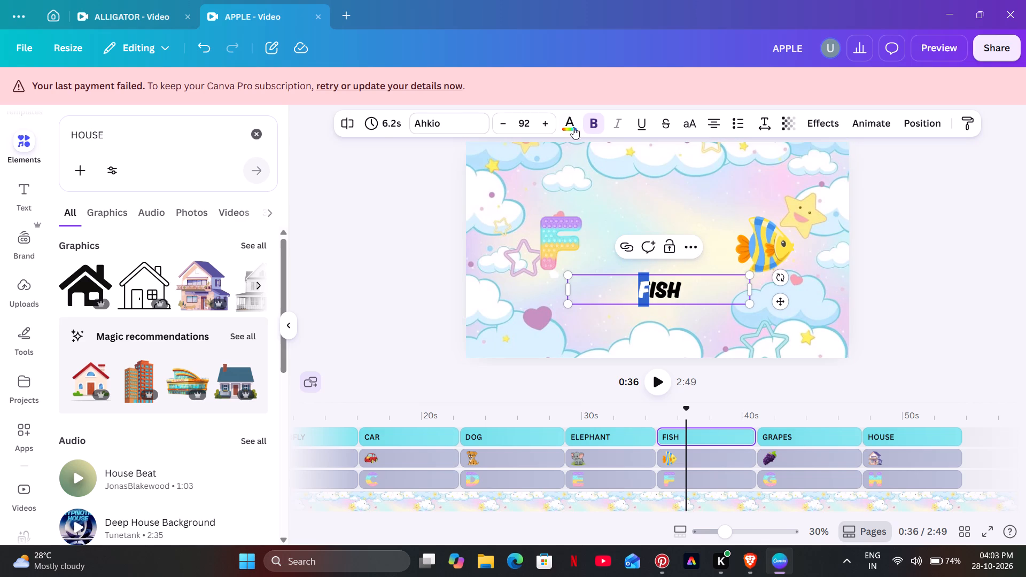
click(572, 126)
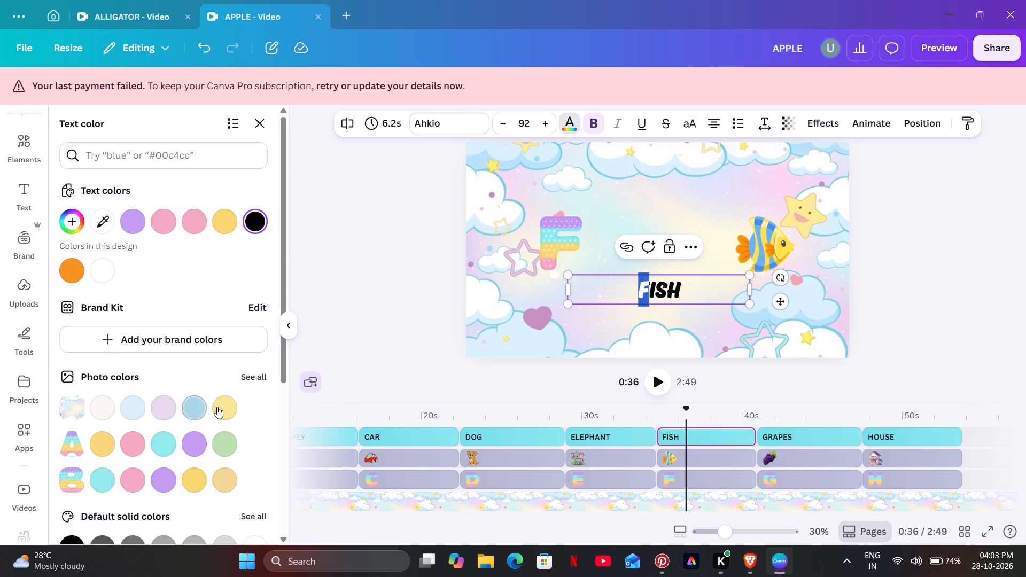
click(223, 440)
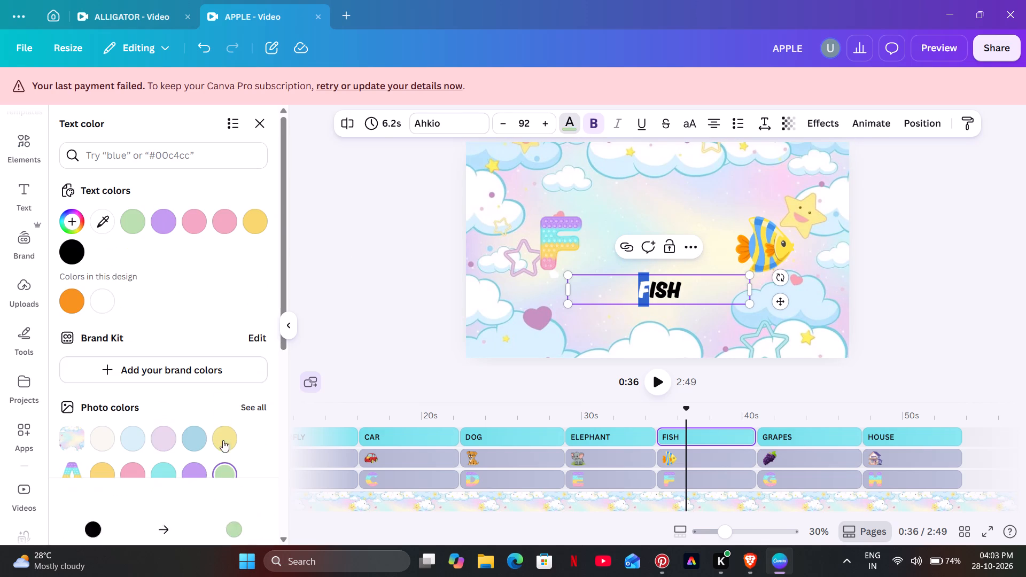
click(370, 202)
click(370, 202)
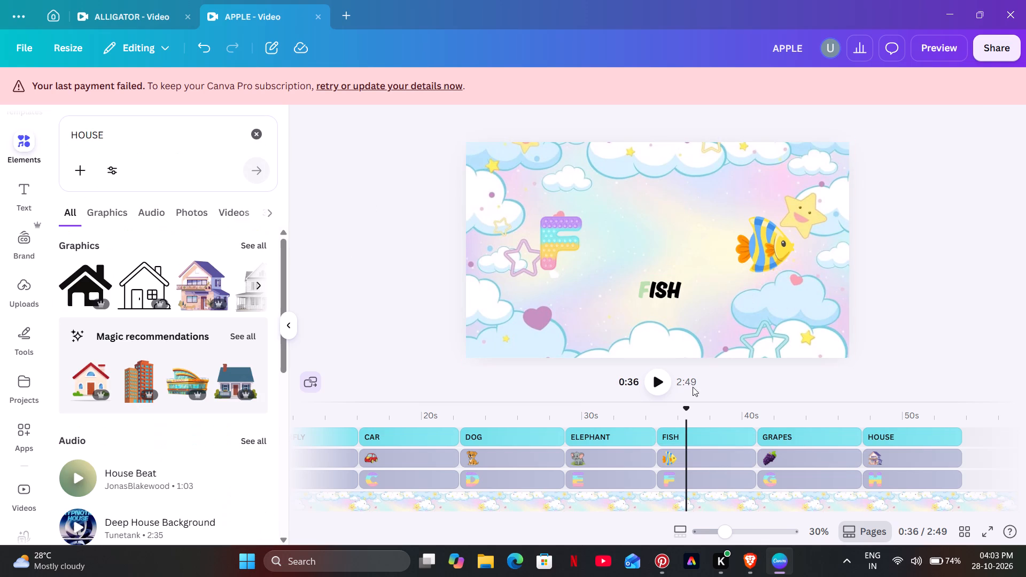
Color the initial G of the GRAPES caption yellow, using the photo colors from the letter B graphic.
click(779, 430)
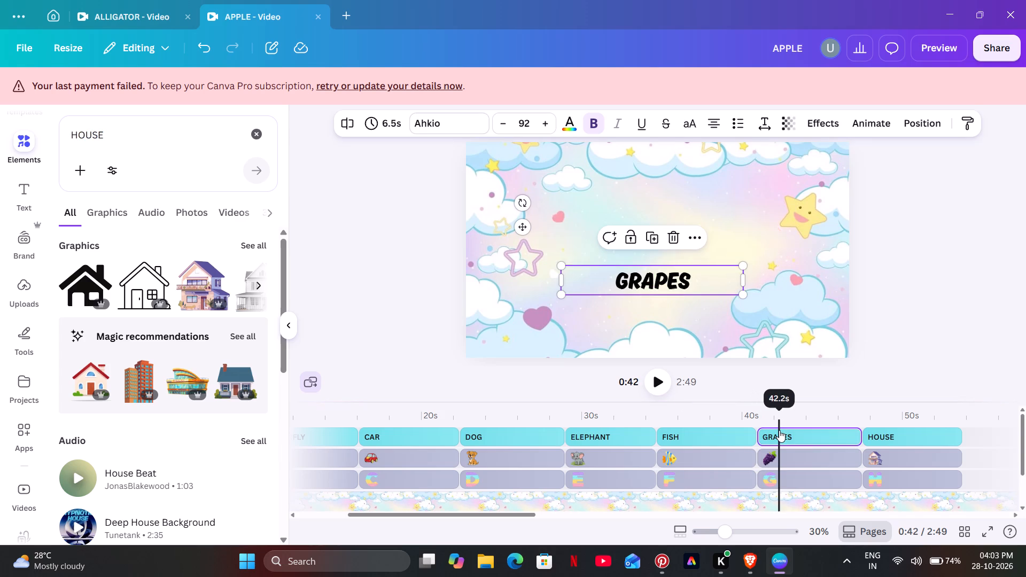
click(632, 287)
drag(631, 282, 627, 283)
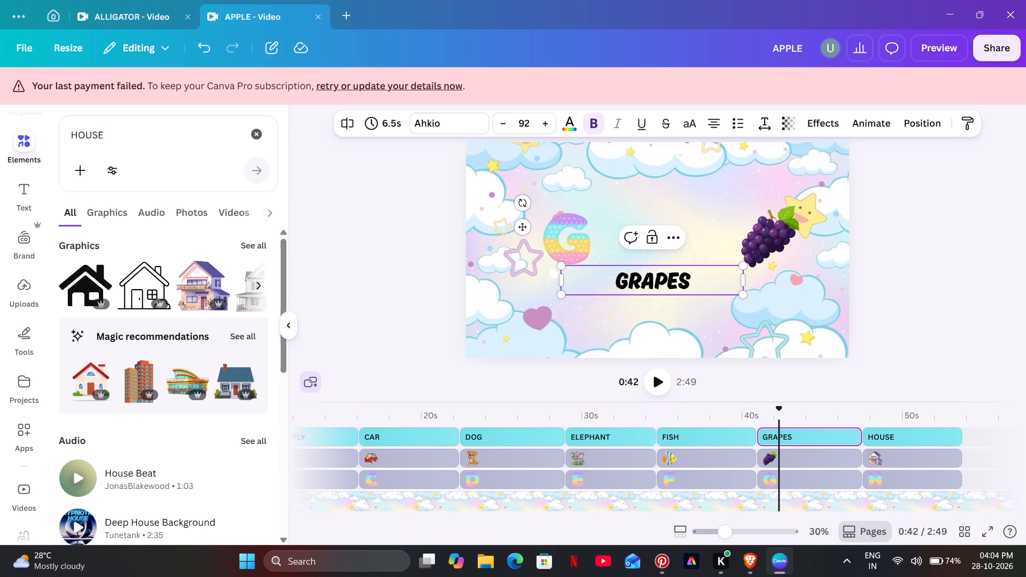
drag(627, 283, 619, 285)
click(577, 129)
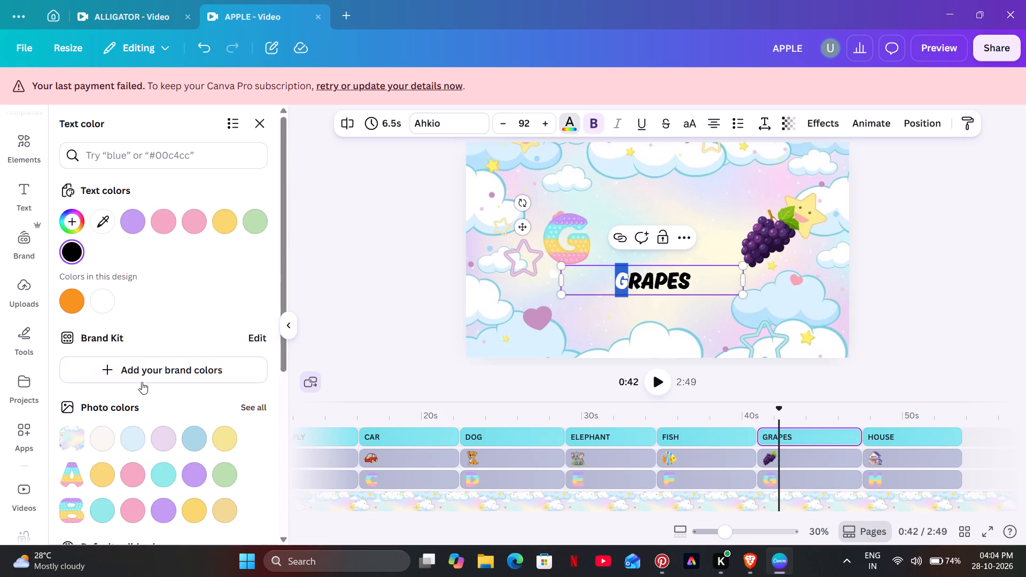
scroll(148, 397, down, 3)
click(204, 309)
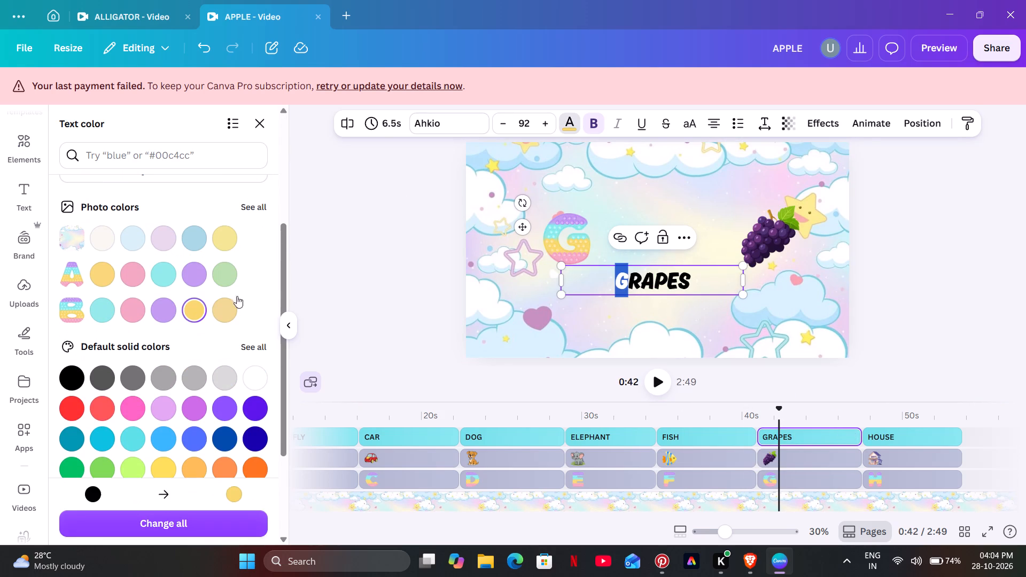
double_click(387, 241)
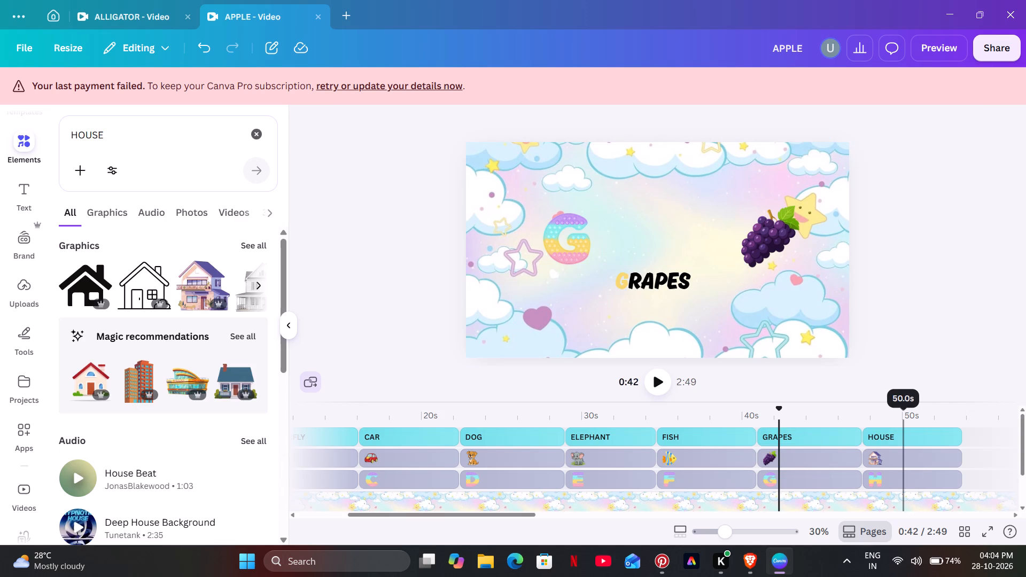
Color the initial H of the HOUSE caption pink, using the photo colors from the letter B graphic.
click(904, 415)
click(629, 279)
click(648, 281)
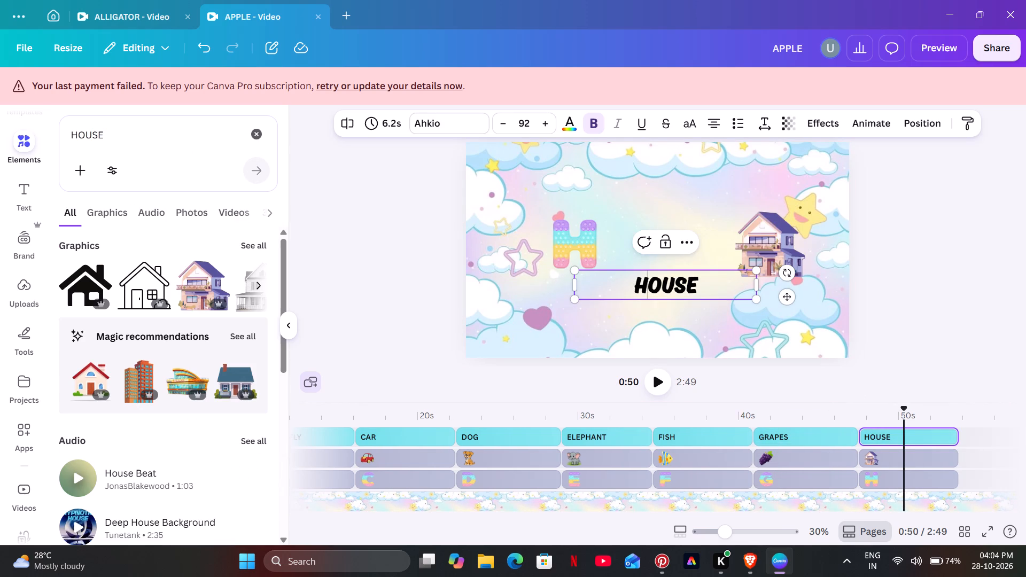
drag(648, 281, 636, 289)
click(641, 288)
drag(641, 288, 631, 294)
click(655, 284)
drag(650, 284, 640, 288)
click(574, 134)
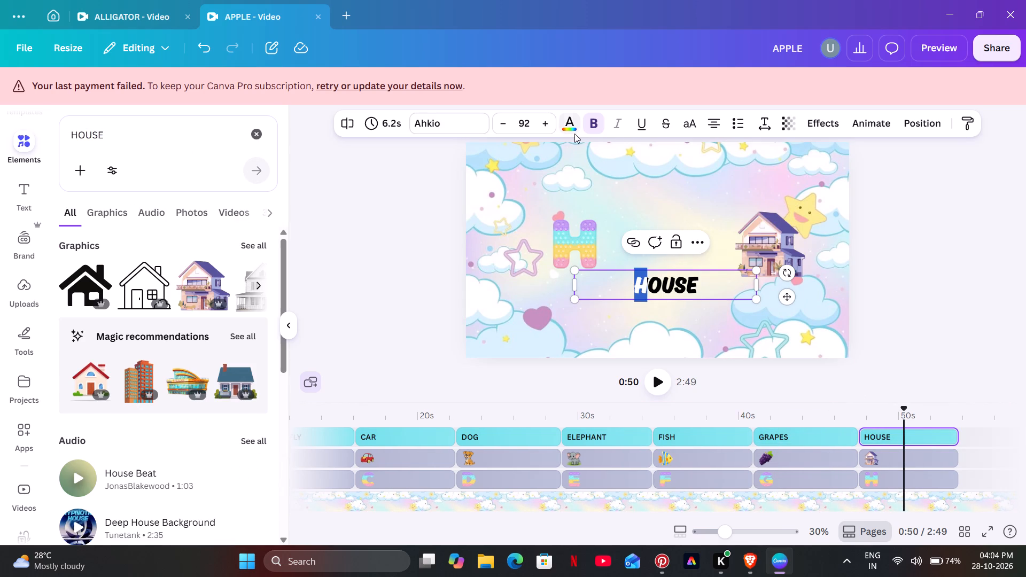
scroll(240, 307, down, 3)
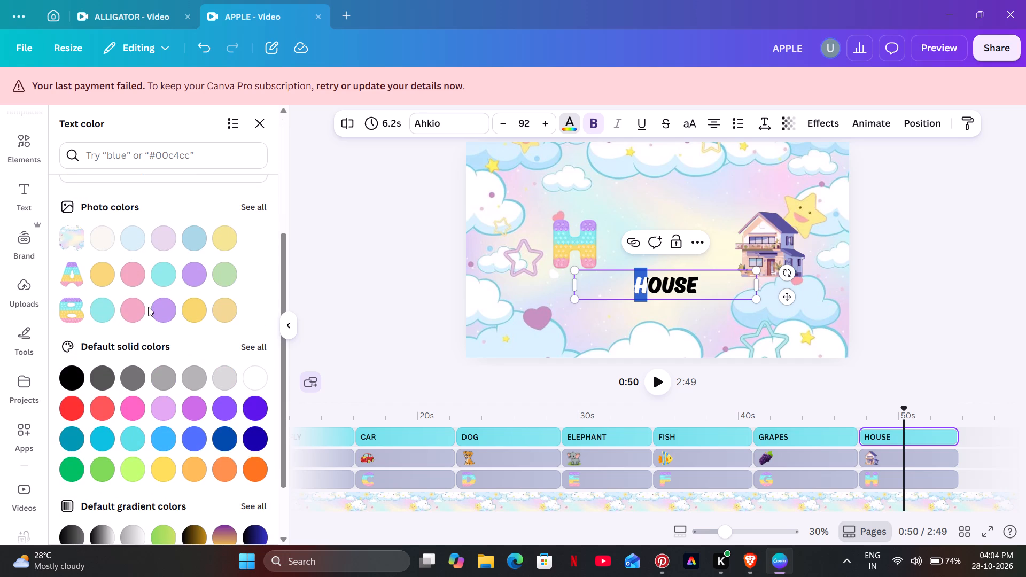
click(134, 308)
double_click(393, 164)
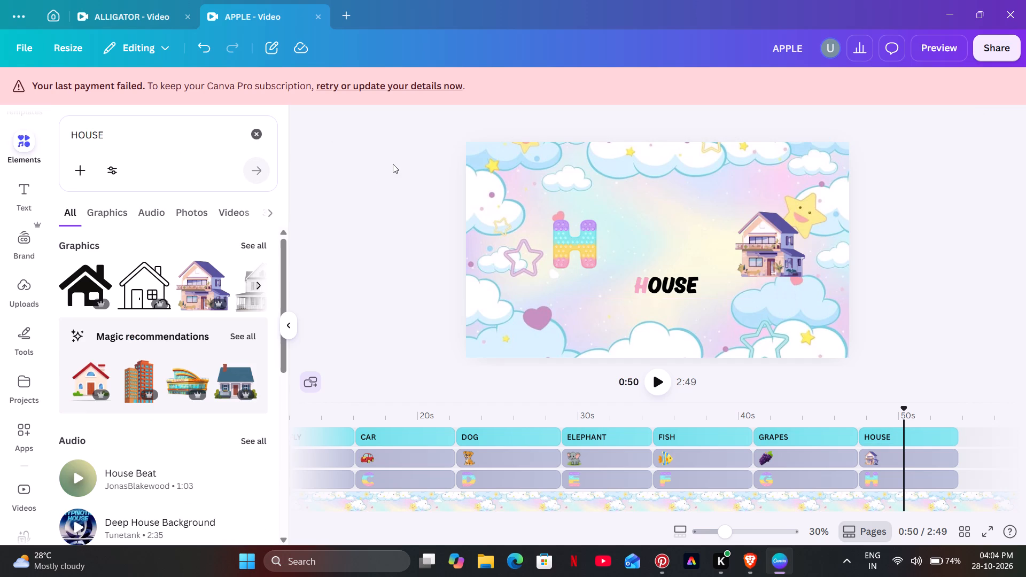
Play the video on to 0:56, clear the HOUSE search, and open the full pastel pop-it collection from the recommended Popit Pastel Number 0.
click(651, 383)
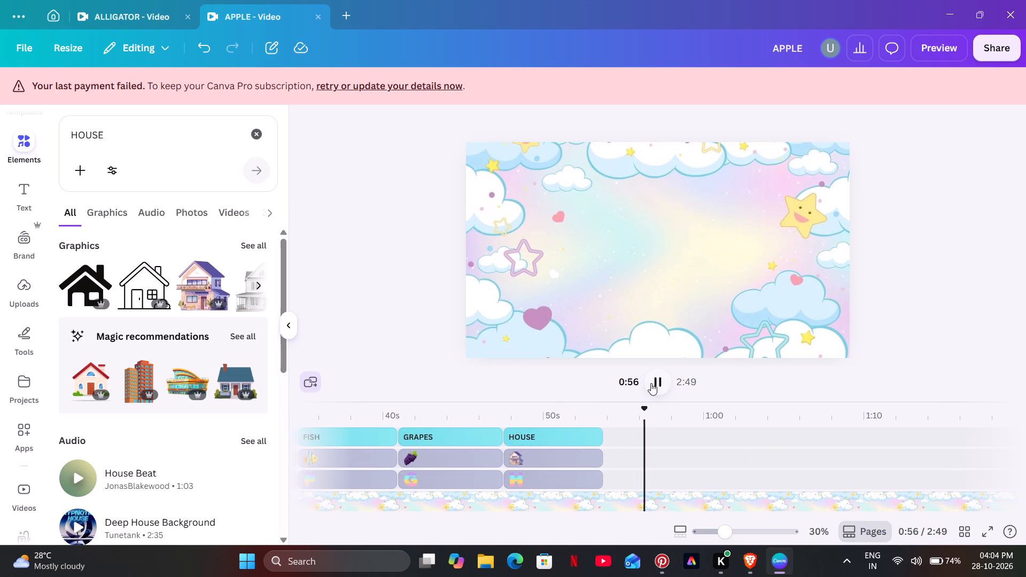
click(651, 383)
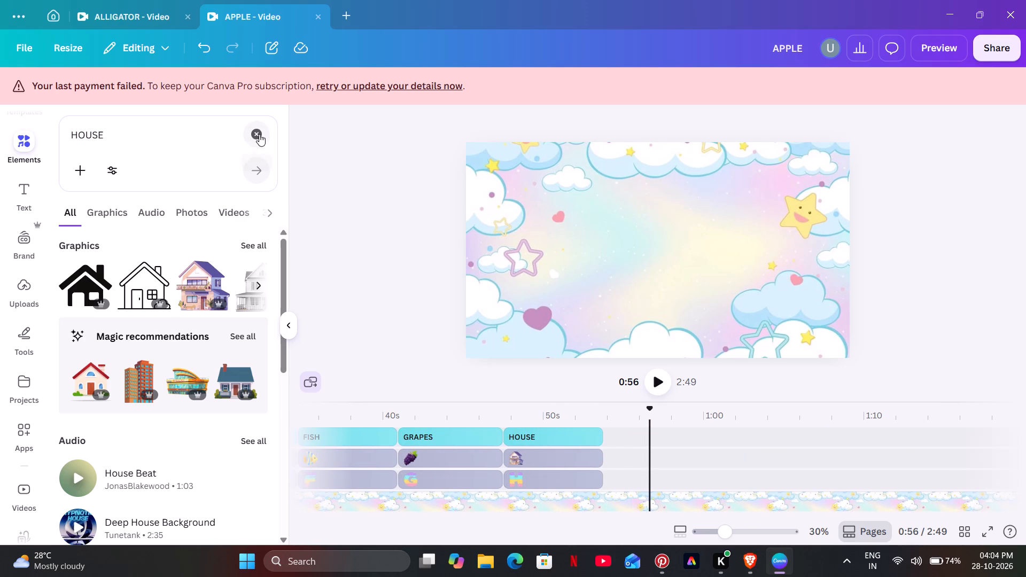
click(259, 134)
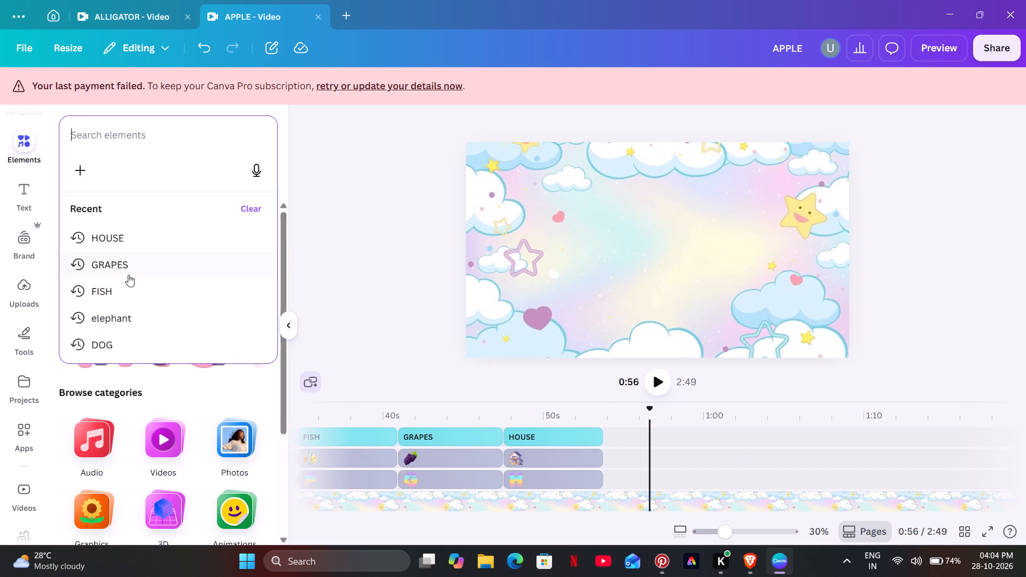
click(349, 205)
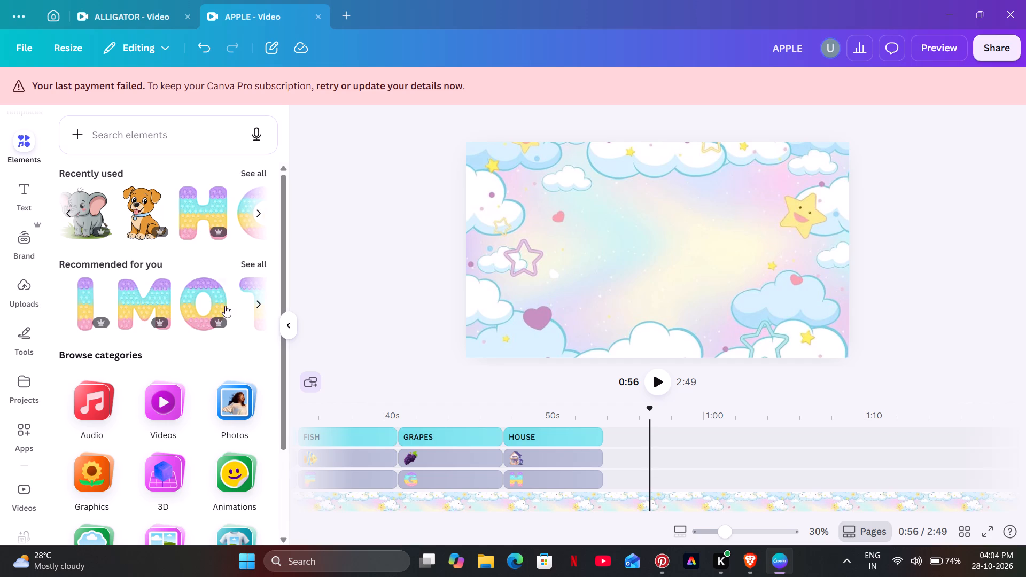
right_click(187, 266)
right_click(196, 287)
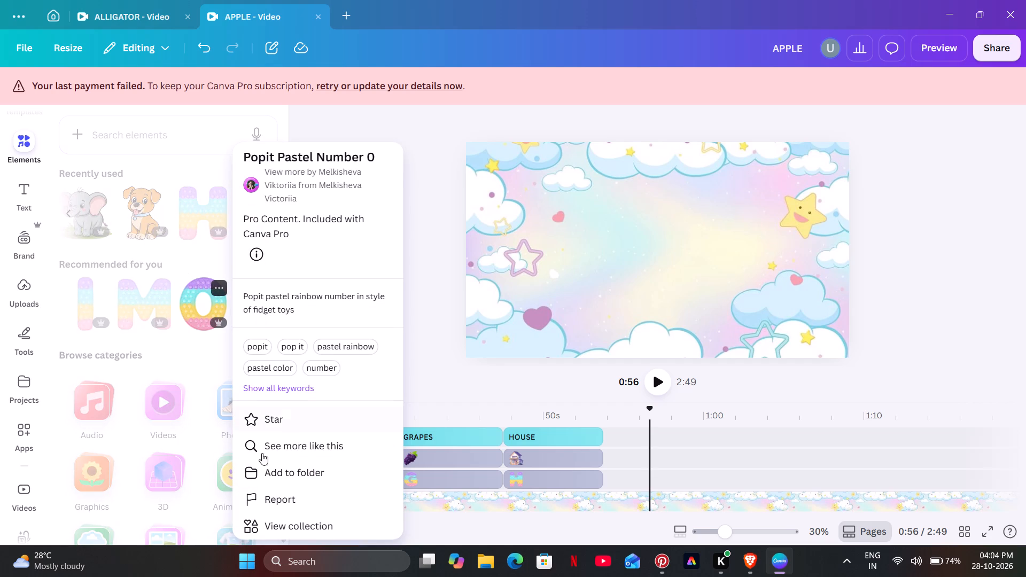
click(277, 527)
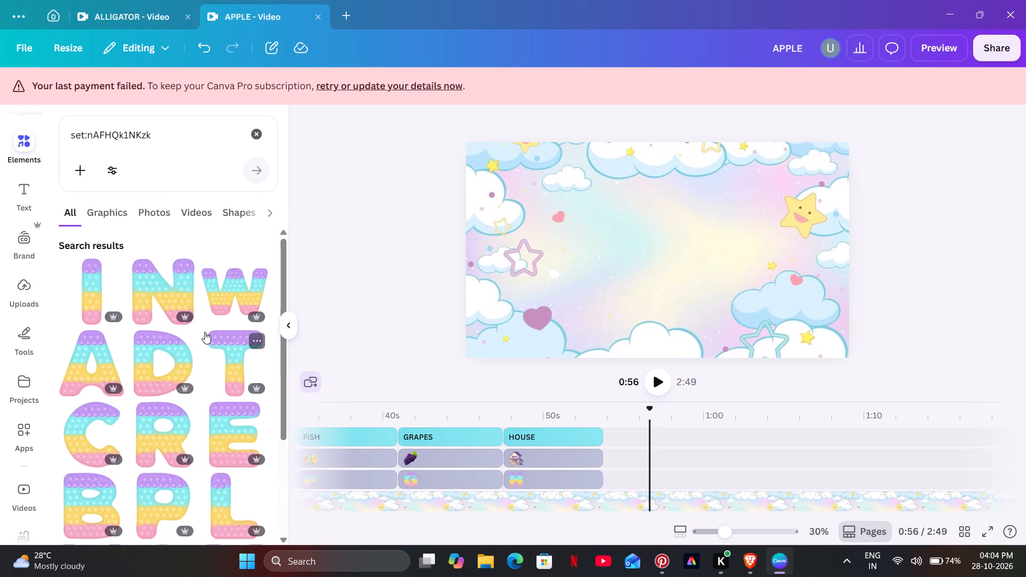
Add the pop-it letters I and J from the collection to the video at 0:56.
scroll(205, 332, down, 1)
scroll(205, 332, up, 1)
click(91, 274)
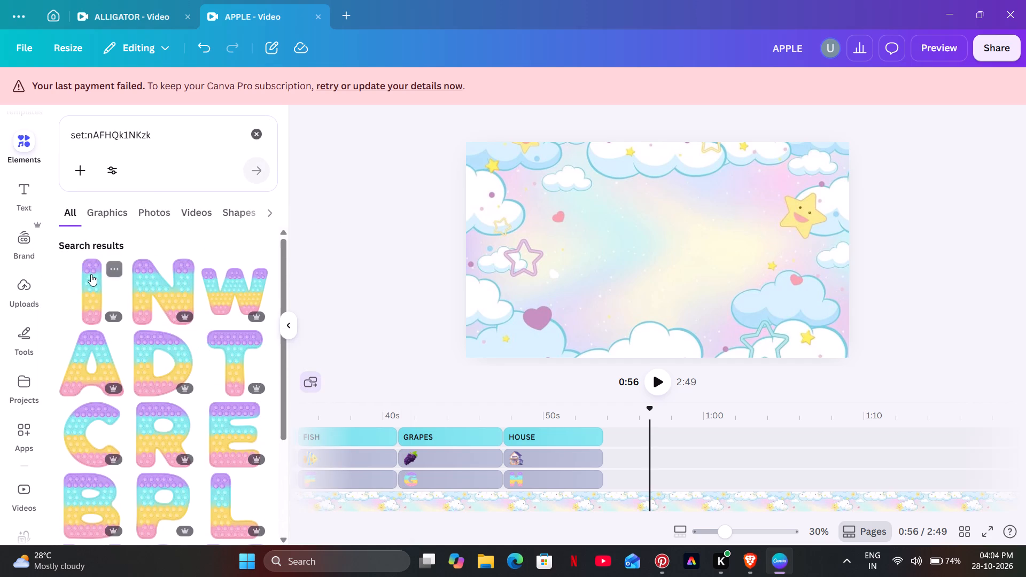
scroll(250, 369, down, 5)
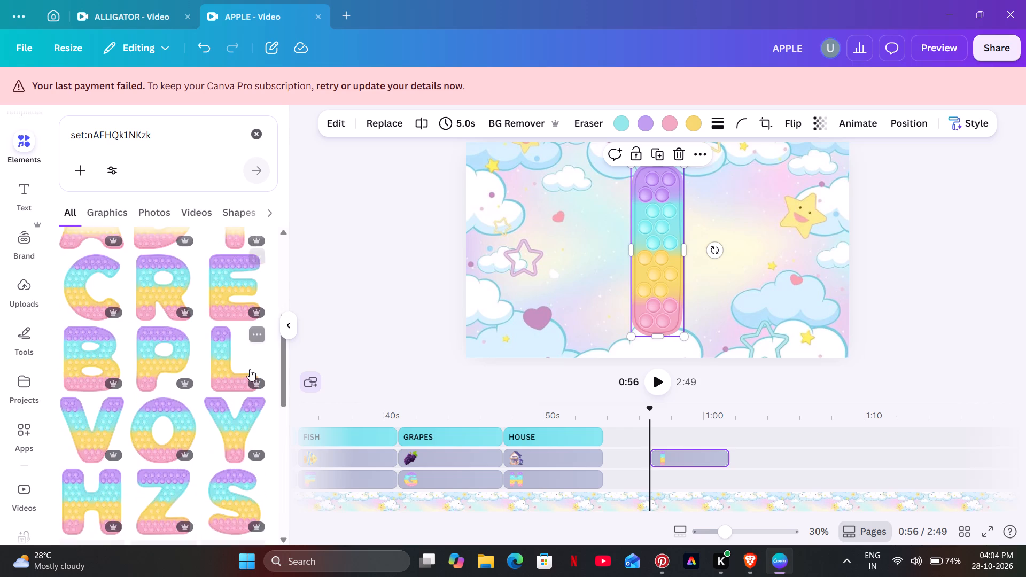
scroll(250, 369, down, 4)
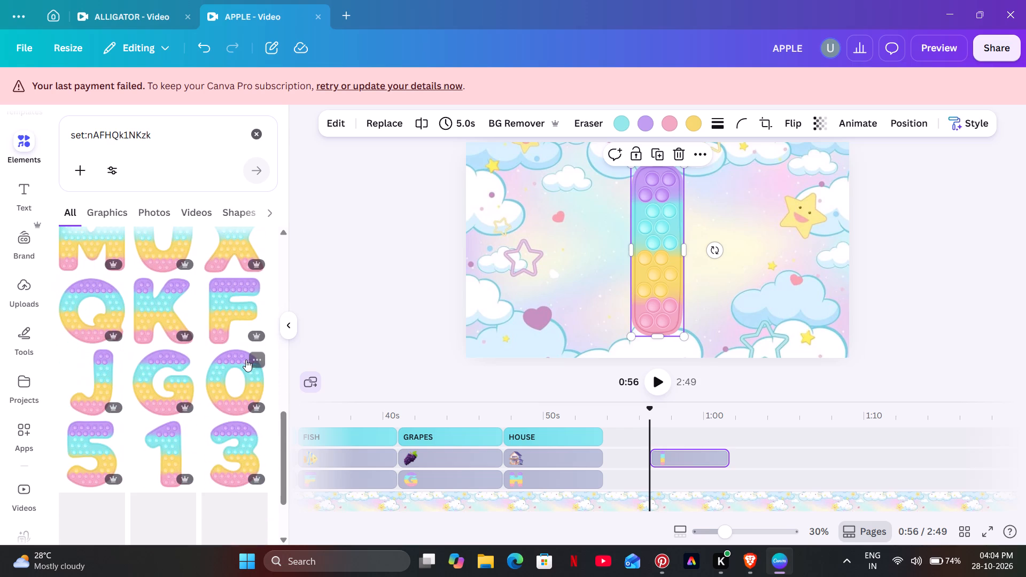
click(92, 378)
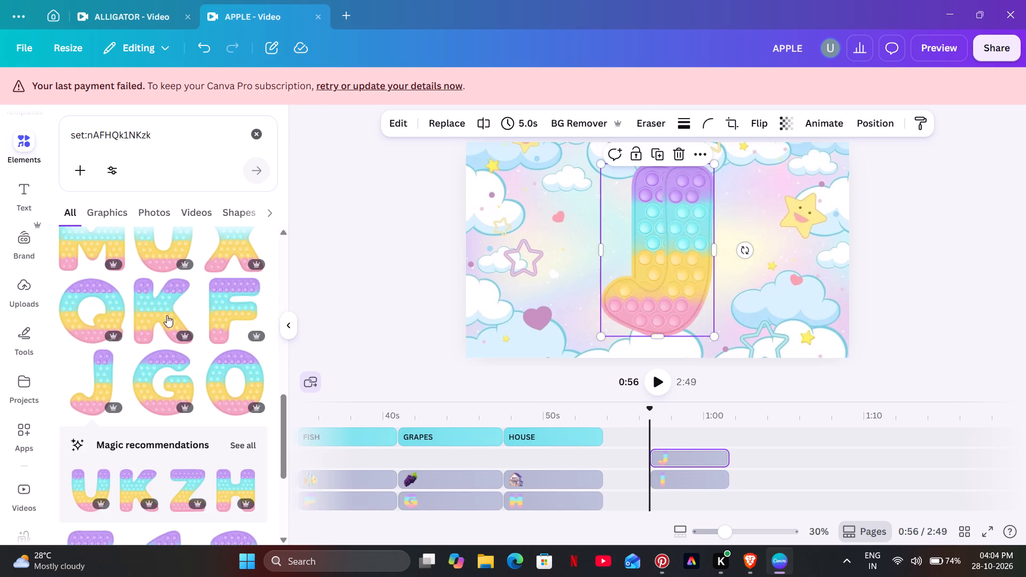
Move the letter I clip onto the pop-it letter track, directly after the H clip.
drag(681, 475, 652, 499)
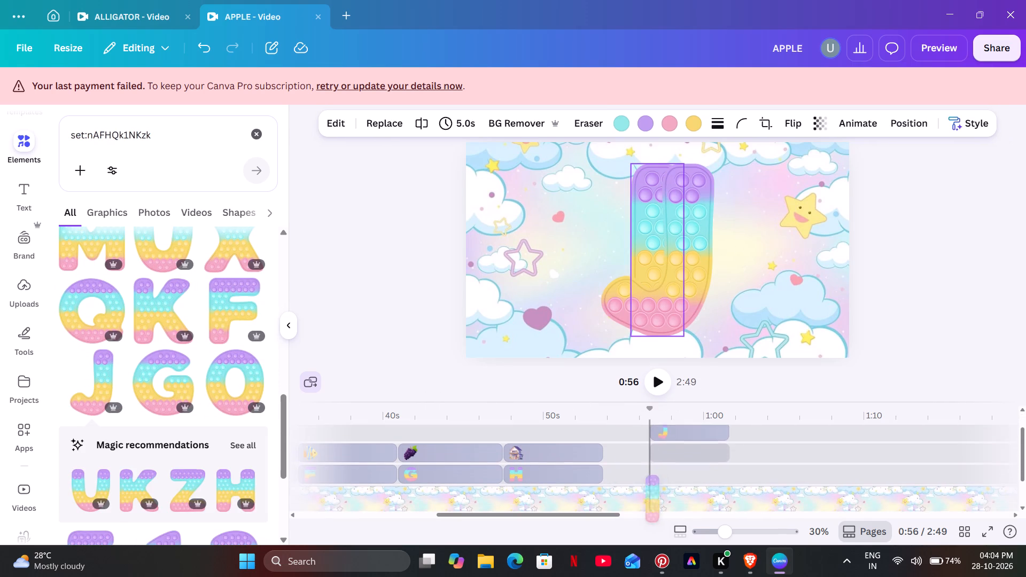
drag(652, 499, 640, 456)
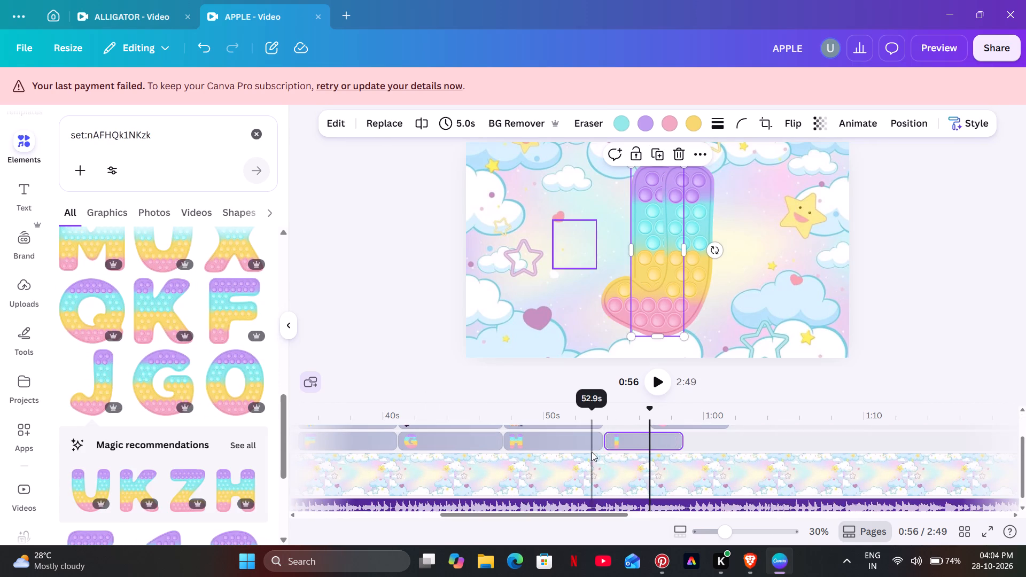
Check the timing by playback and move the letter J clip onto the pop-it letter track, starting at about 0:59.
scroll(592, 452, up, 1)
click(586, 431)
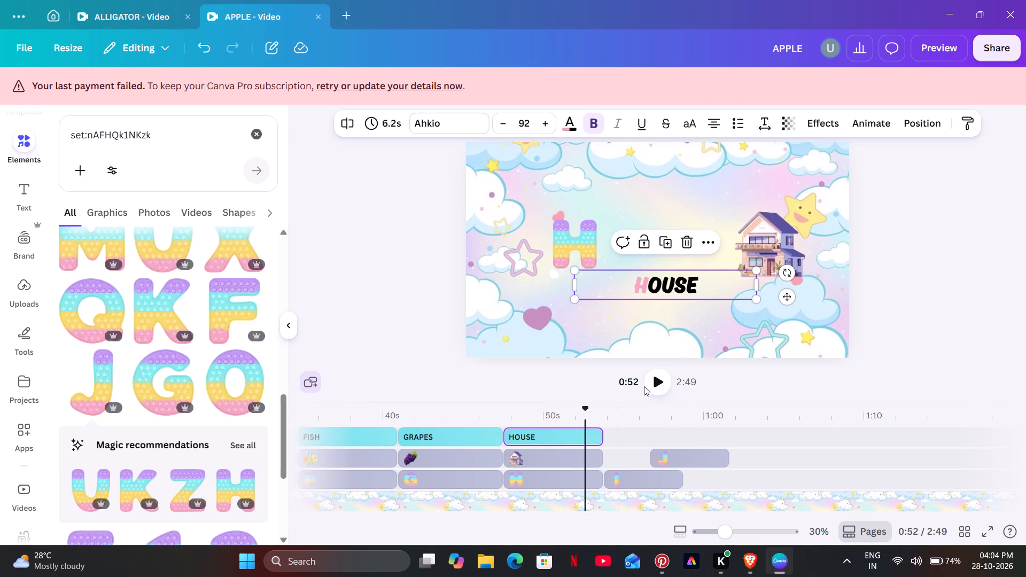
click(649, 382)
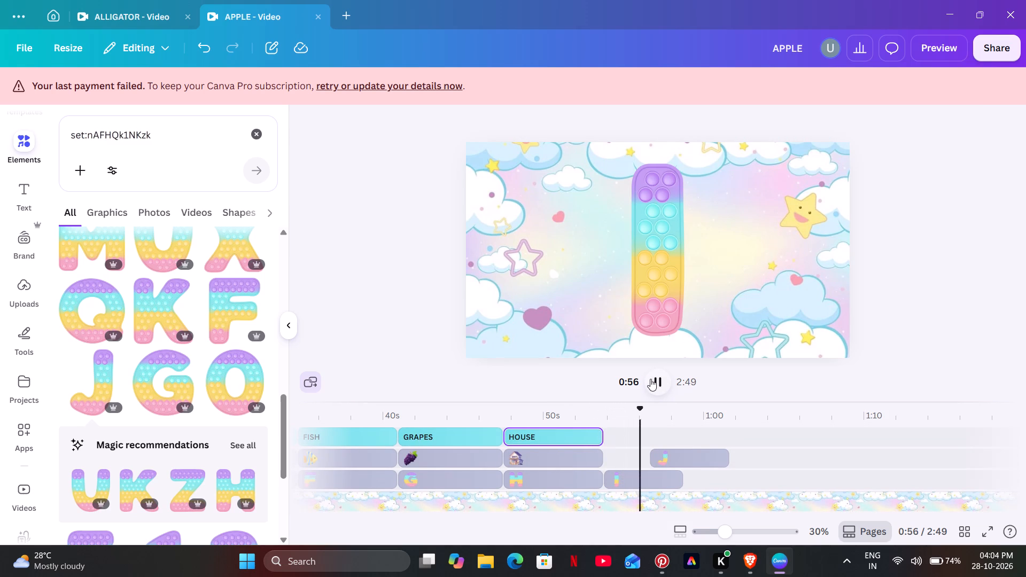
click(650, 379)
drag(670, 457, 687, 456)
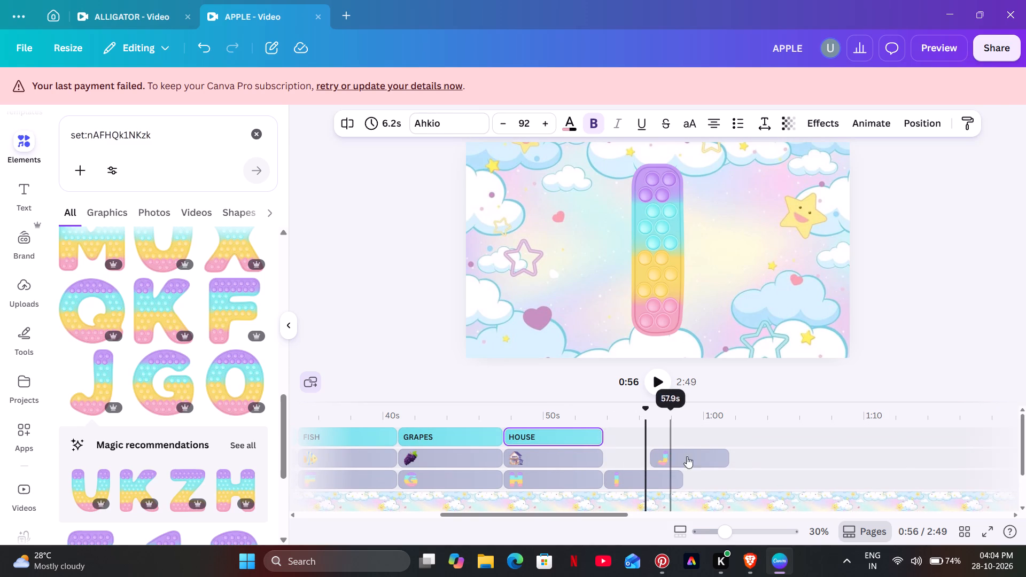
drag(687, 456, 711, 477)
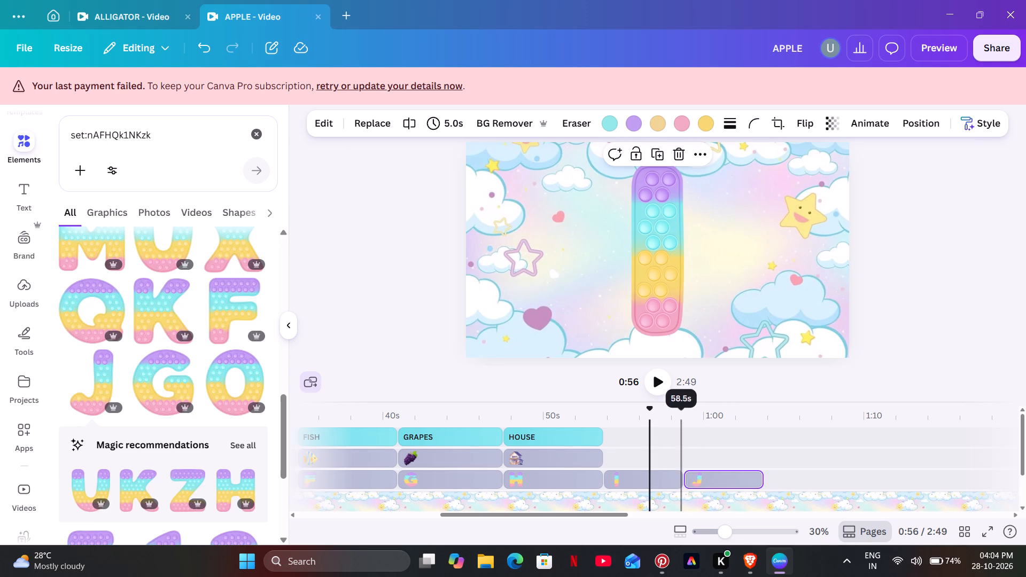
click(664, 387)
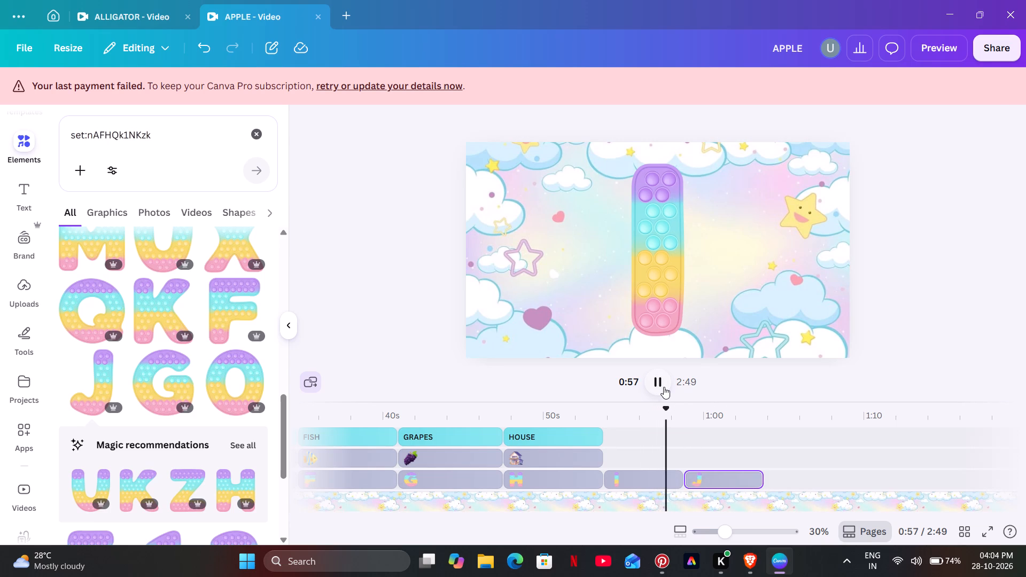
click(664, 387)
click(664, 387)
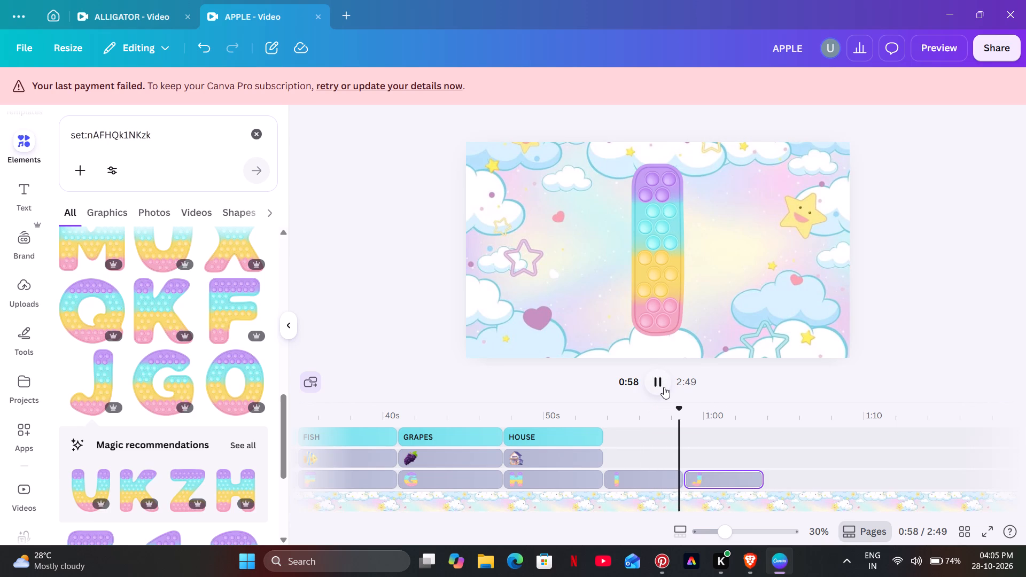
click(664, 387)
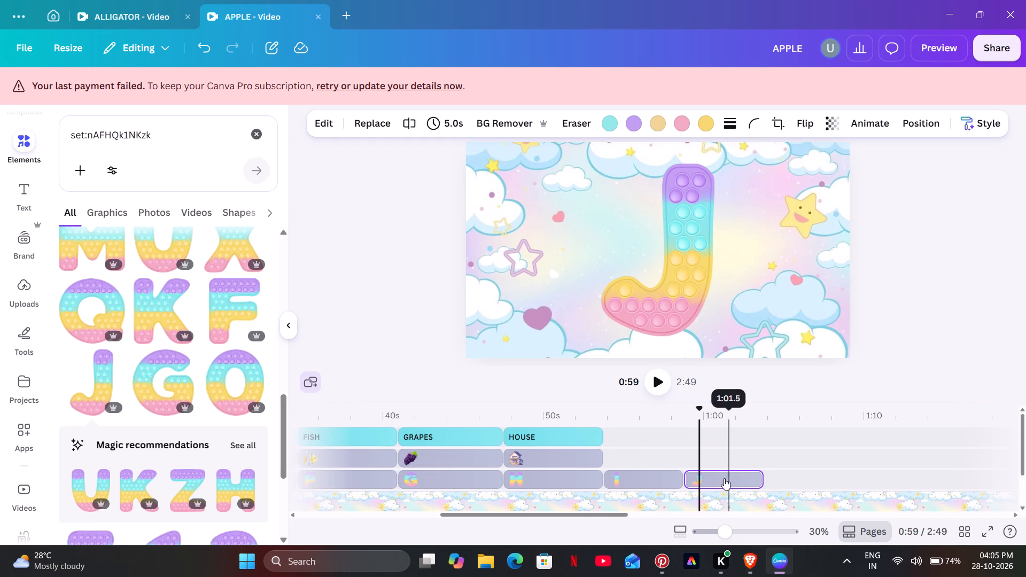
drag(702, 477, 715, 475)
Replay the passage before J and extend the letter I clip to 5.9 s, closing the gap to the J clip.
click(667, 457)
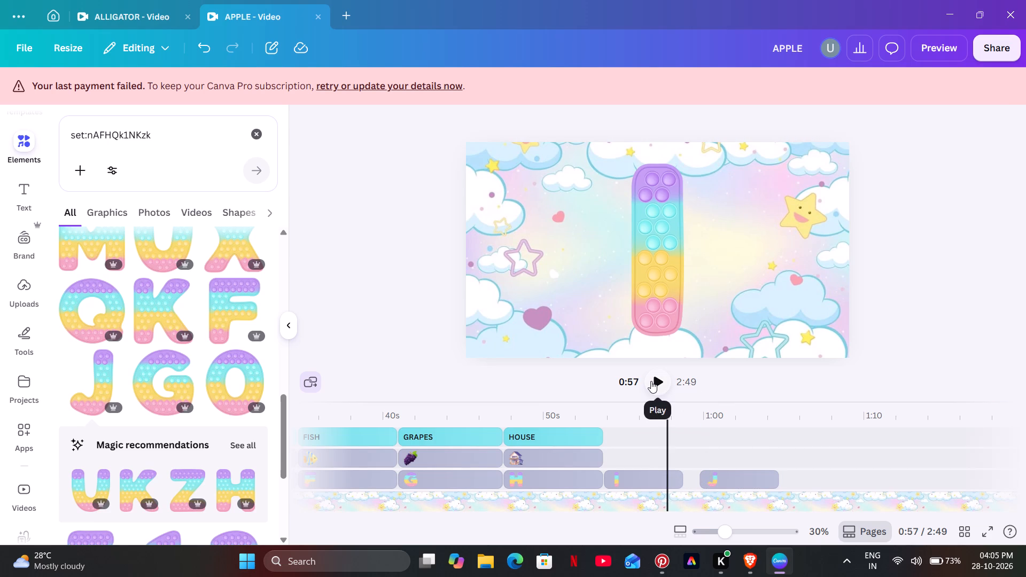
click(651, 381)
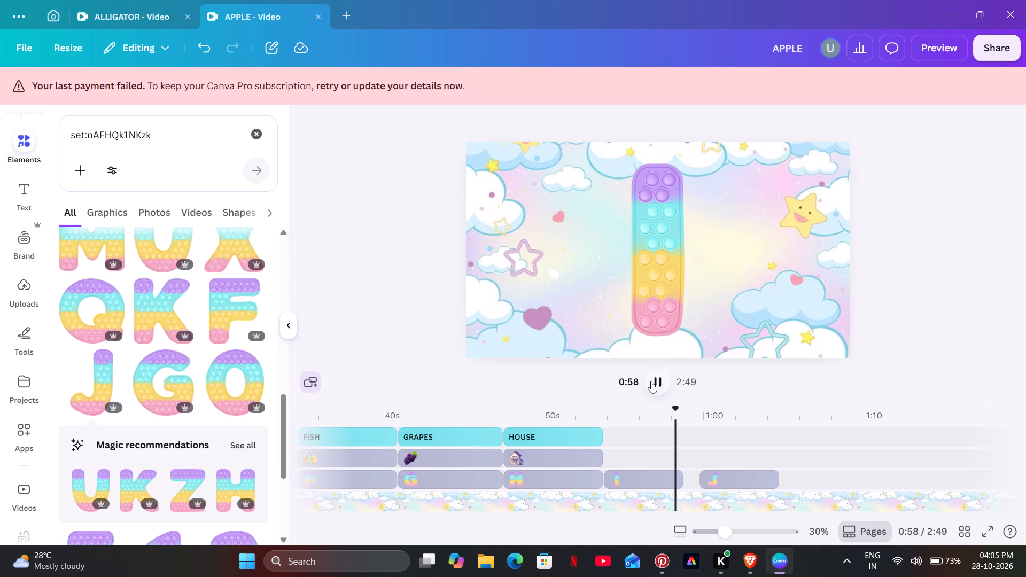
click(651, 381)
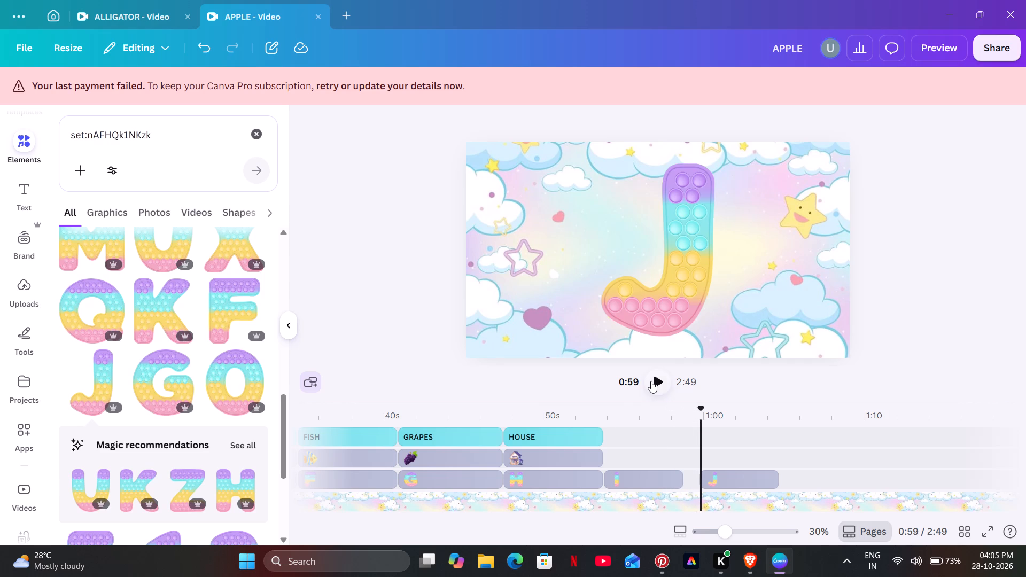
drag(681, 481, 694, 481)
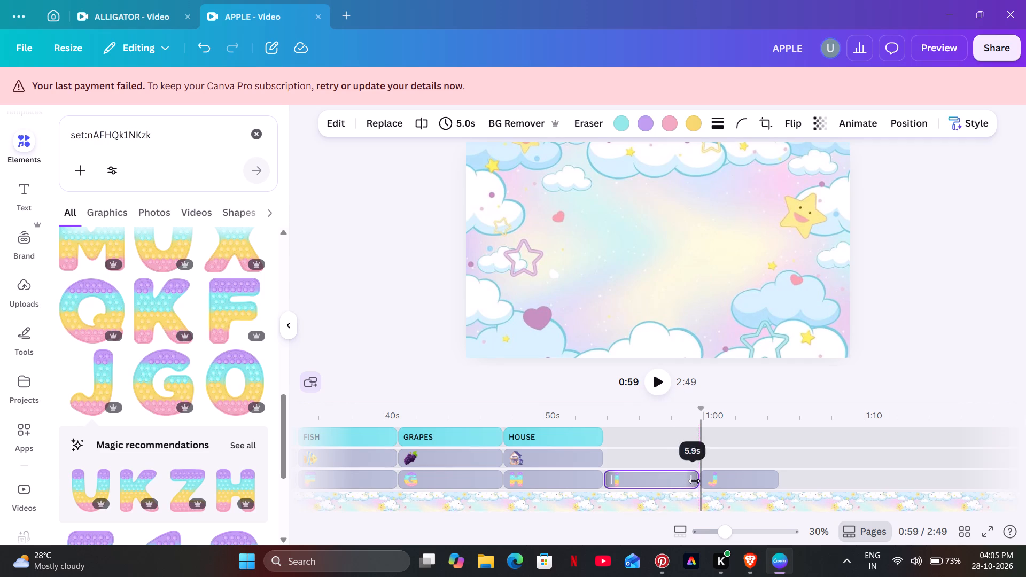
drag(694, 481, 695, 481)
Play on to 1:05 and extend the letter J clip to 5.9 s, ending at the playhead.
click(679, 441)
click(669, 388)
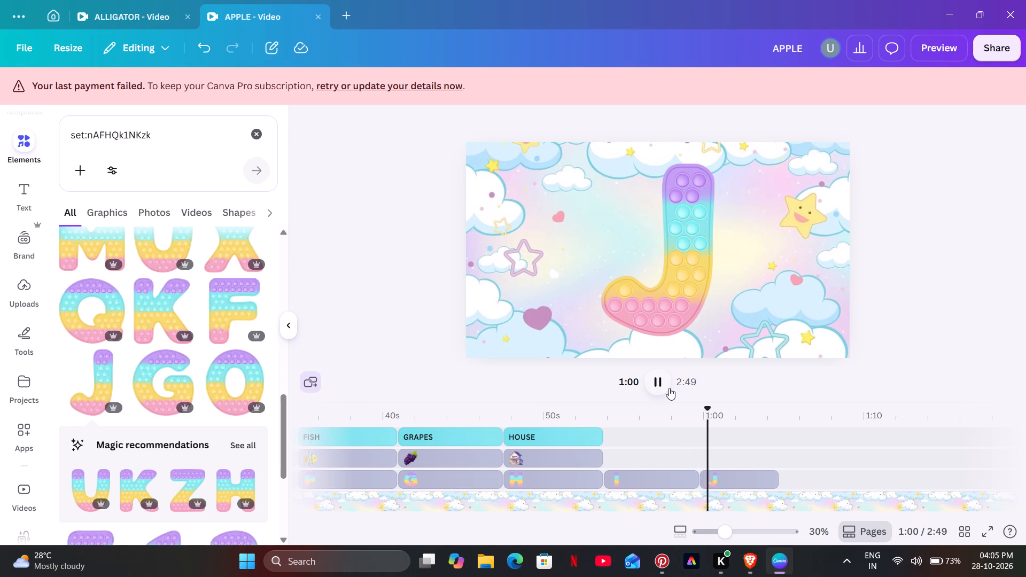
click(669, 388)
click(669, 388)
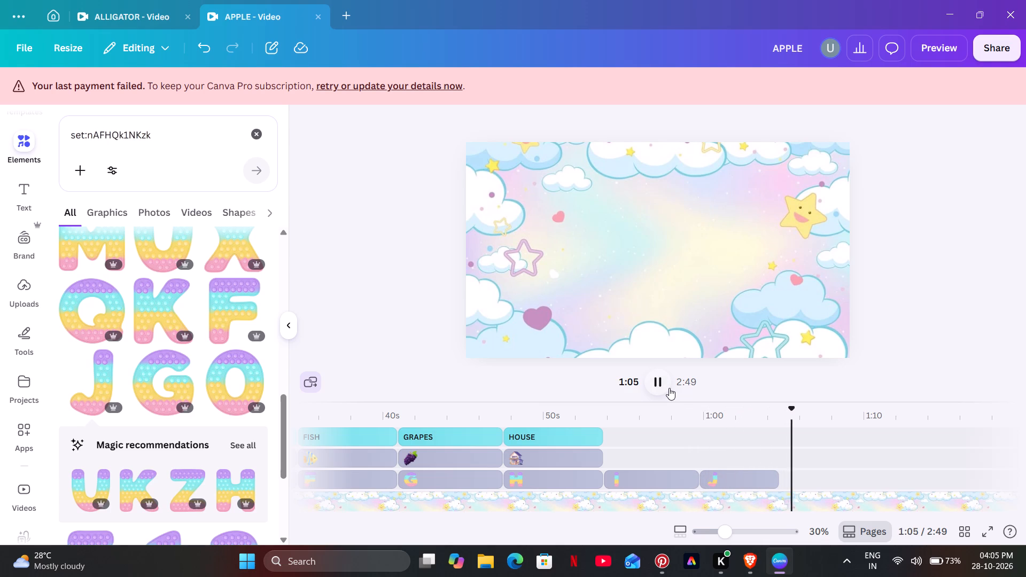
click(669, 388)
drag(776, 482, 779, 480)
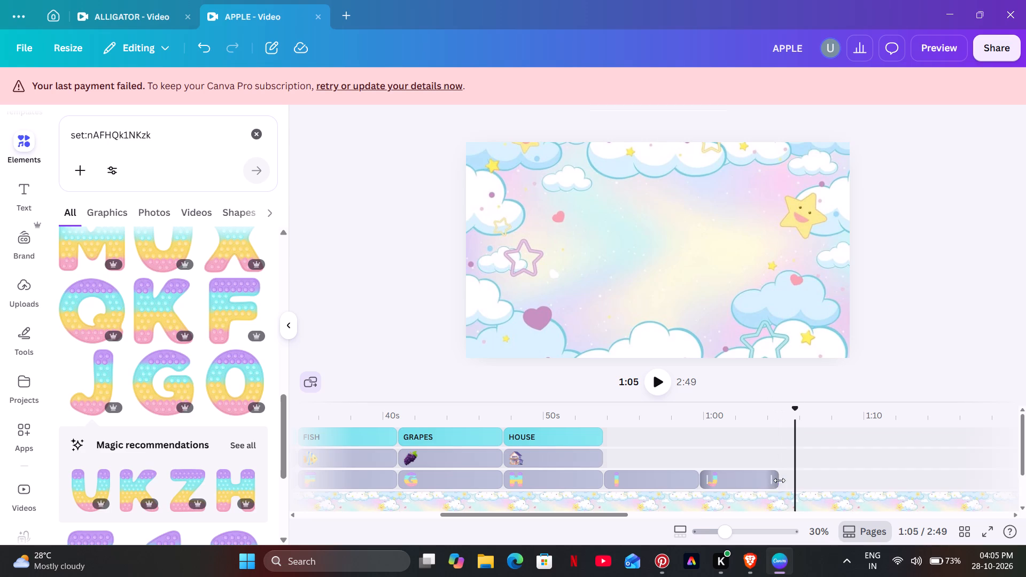
drag(779, 480, 785, 479)
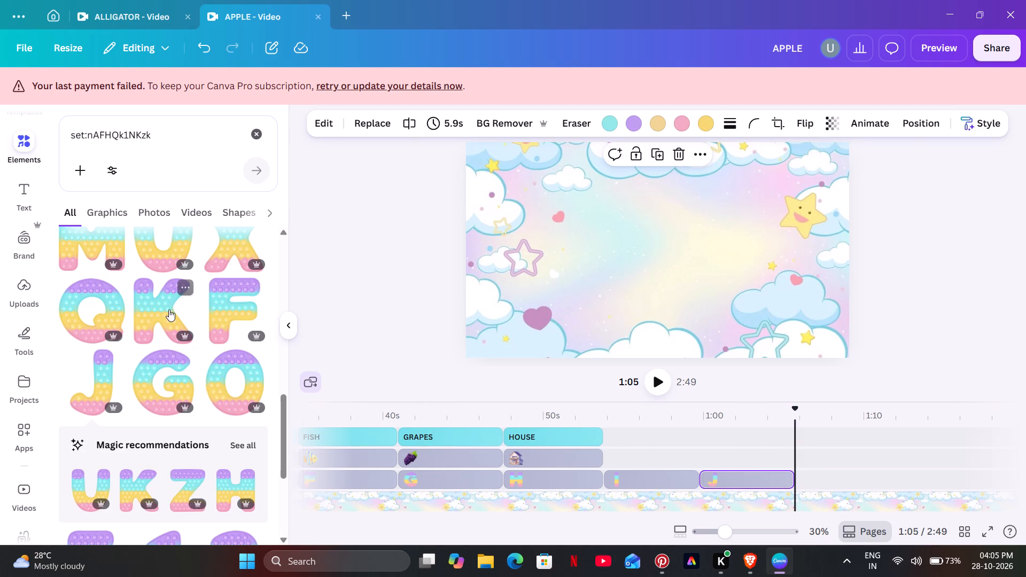
Add the pop-it letter K from the collection and place it on the letter track directly after the J clip.
click(169, 308)
drag(815, 455, 818, 460)
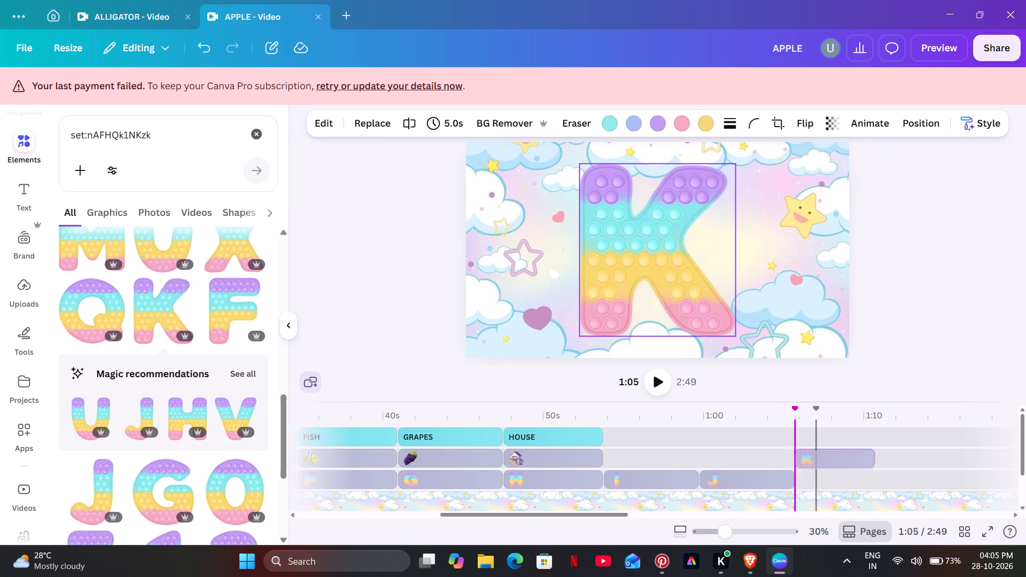
drag(818, 460, 817, 473)
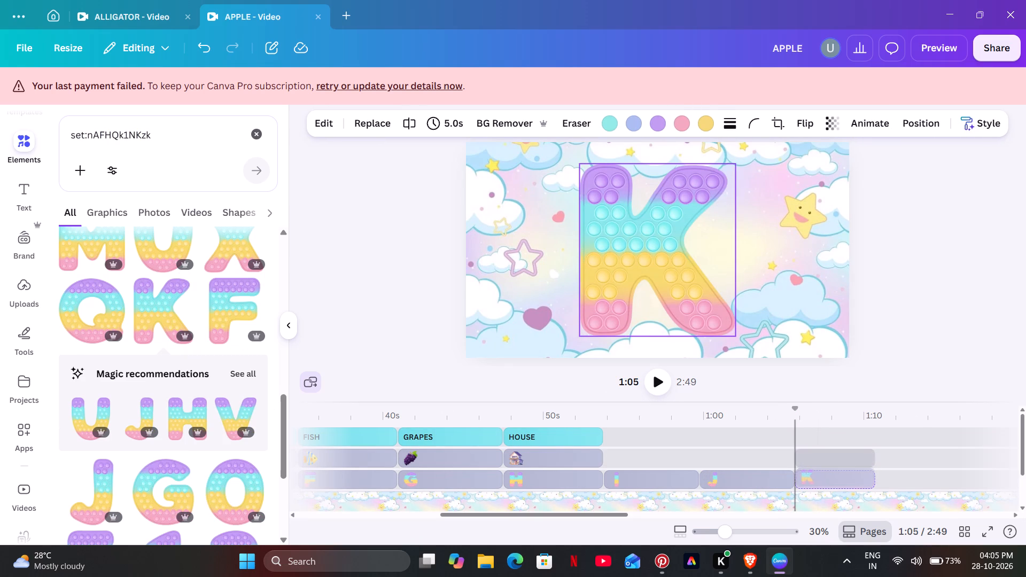
drag(817, 473, 817, 474)
click(784, 457)
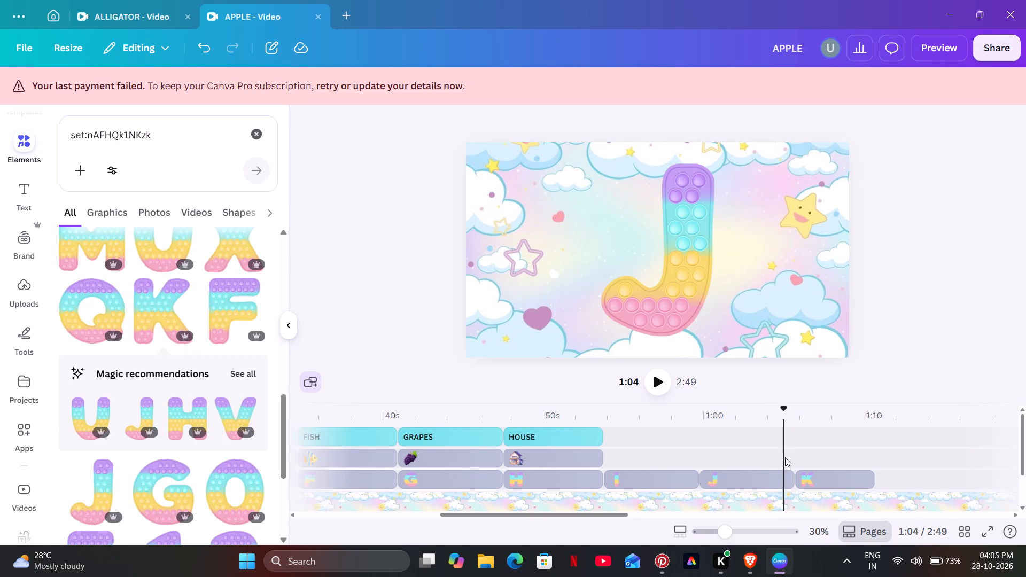
Play on past the letter K clip, extend the clip to 6.4 s, and replay its ending to check the timing.
click(668, 383)
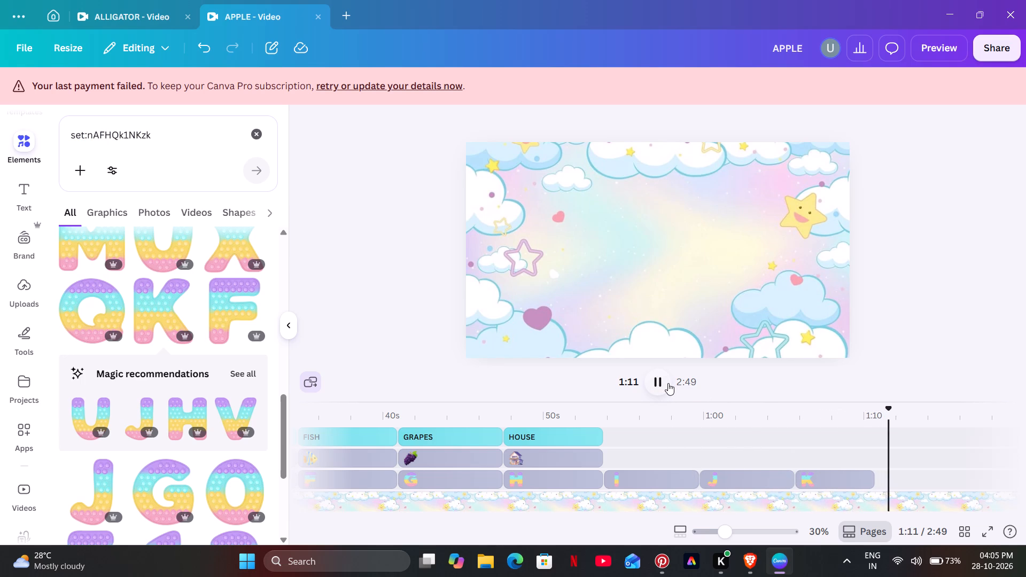
click(668, 383)
double_click(668, 383)
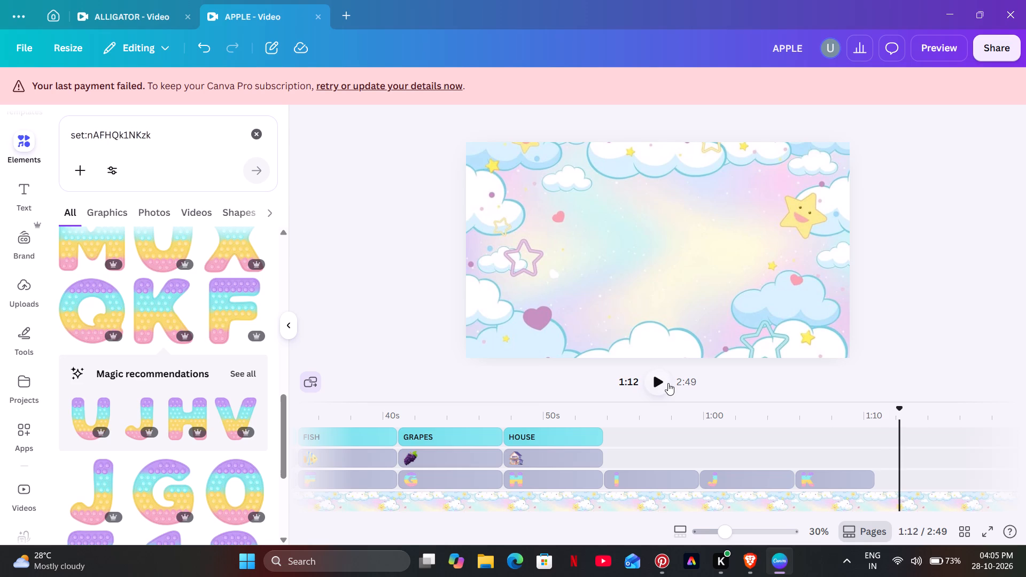
drag(871, 484, 881, 484)
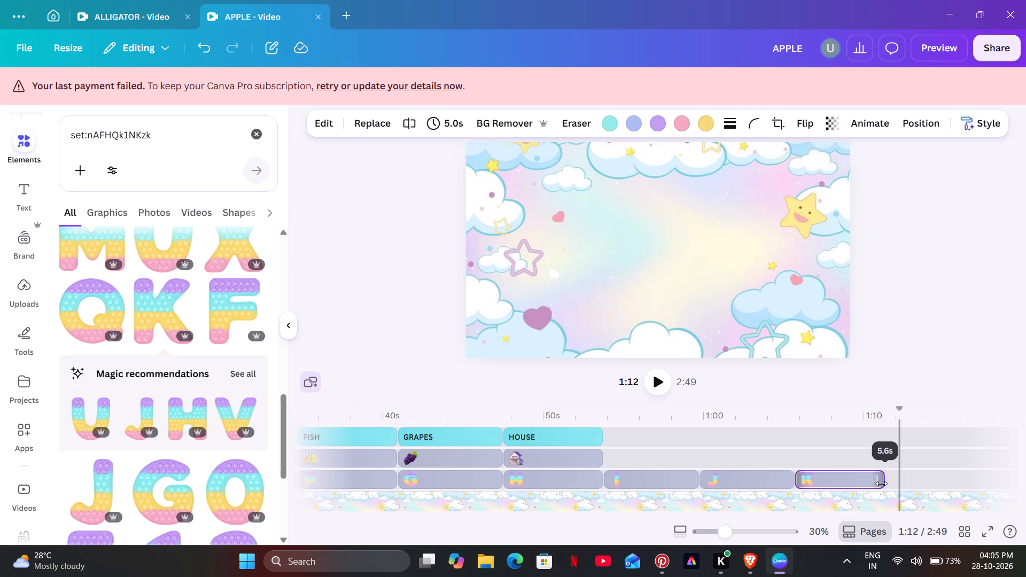
drag(881, 484, 888, 485)
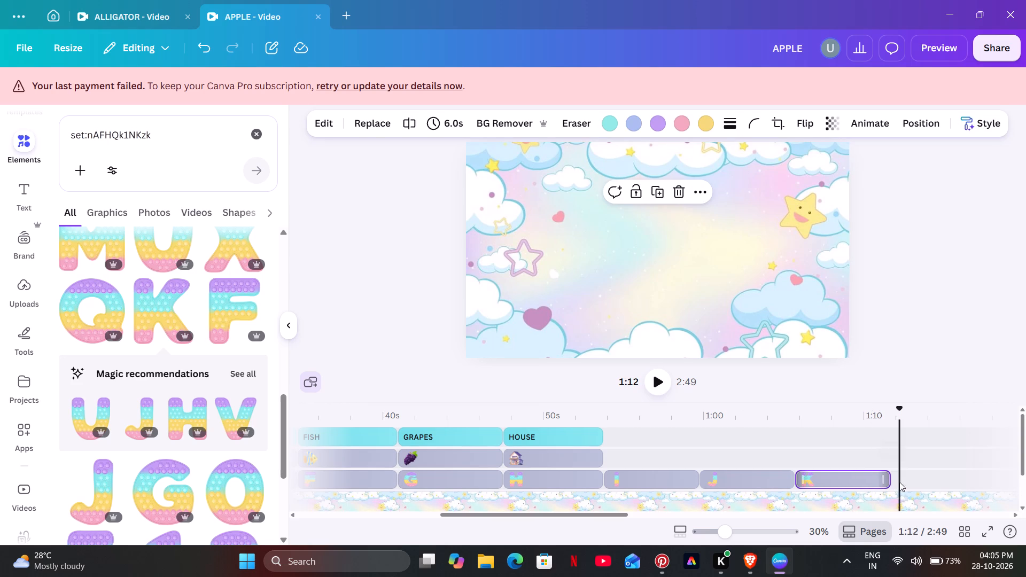
click(878, 464)
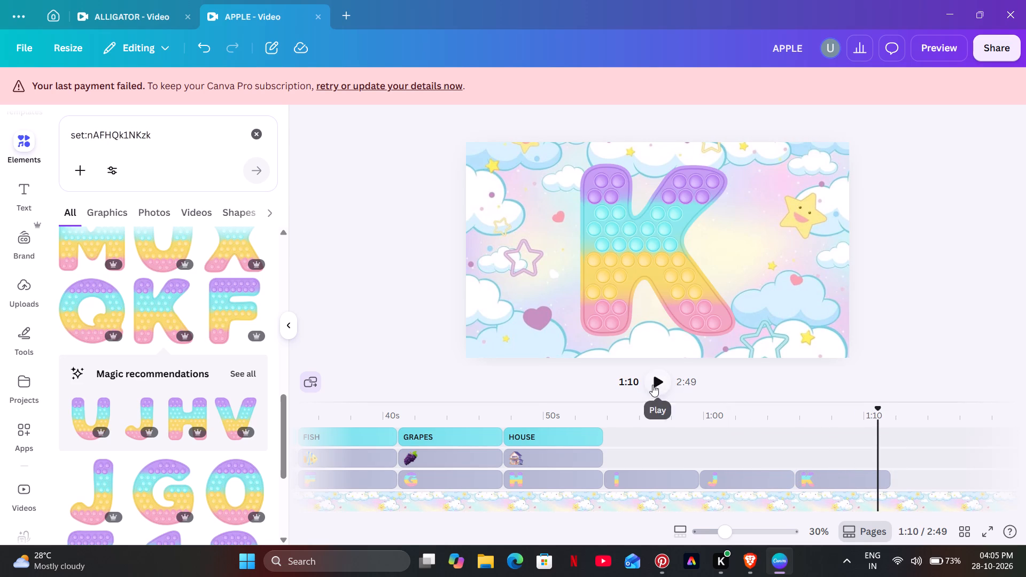
click(653, 385)
click(653, 385)
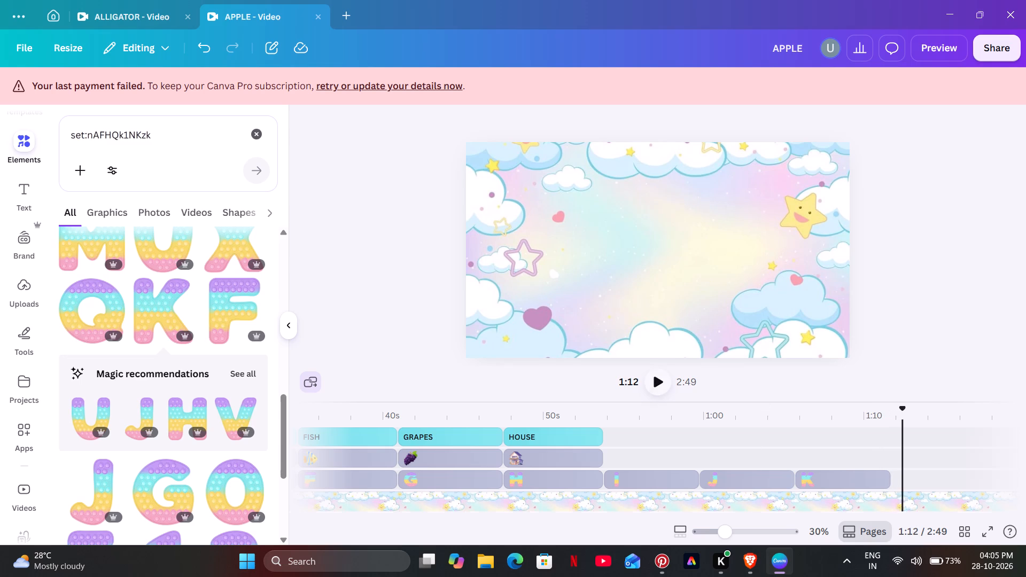
drag(889, 480, 895, 479)
click(895, 479)
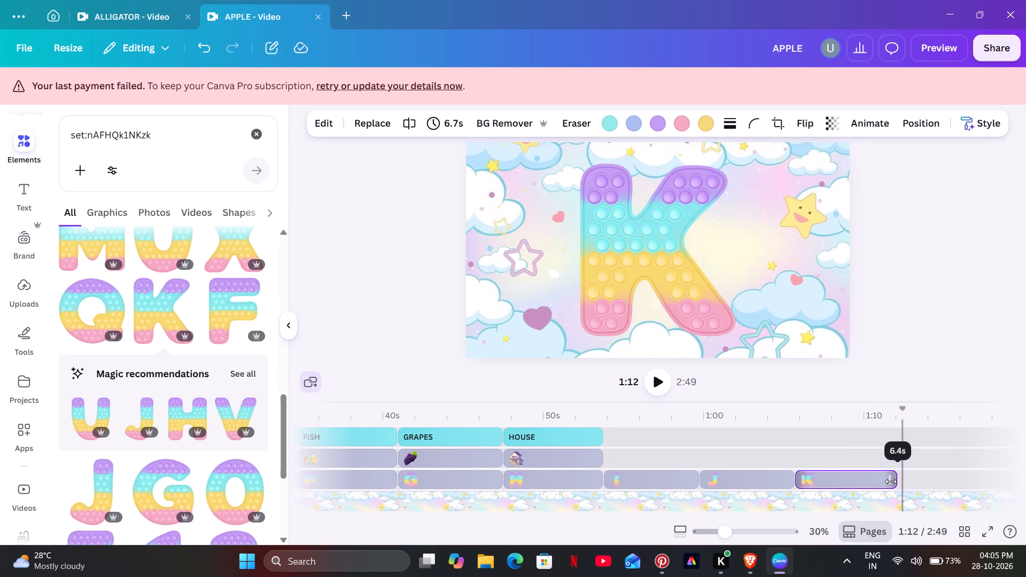
click(873, 456)
click(662, 386)
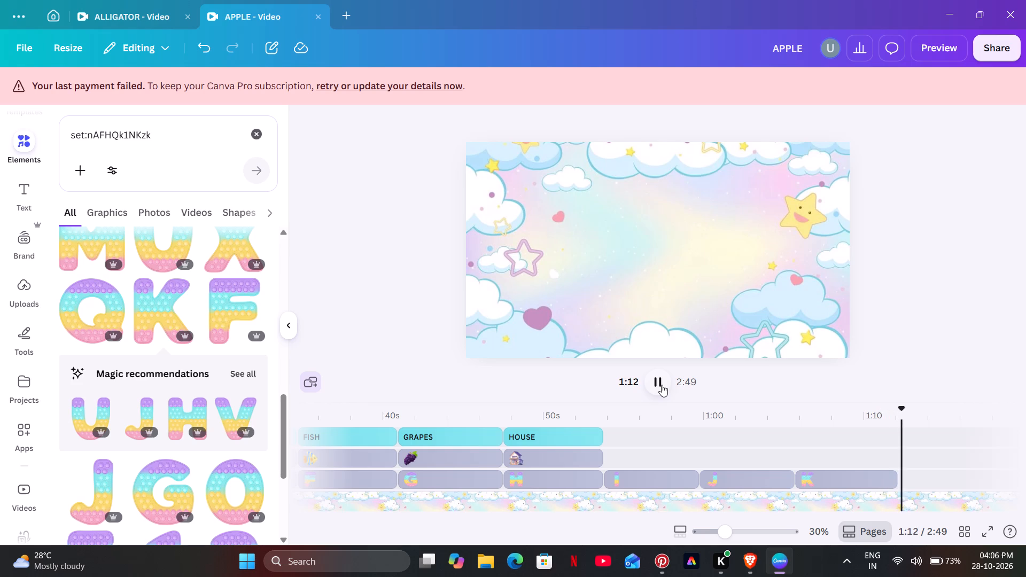
click(662, 385)
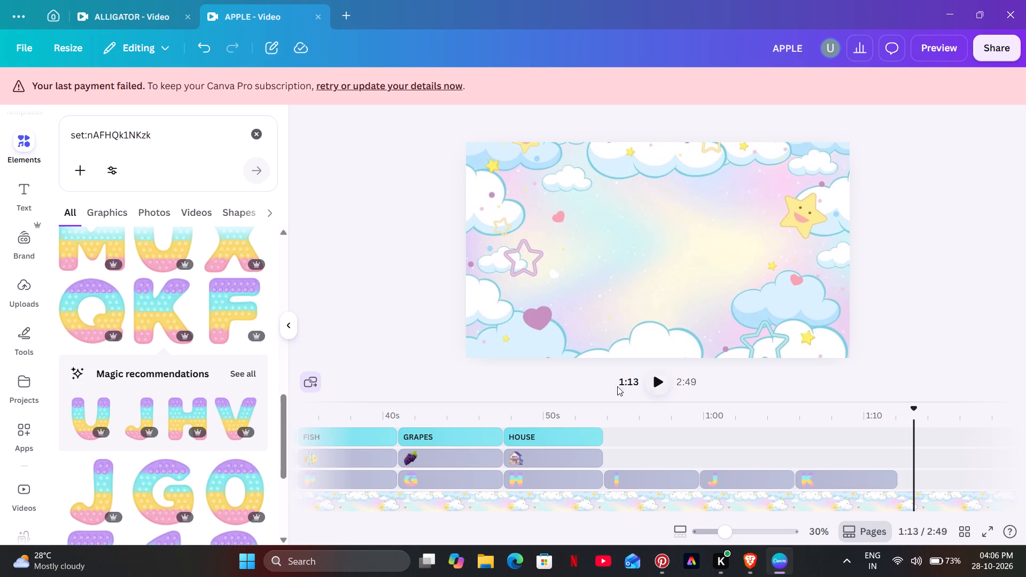
Add the pop-it letter L from the collection and place it on the letter track directly after the K clip.
scroll(133, 363, up, 4)
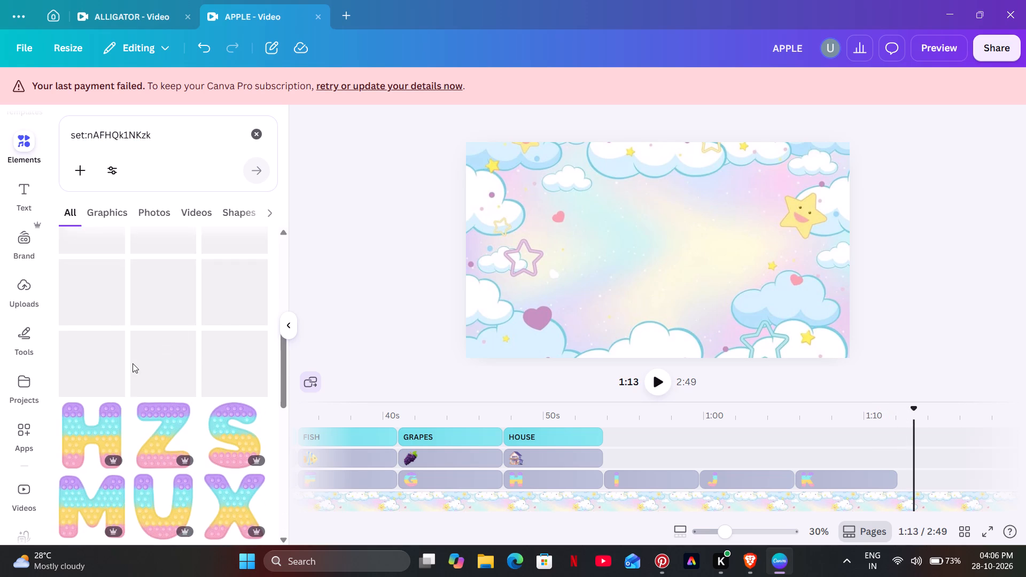
click(219, 293)
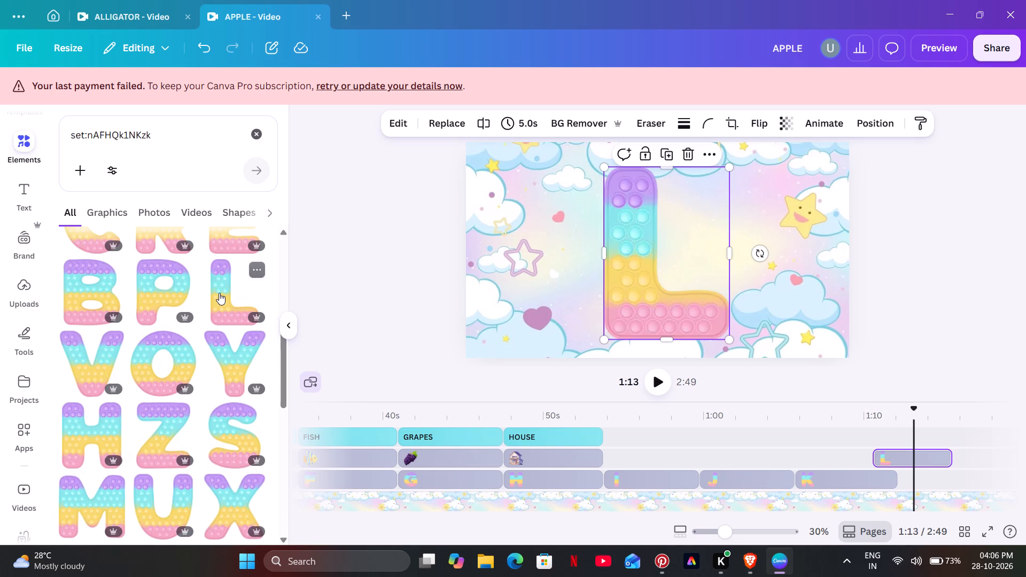
drag(906, 455, 948, 465)
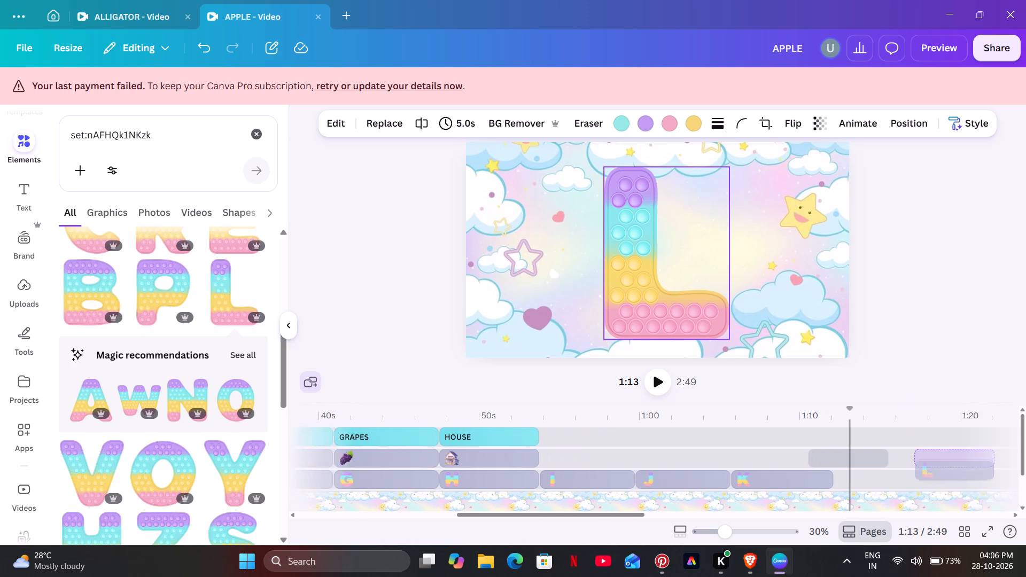
drag(948, 465, 812, 475)
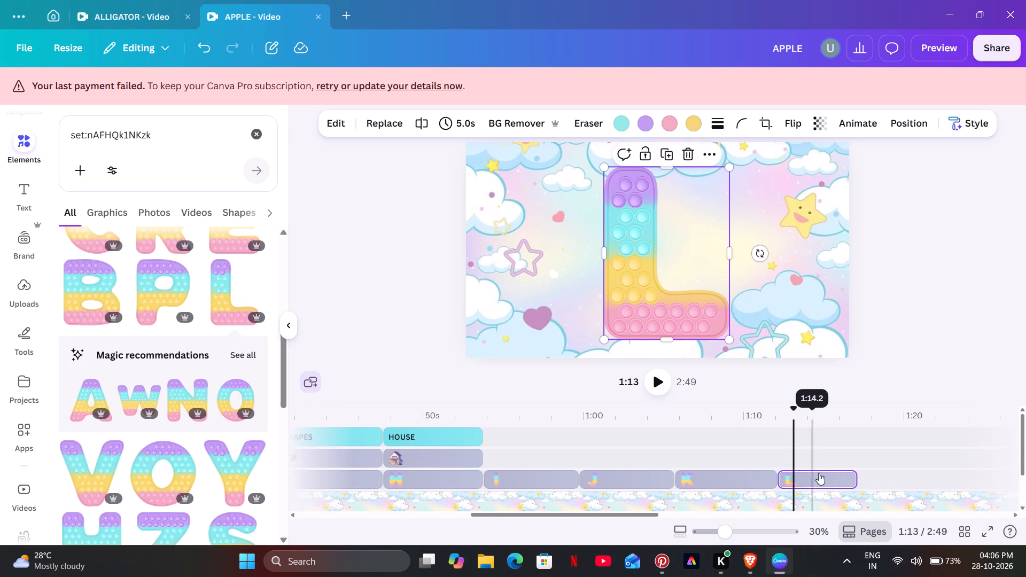
Play from 1:11 to 1:18 and extend the letter L clip to 6.1 s, ending at the playhead.
click(775, 450)
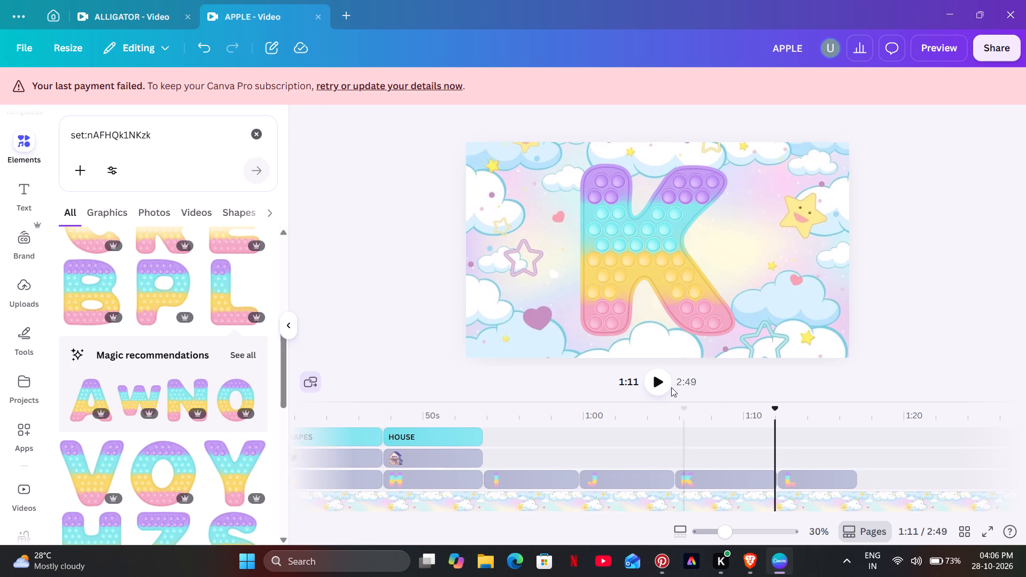
click(671, 387)
click(662, 386)
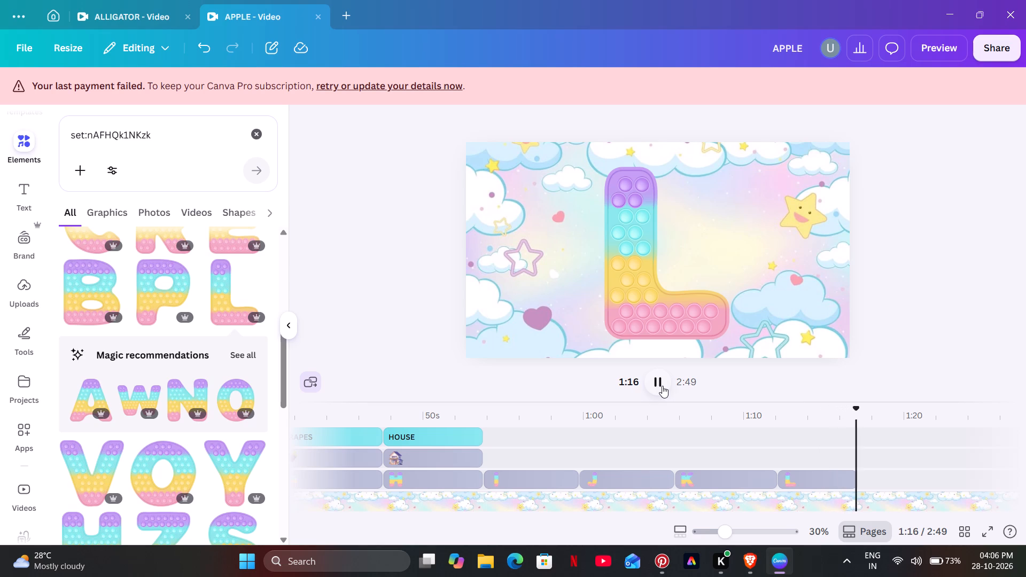
click(662, 386)
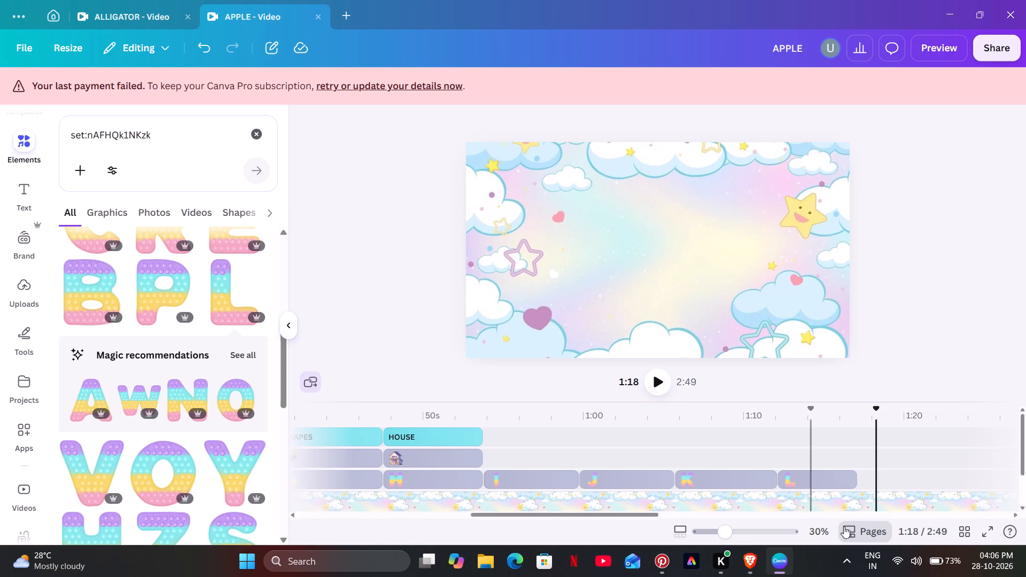
drag(853, 486, 867, 484)
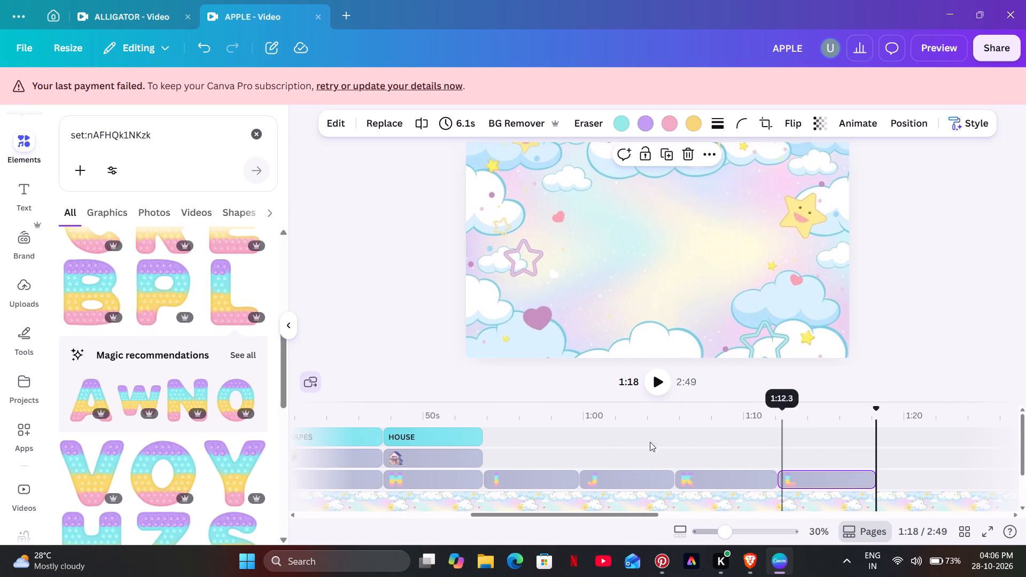
Add the pop-it letter M from the collection and place it on the letter track directly after the L clip.
scroll(200, 410, up, 5)
scroll(198, 404, down, 1)
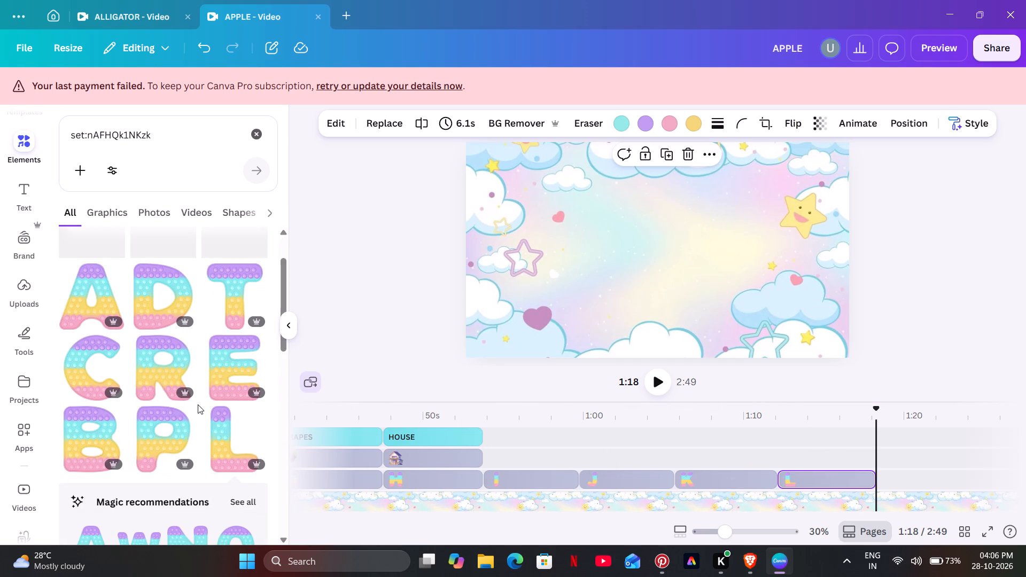
scroll(198, 404, up, 1)
scroll(198, 404, down, 4)
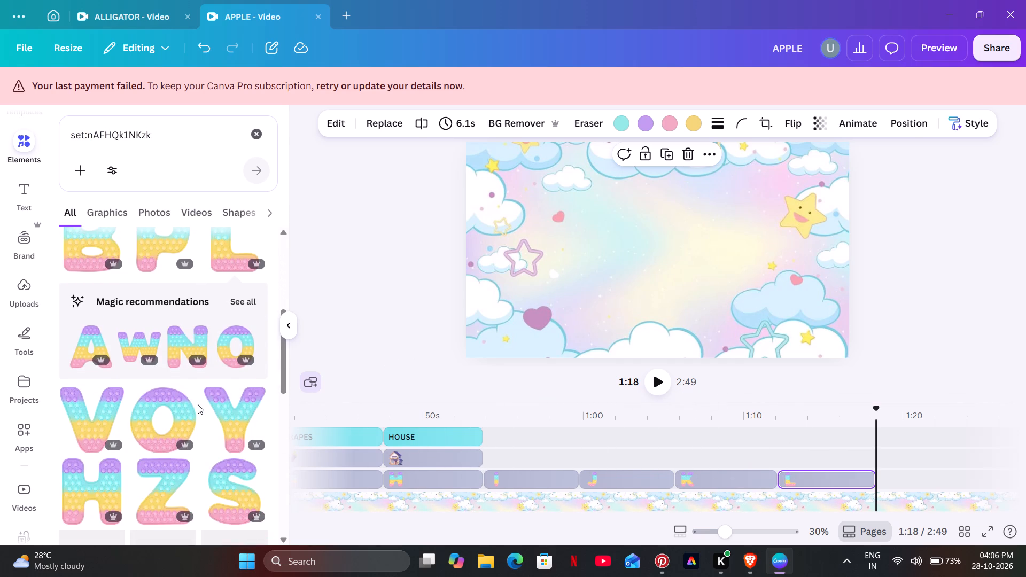
scroll(198, 404, down, 4)
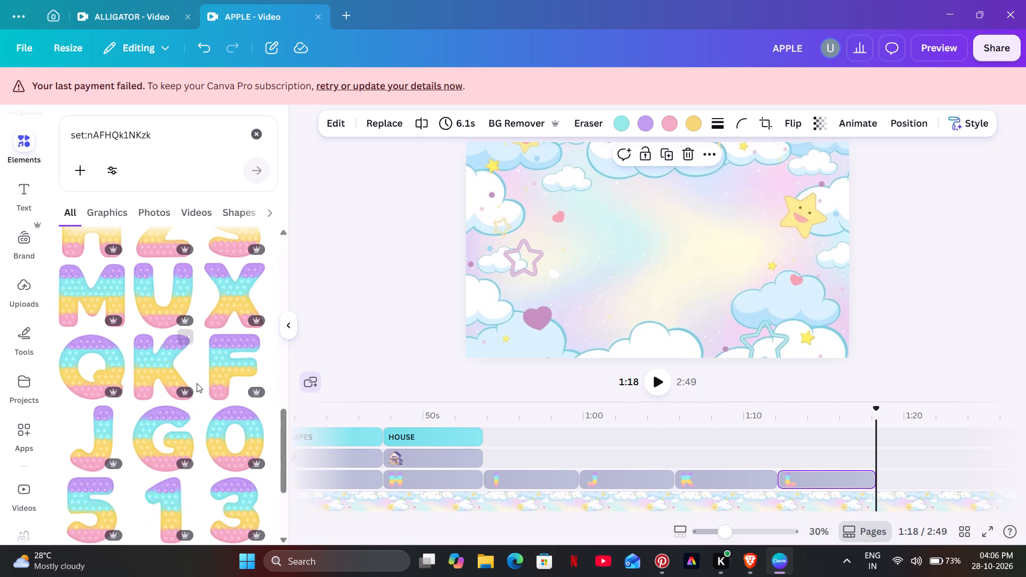
click(111, 293)
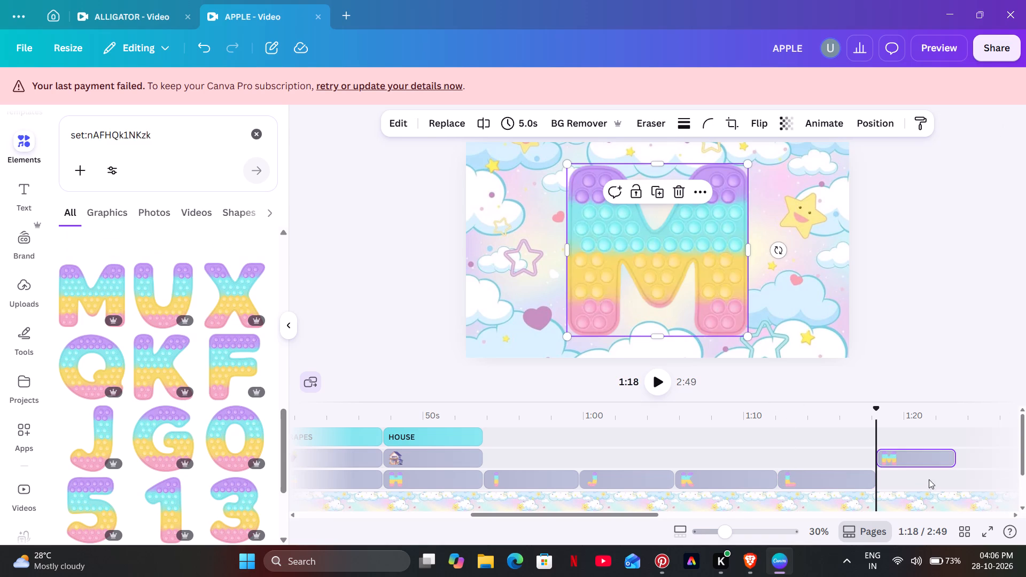
drag(923, 457, 845, 478)
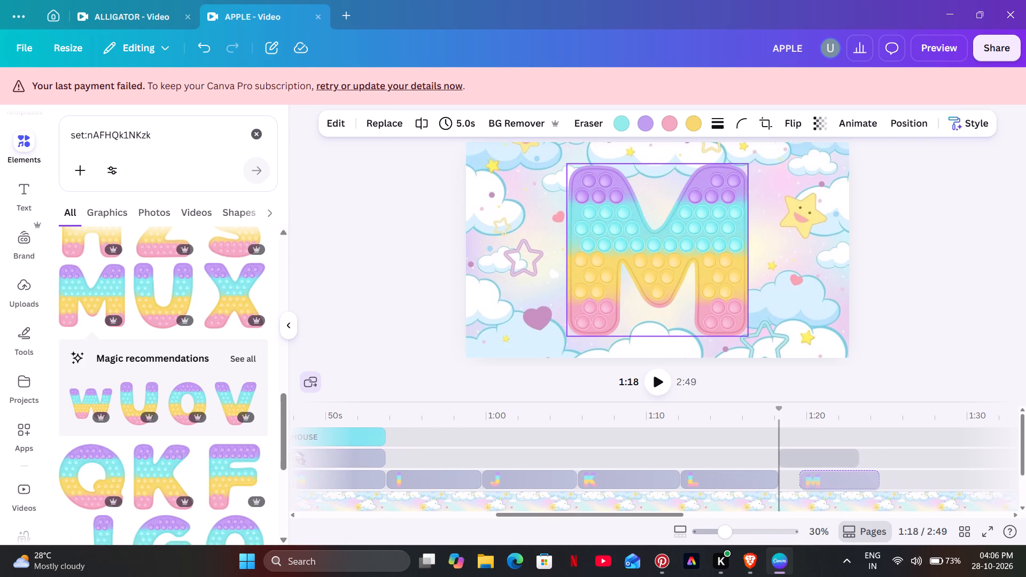
drag(845, 478, 830, 478)
Play on to 1:24 and extend the letter M clip to 6.3 s, ending at the playhead.
click(757, 439)
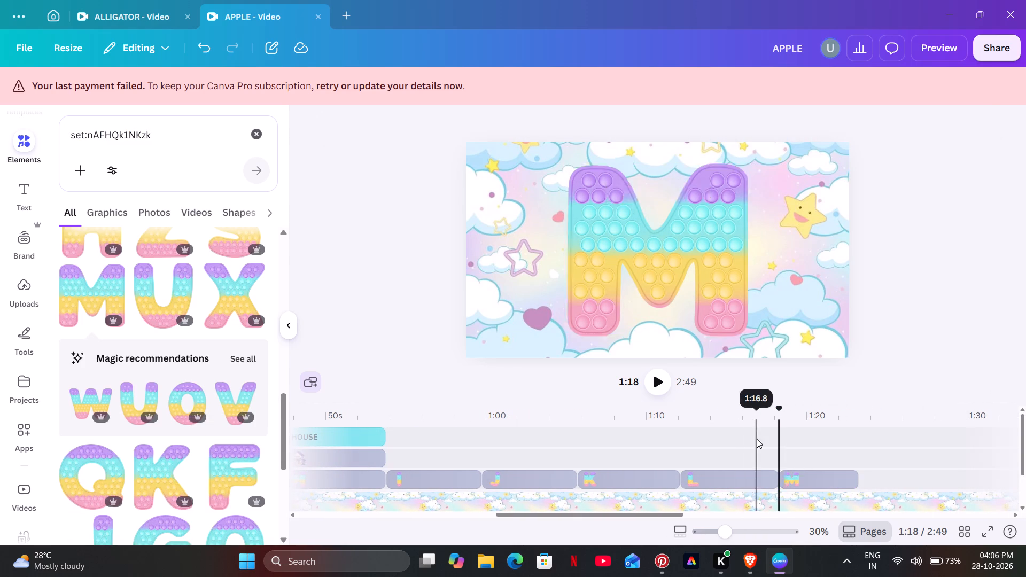
click(648, 380)
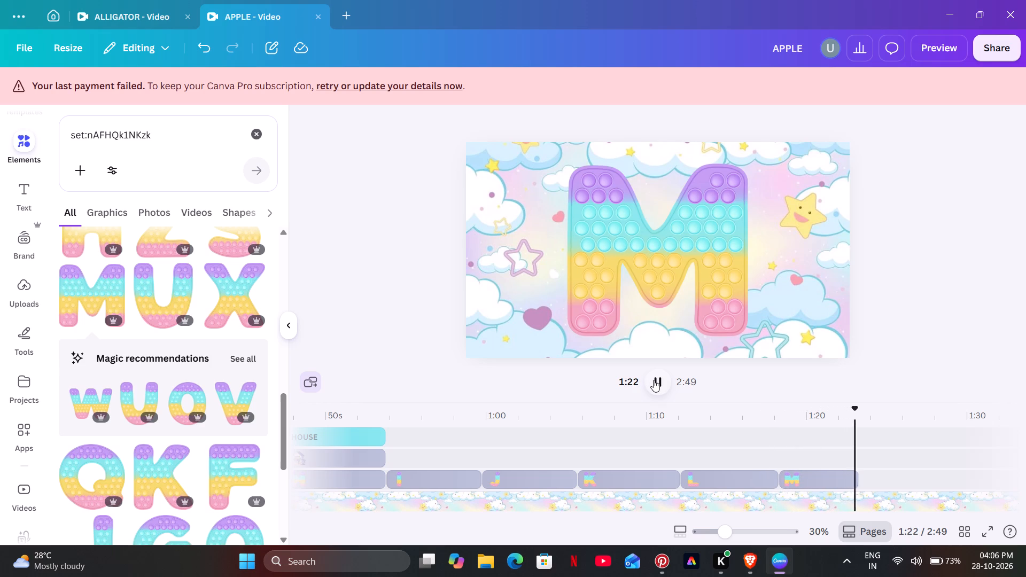
click(654, 380)
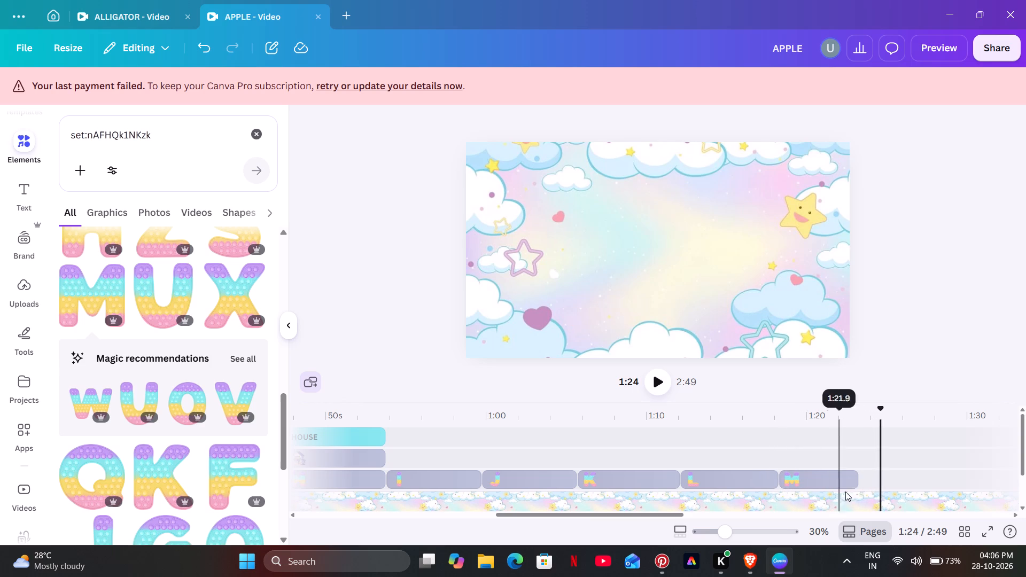
drag(850, 481, 868, 480)
Add the pop-it letter N from the collection and place it on the letter track directly after the M clip.
scroll(209, 412, down, 1)
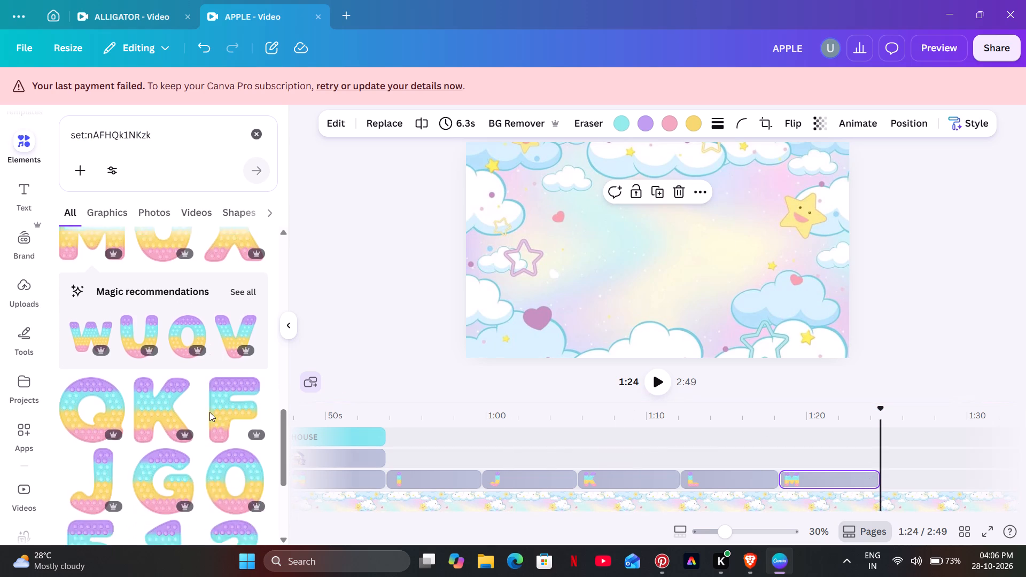
scroll(209, 412, down, 3)
scroll(209, 412, up, 5)
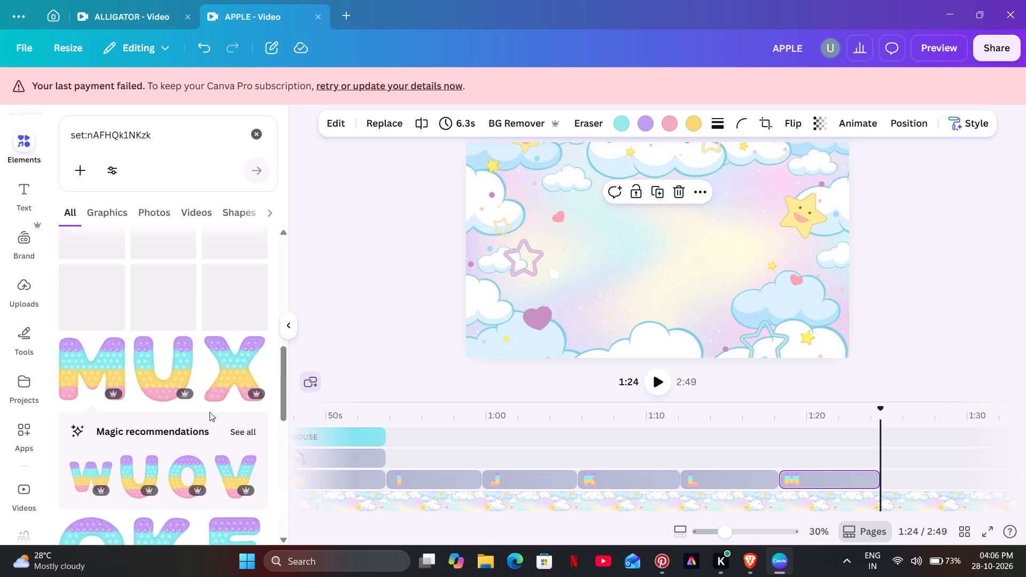
scroll(209, 412, up, 4)
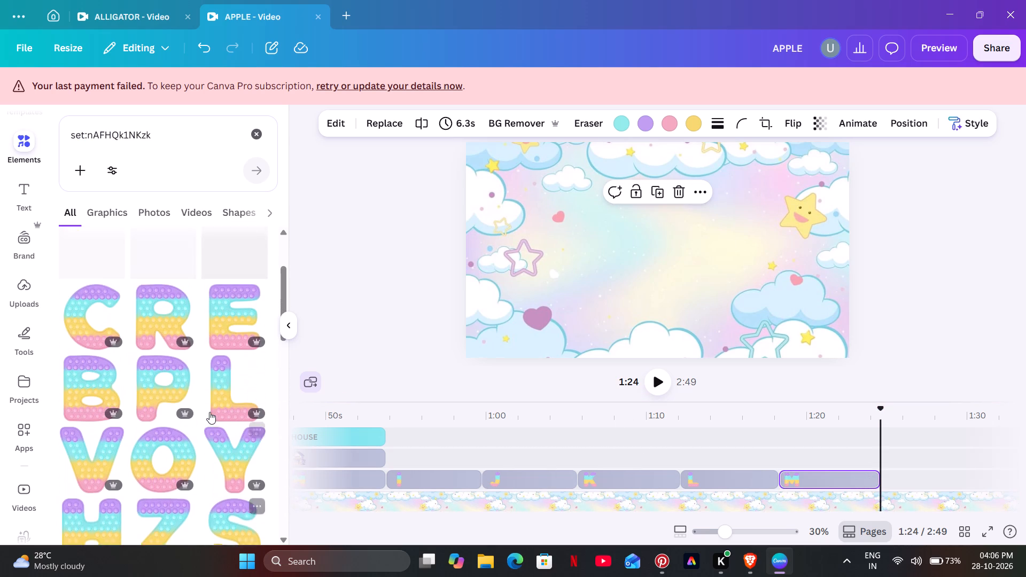
scroll(209, 412, up, 2)
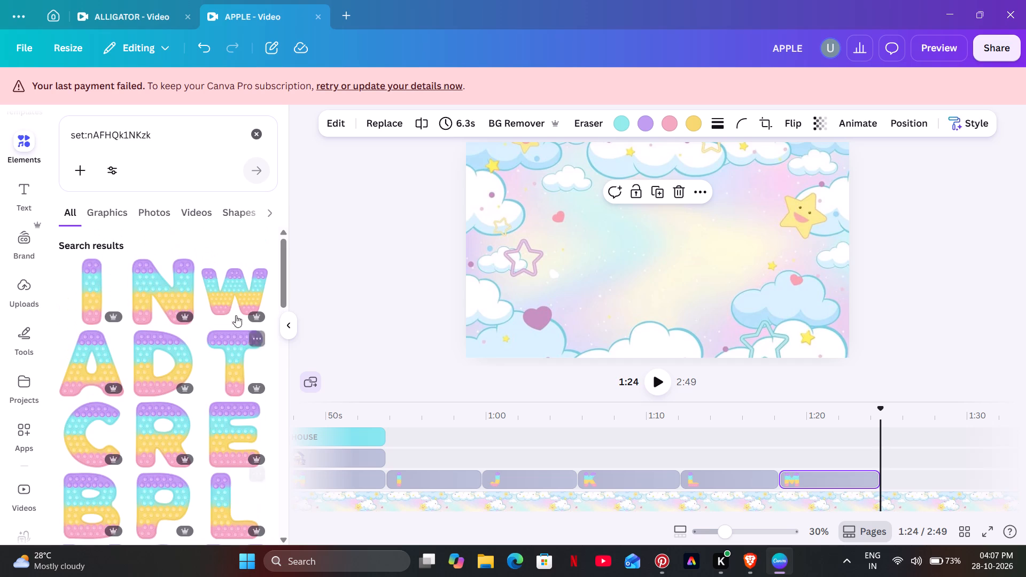
click(167, 283)
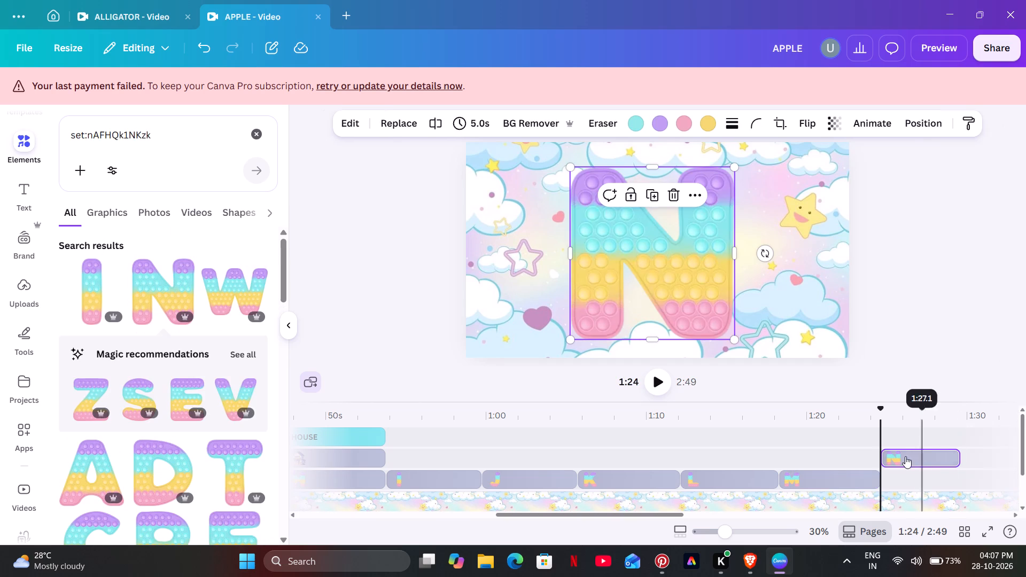
drag(905, 454, 884, 478)
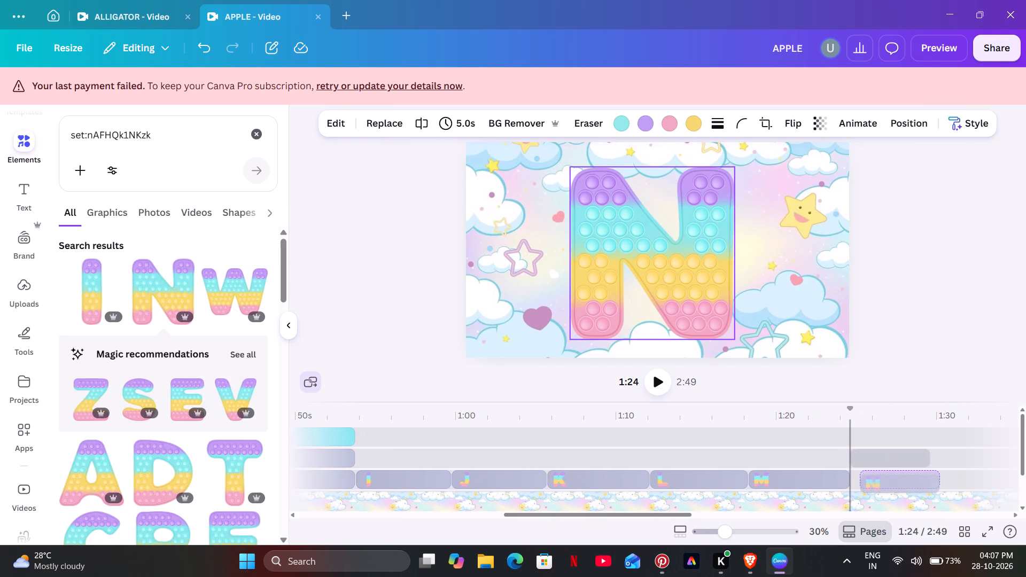
drag(884, 478, 873, 477)
Play from 1:23 to 1:32, extend the letter N clip to about 7.7 s, and replay its ending.
click(837, 458)
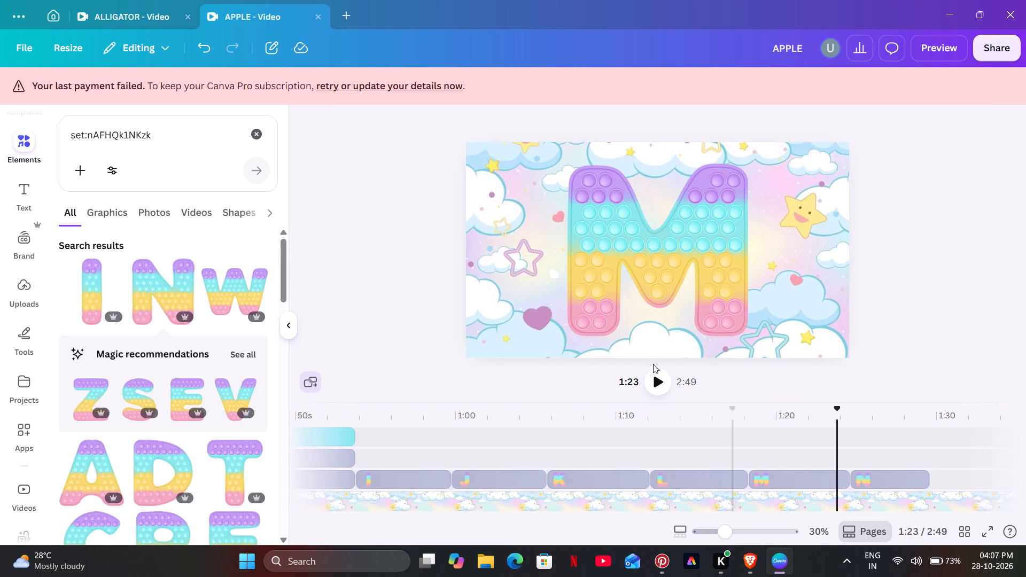
click(654, 373)
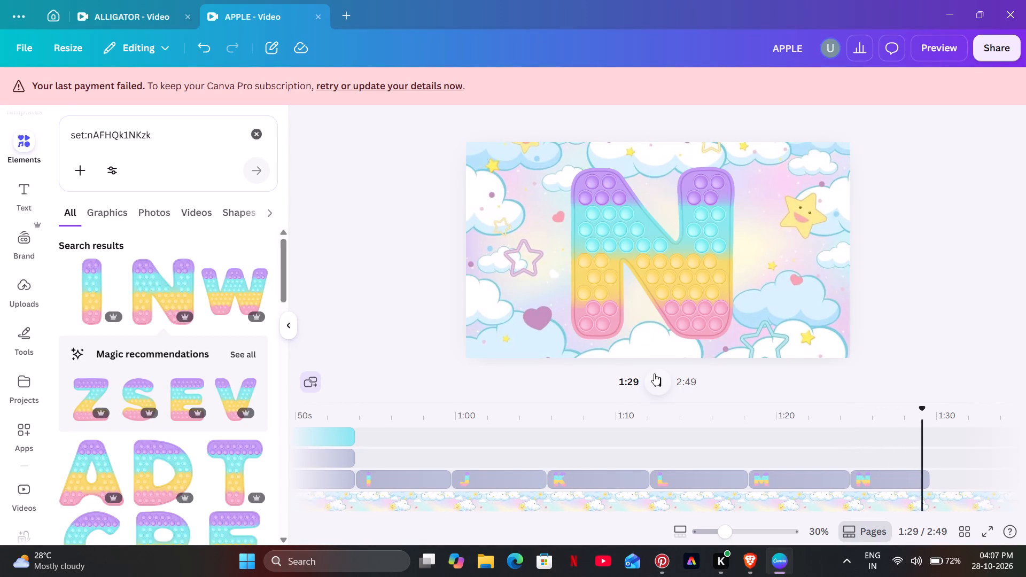
click(654, 373)
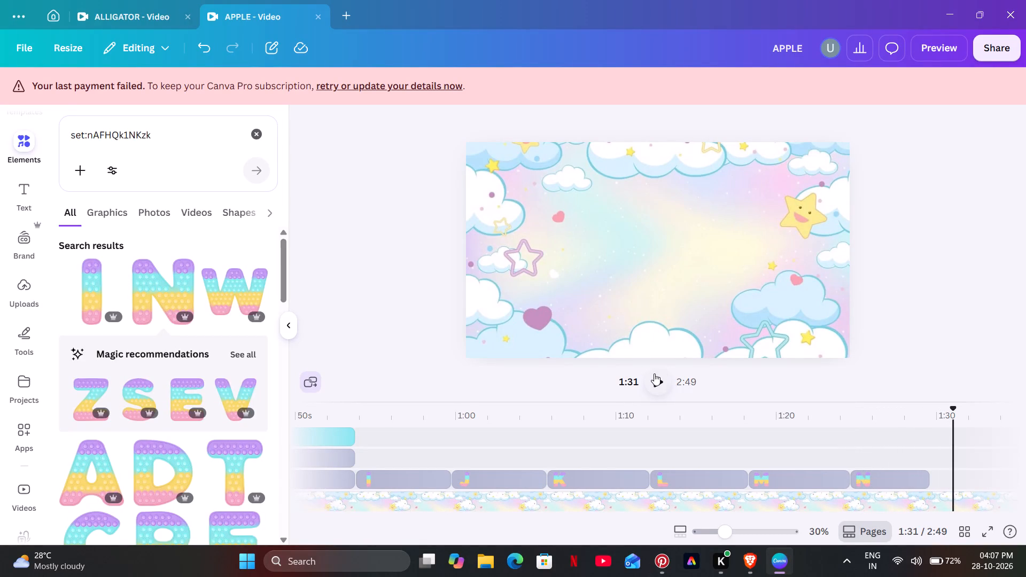
click(654, 373)
click(654, 373)
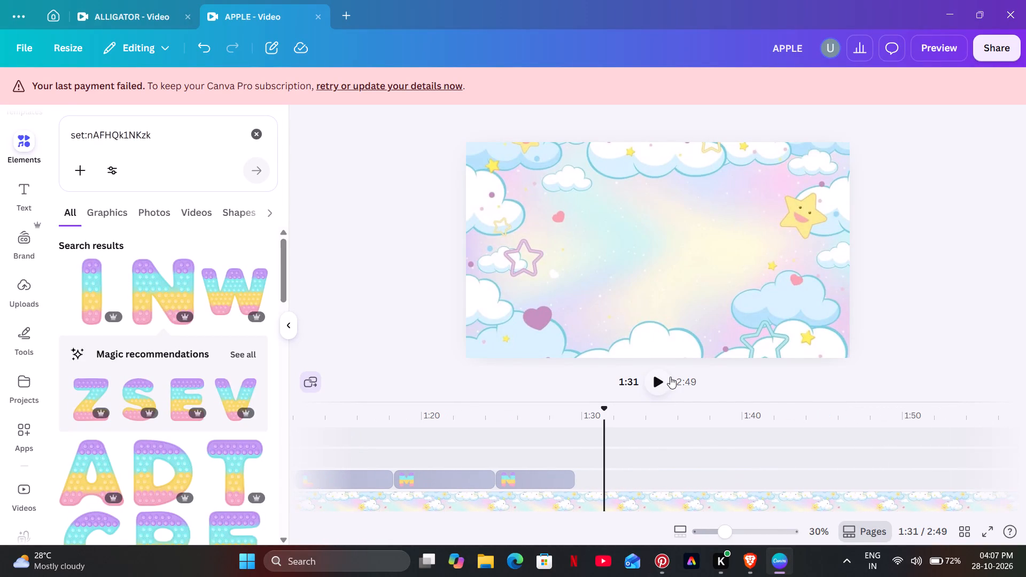
click(665, 383)
click(665, 383)
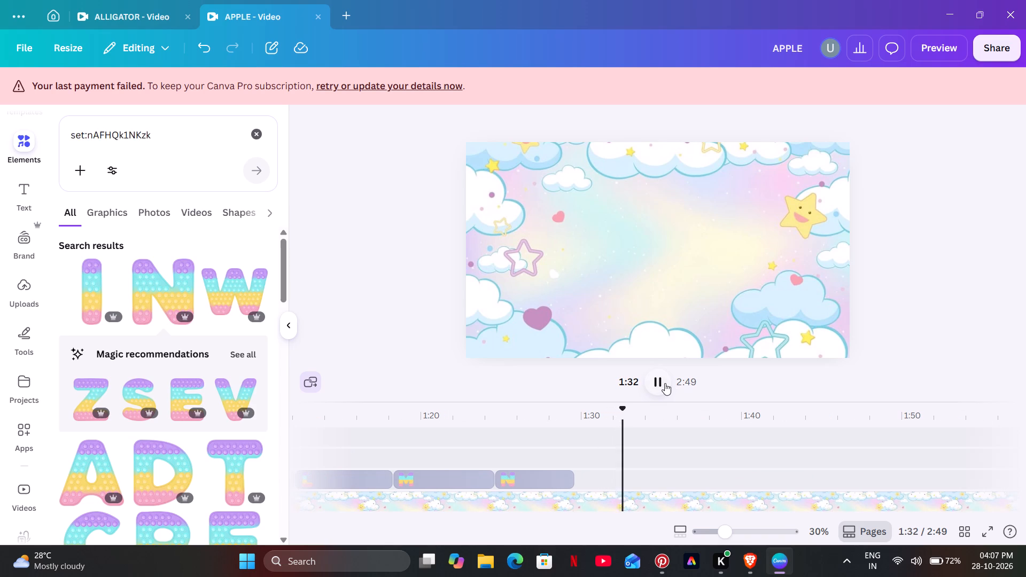
drag(568, 482, 611, 472)
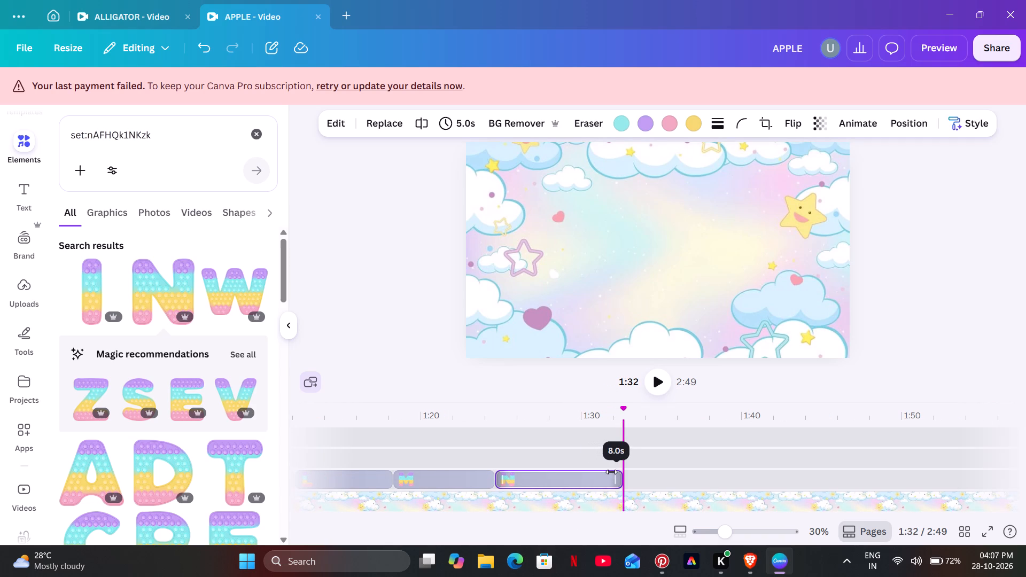
drag(611, 472, 609, 470)
drag(609, 470, 612, 469)
click(589, 454)
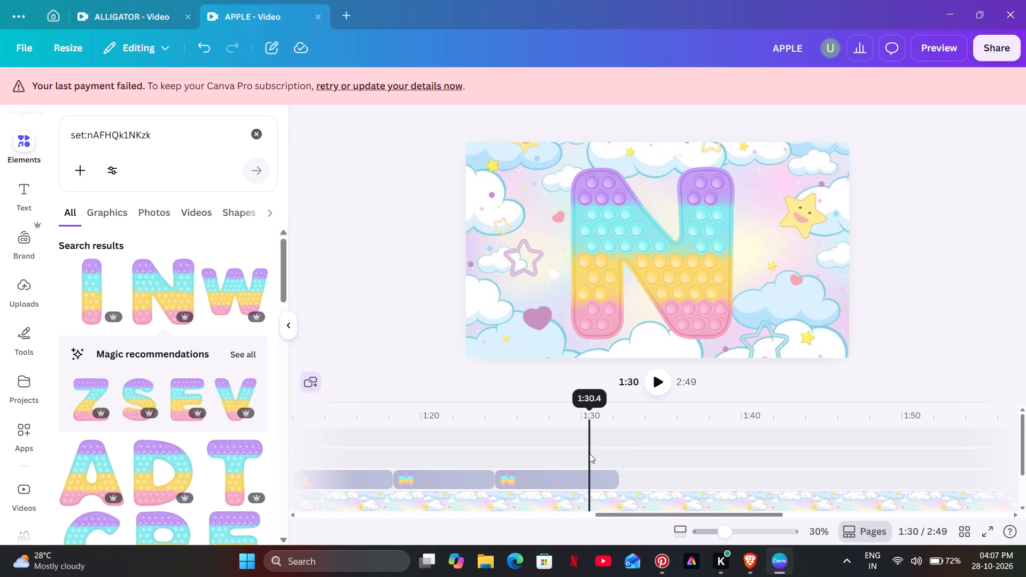
click(645, 378)
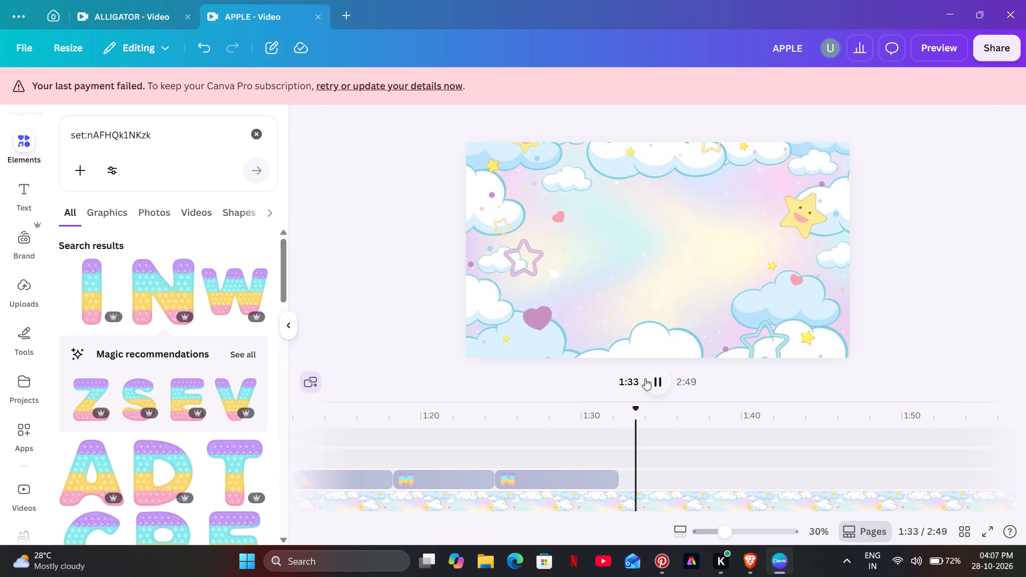
click(649, 378)
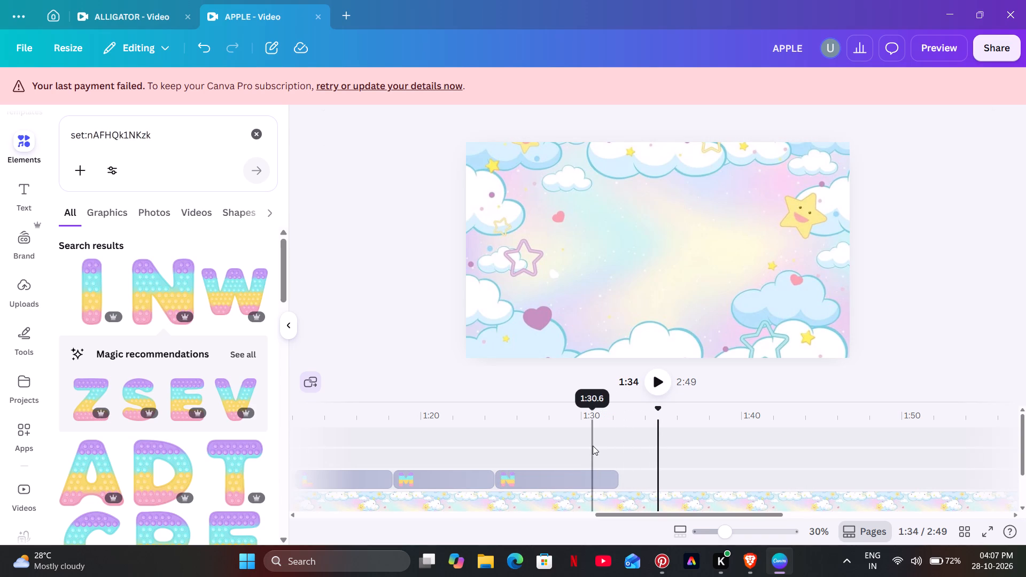
Add the pop-it letter O from the collection and place it on the letter track directly after the N clip.
drag(610, 514, 520, 526)
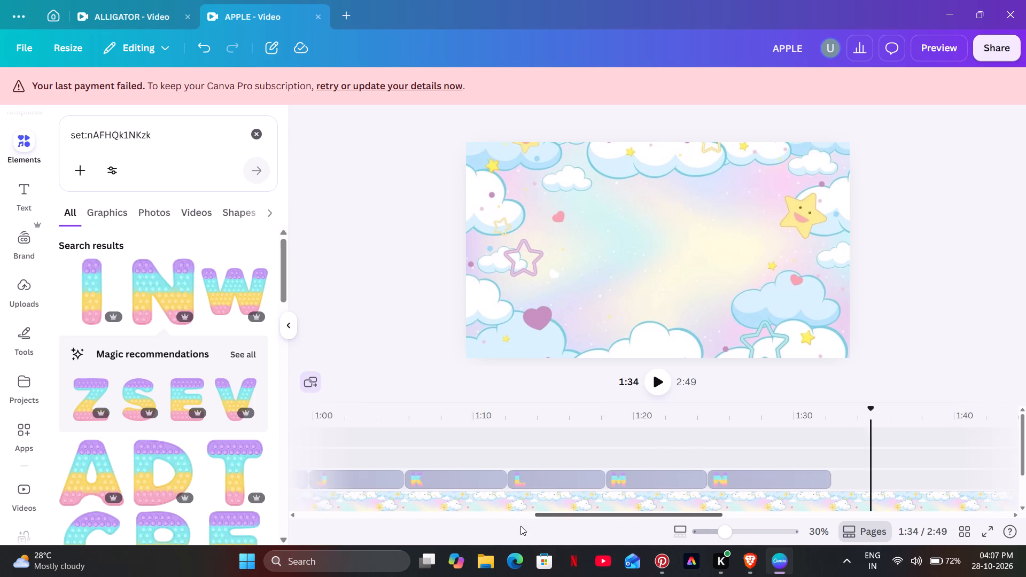
drag(520, 526, 454, 534)
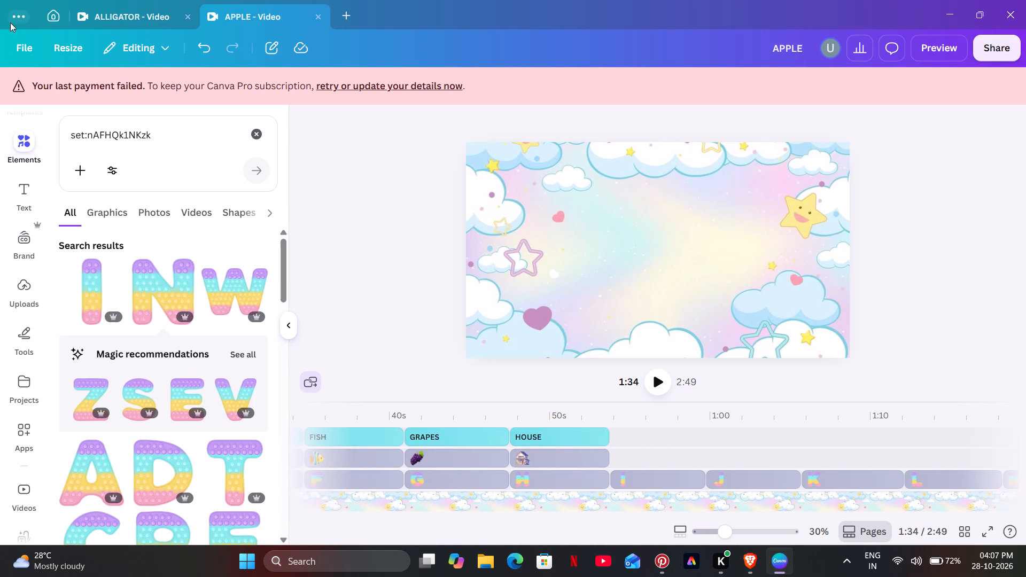
scroll(167, 336, up, 2)
scroll(167, 327, down, 8)
scroll(167, 328, up, 3)
click(161, 335)
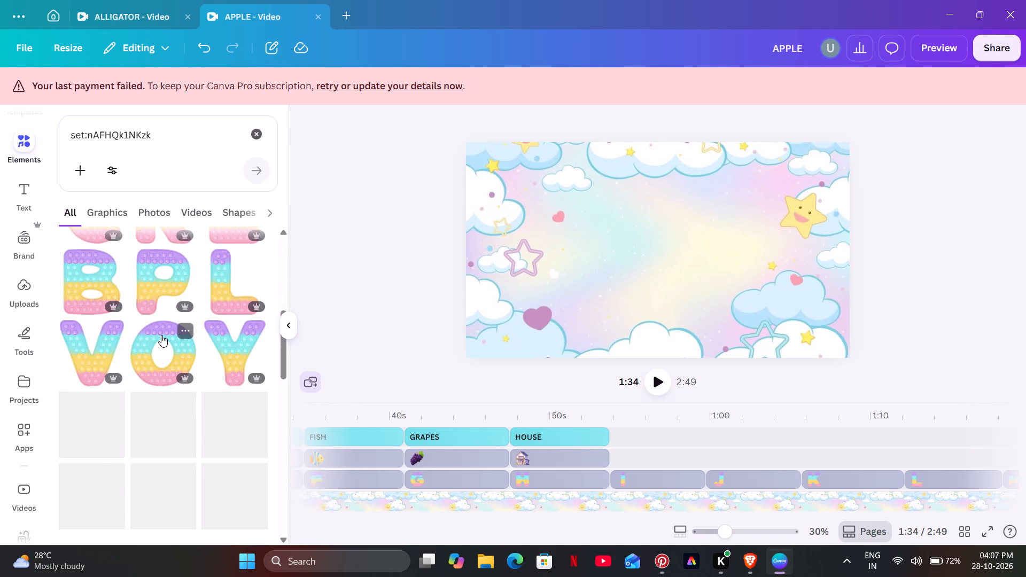
drag(654, 456, 687, 480)
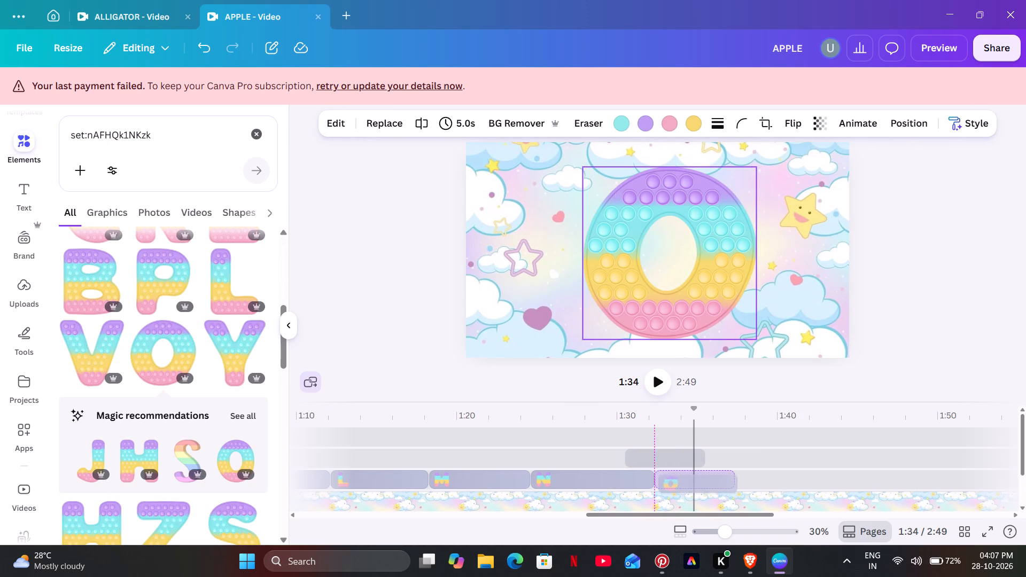
Play on to 1:38 and extend the letter O clip to 6.5 s, ending at the playhead.
click(646, 458)
click(647, 378)
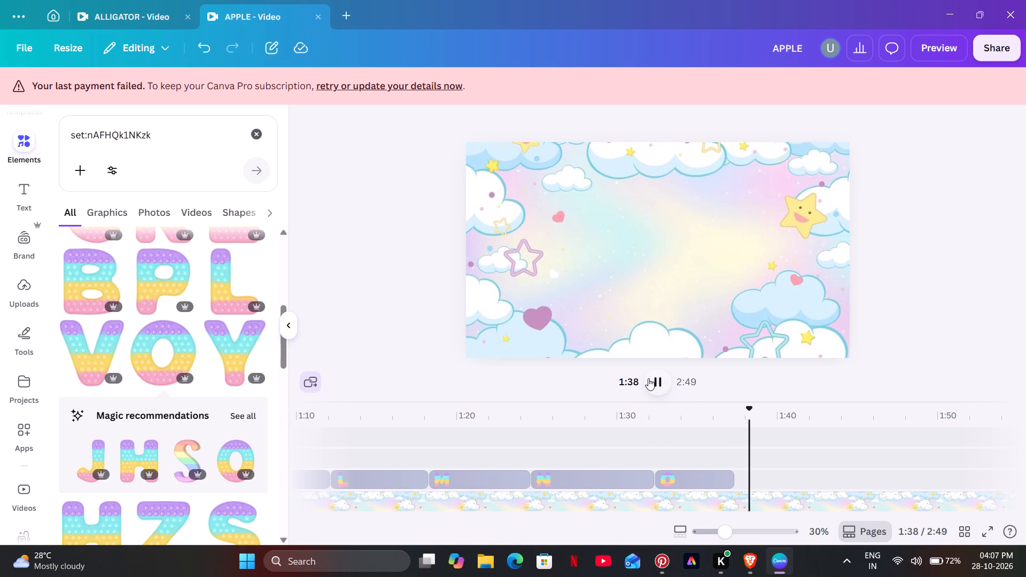
click(648, 378)
drag(729, 475, 747, 472)
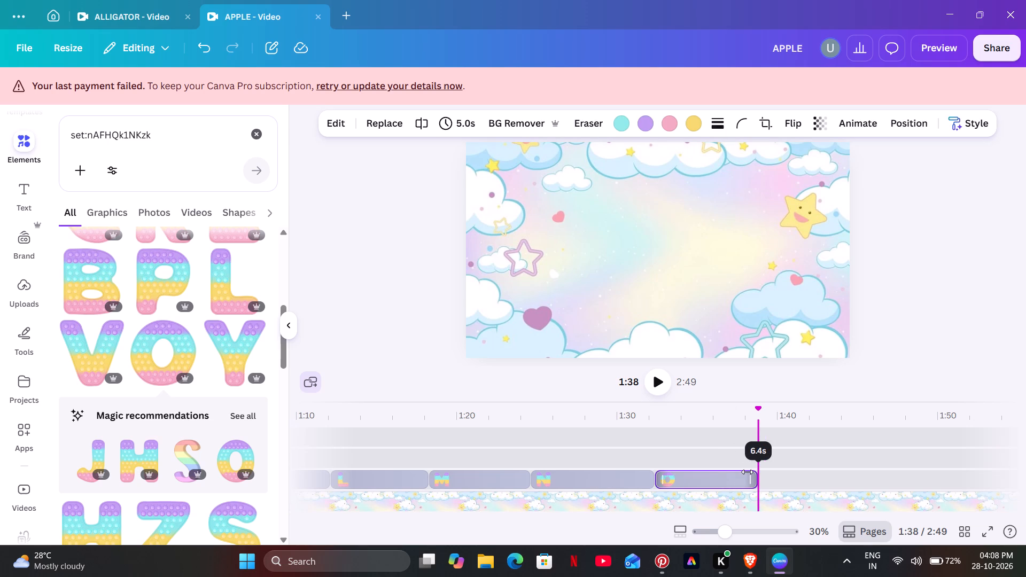
drag(747, 472, 746, 474)
click(714, 461)
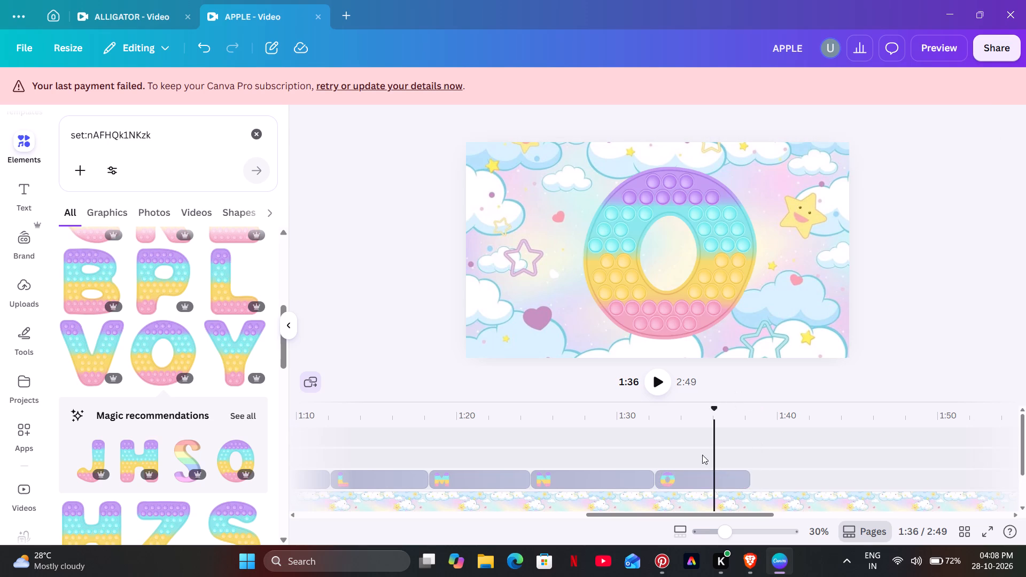
click(663, 389)
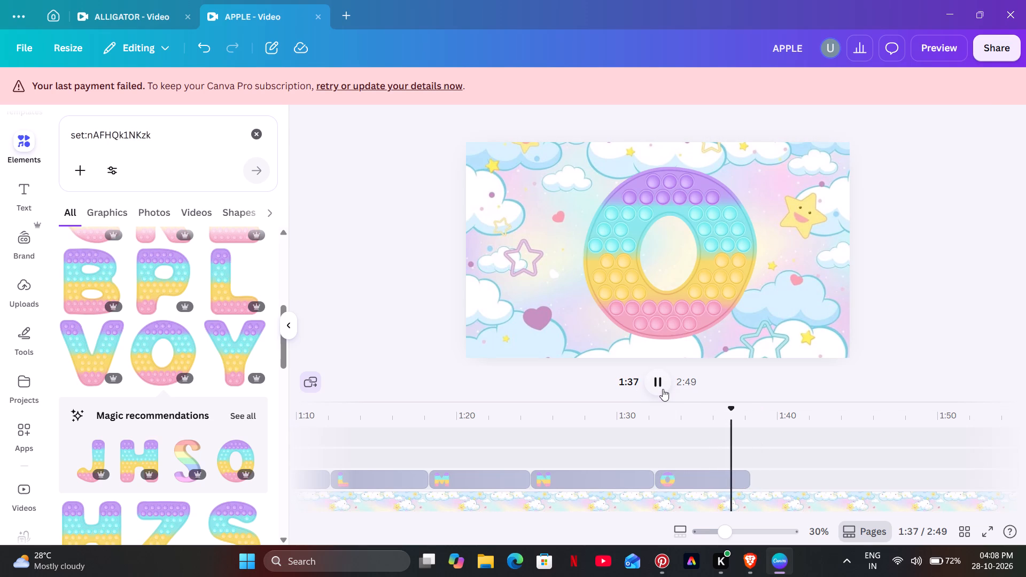
click(663, 389)
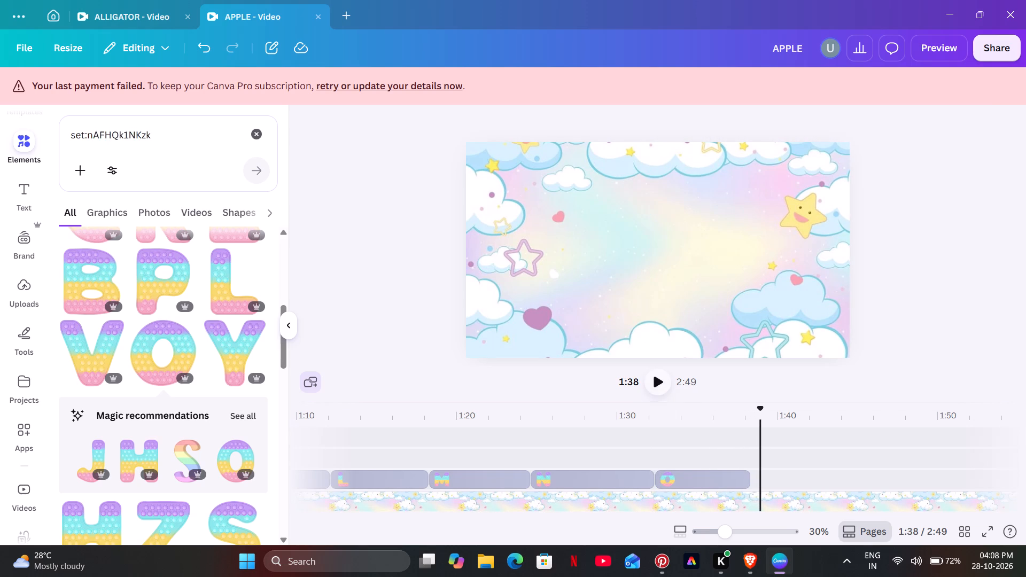
click(746, 481)
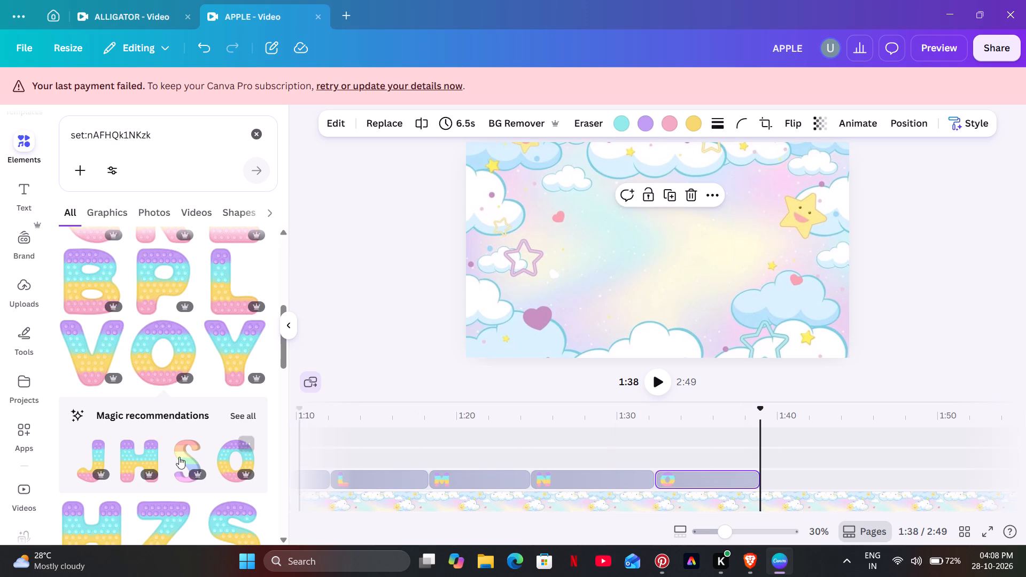
Add the pop-it letter P from the collection and place it on the letter track directly after the O clip.
click(144, 286)
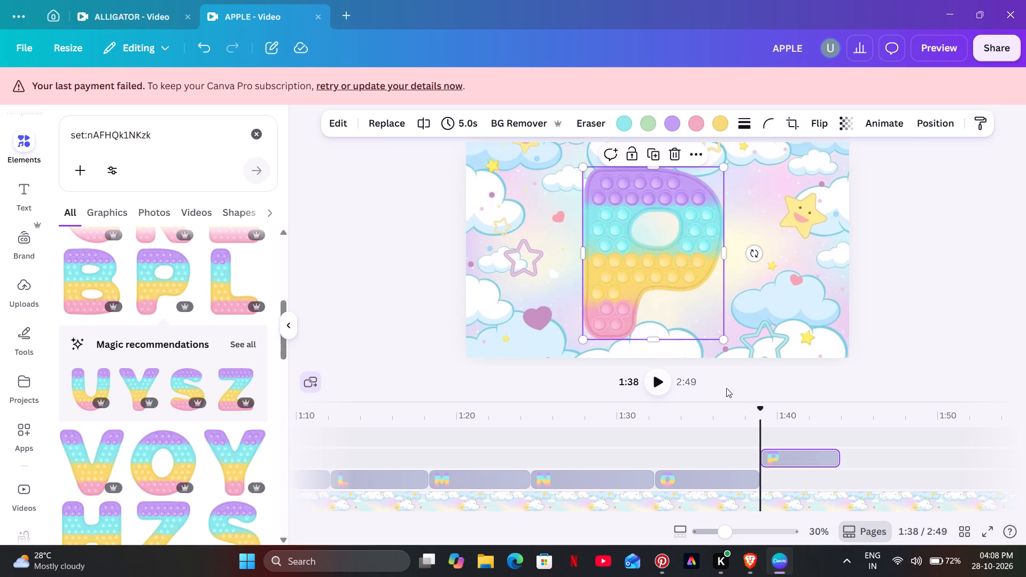
drag(789, 458, 791, 477)
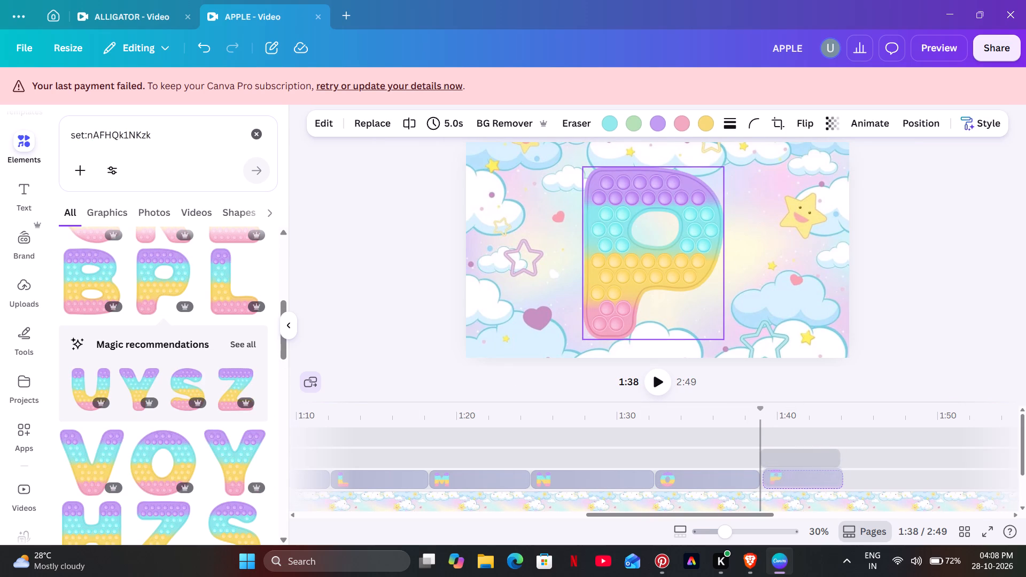
drag(791, 477, 795, 480)
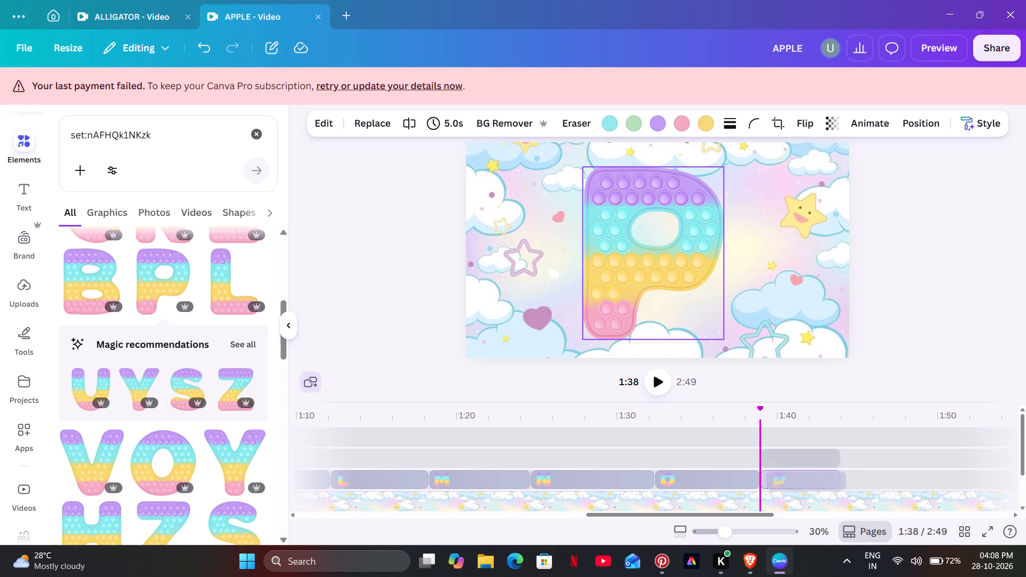
drag(795, 480, 794, 479)
Play on to 1:45, extend the letter P clip to 6.1 s, and replay its ending.
click(749, 456)
click(658, 371)
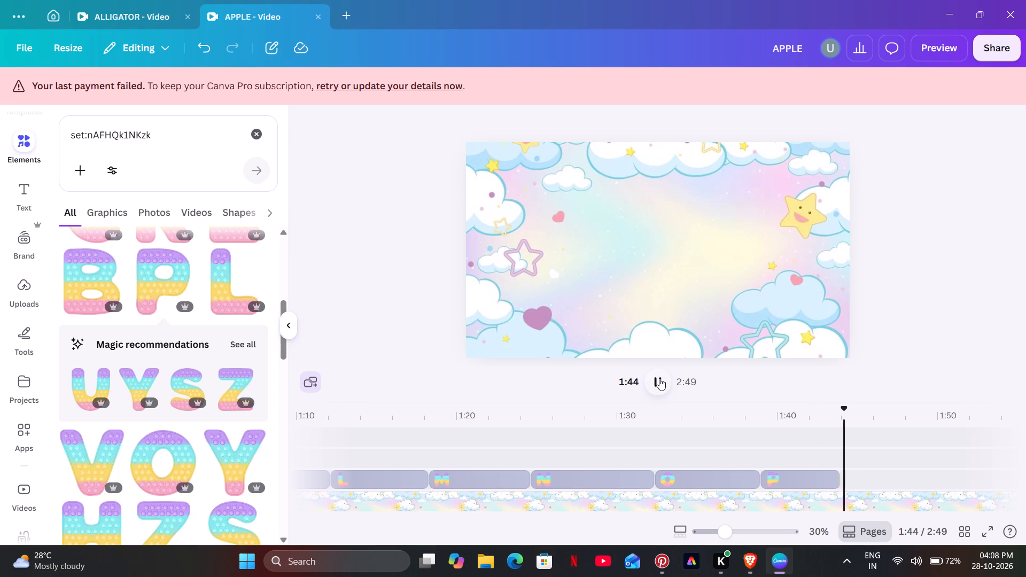
click(659, 378)
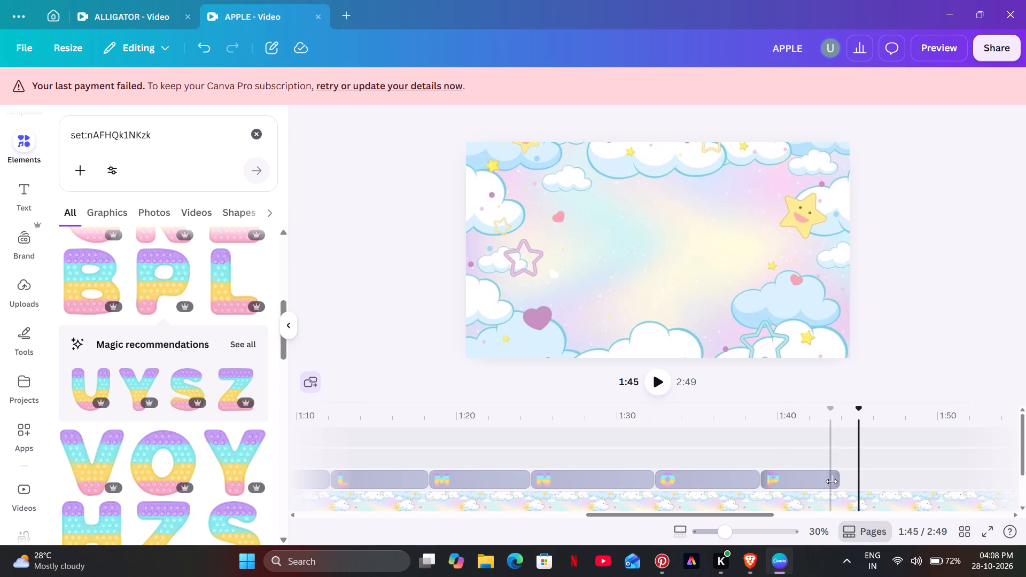
drag(836, 479, 850, 477)
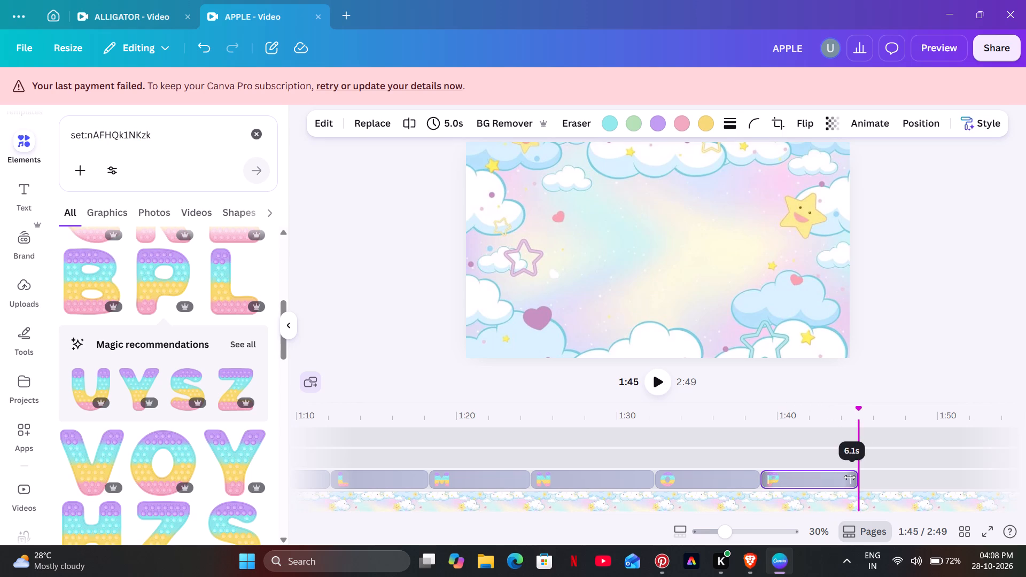
drag(850, 477, 850, 479)
click(817, 459)
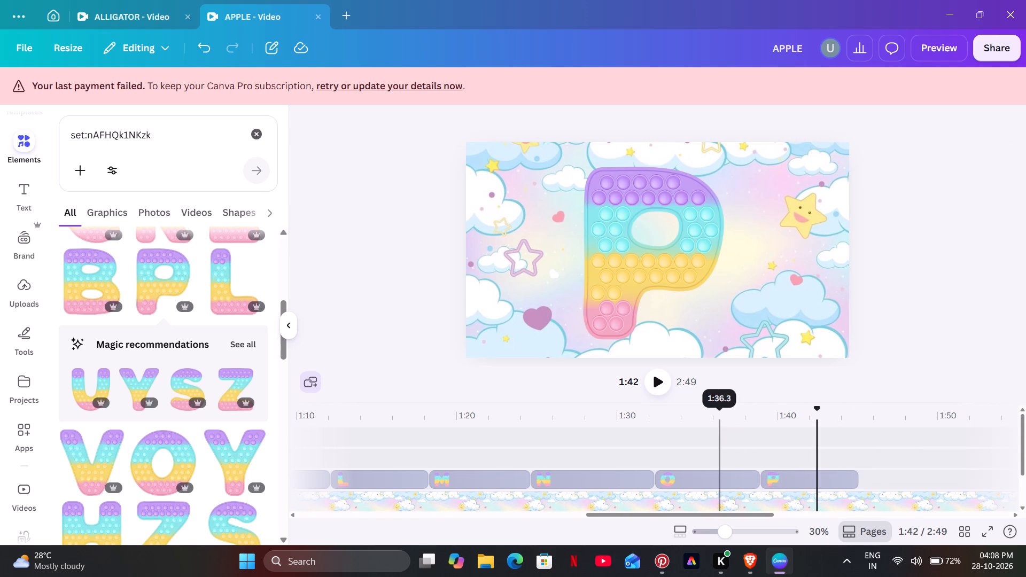
click(655, 374)
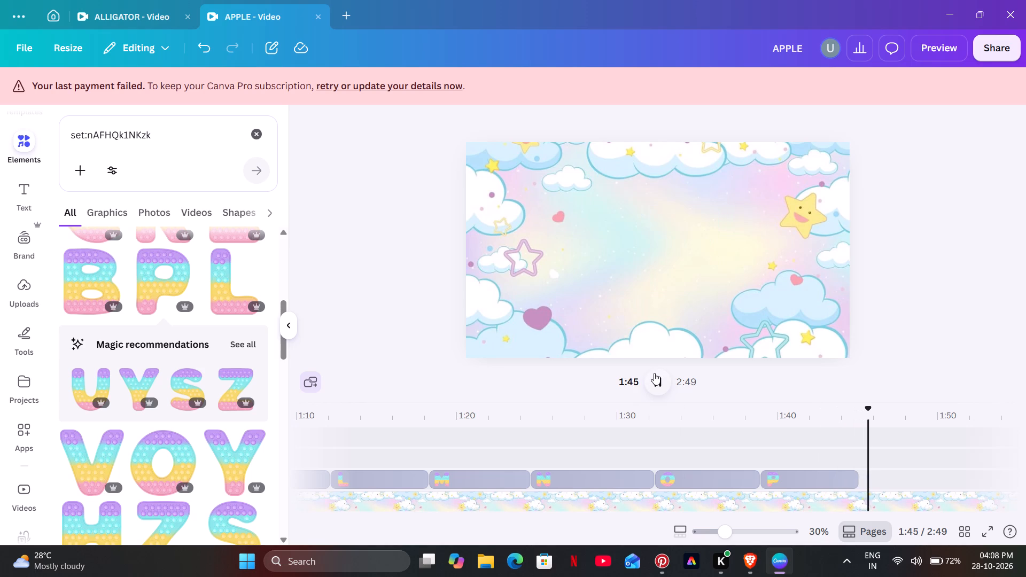
click(654, 373)
Add the pop-it letter Q from the collection and place it on the letter track directly after the P clip.
scroll(169, 367, down, 5)
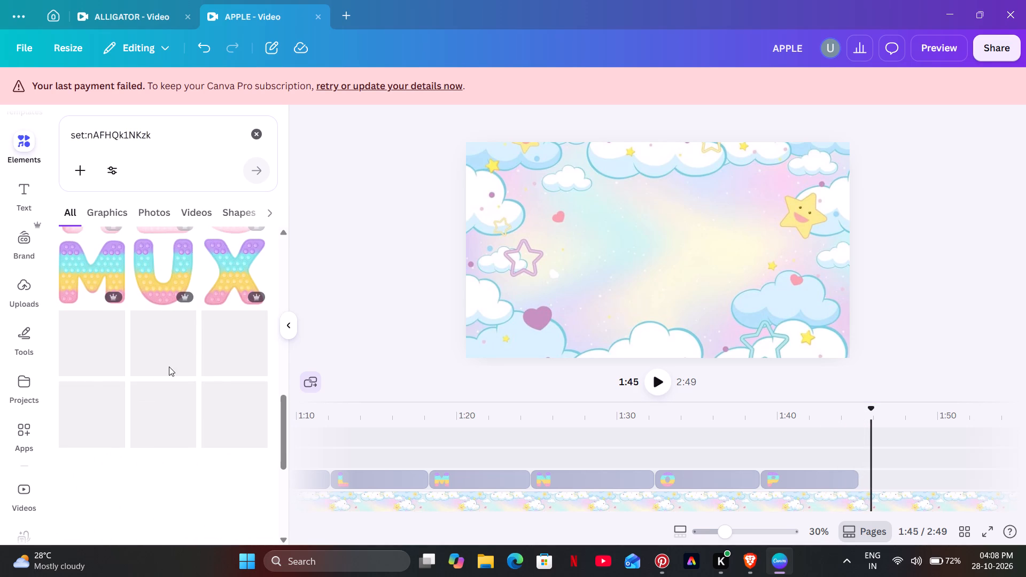
click(96, 353)
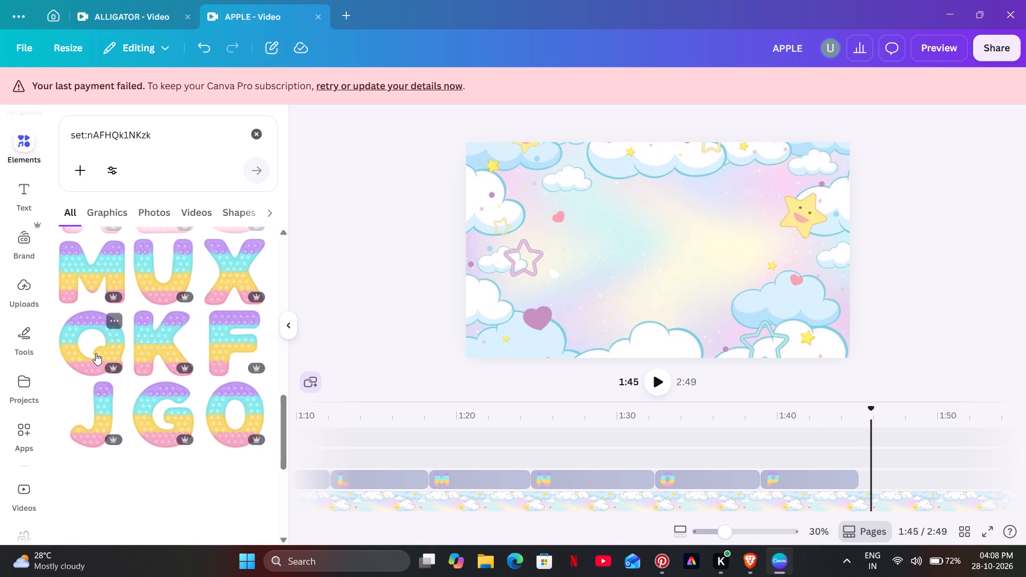
drag(857, 453, 877, 449)
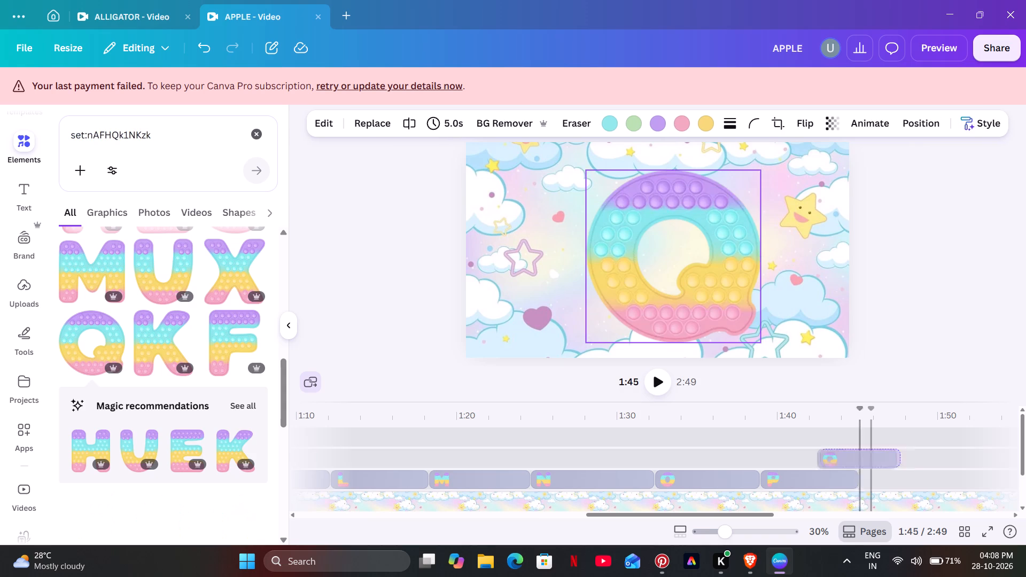
drag(877, 449, 876, 475)
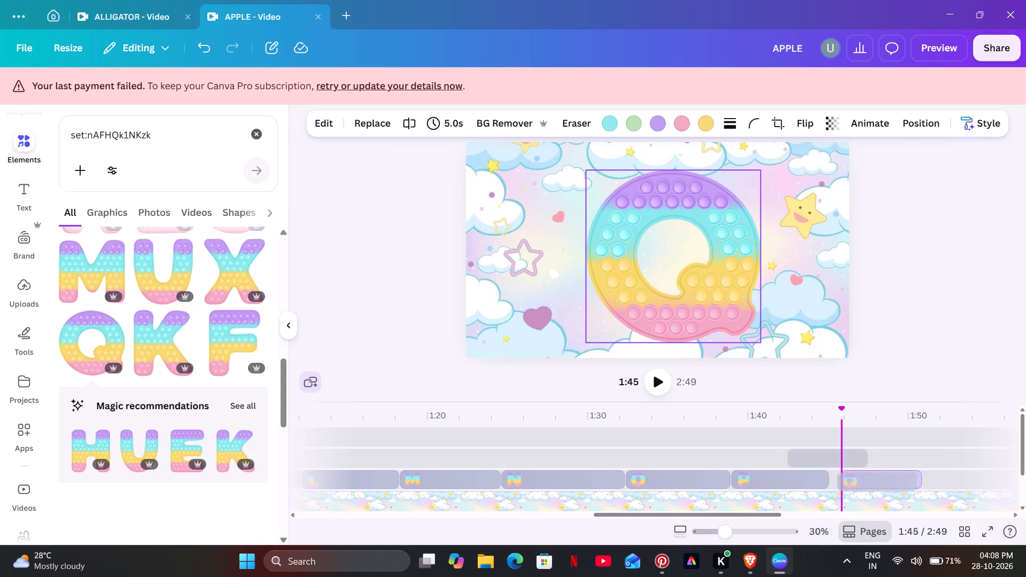
drag(876, 475, 873, 475)
Play on to 1:50 and extend the letter Q clip so it ends at the playhead.
click(817, 463)
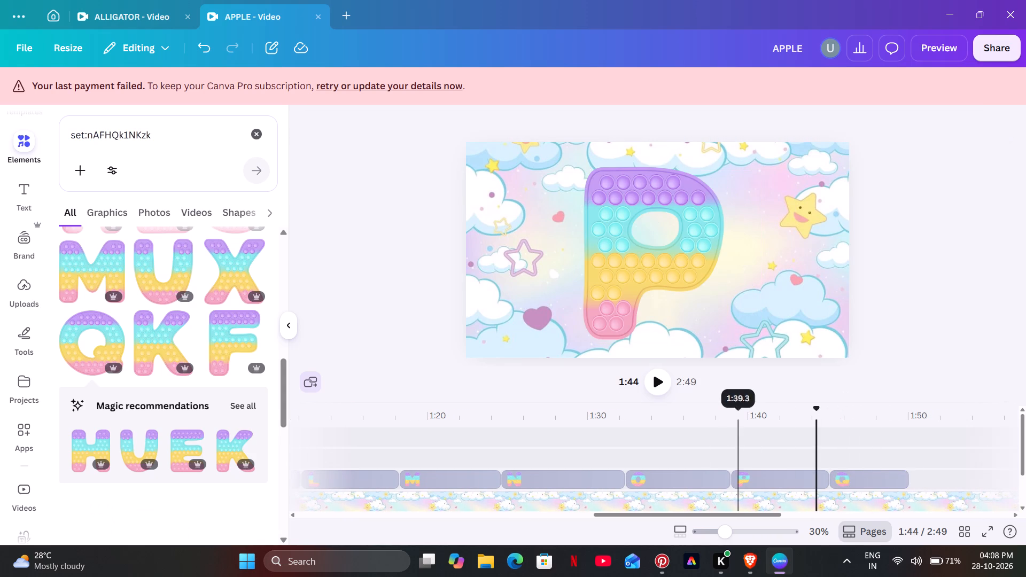
click(662, 385)
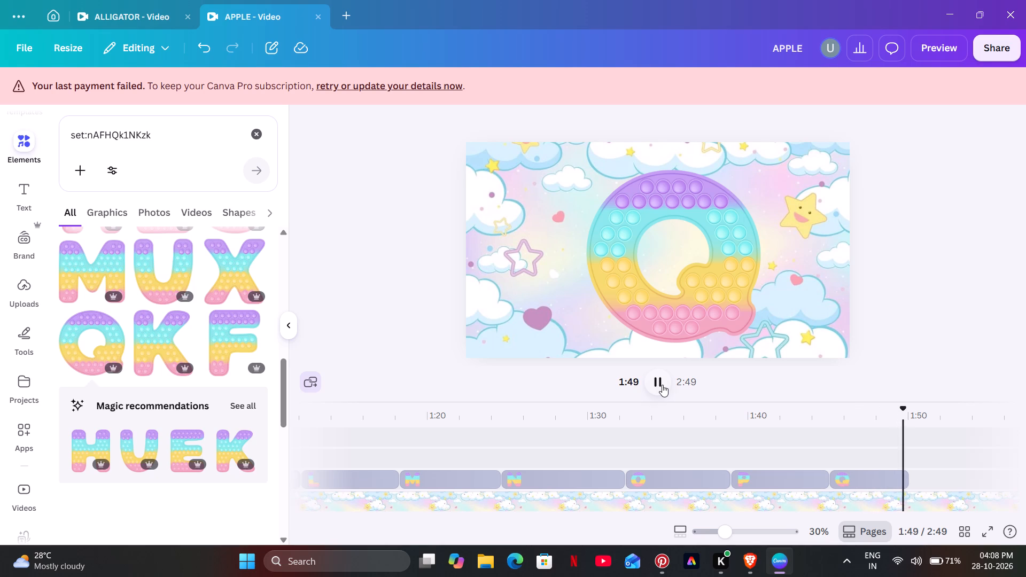
click(662, 385)
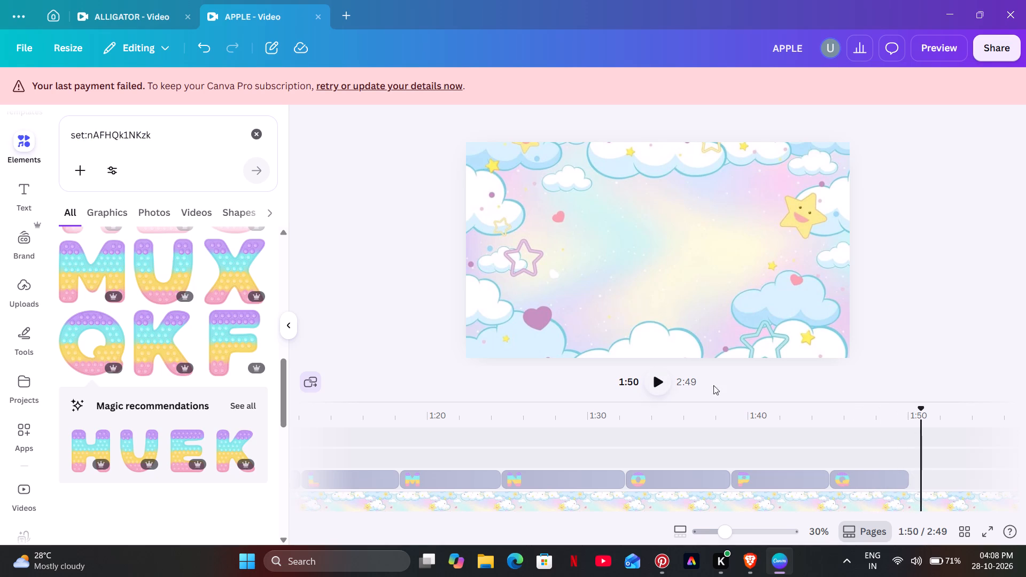
drag(902, 477, 901, 482)
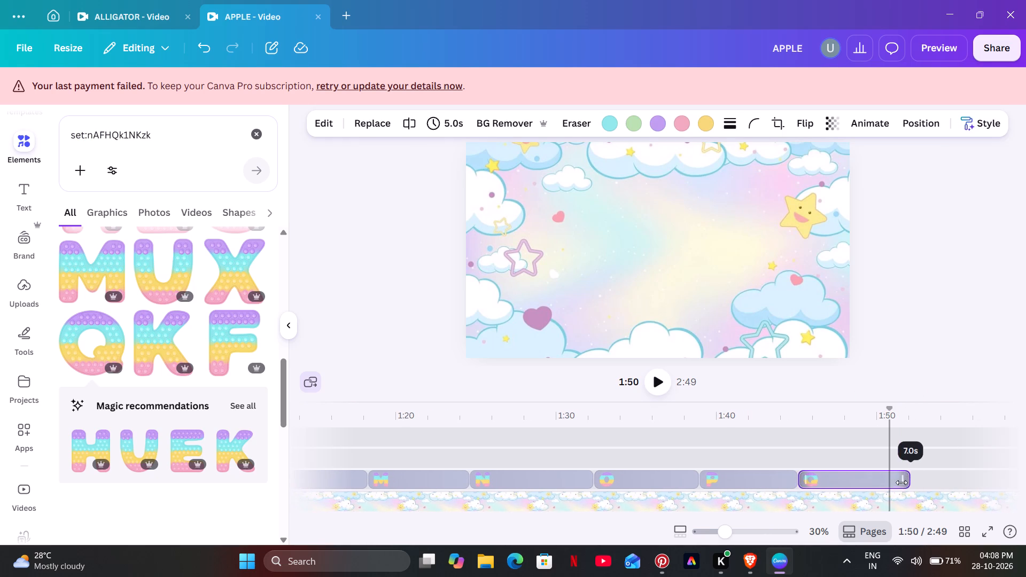
drag(901, 482, 885, 487)
Add the pop-it letter R from the collection and place it on the letter track directly after the Q clip.
click(862, 460)
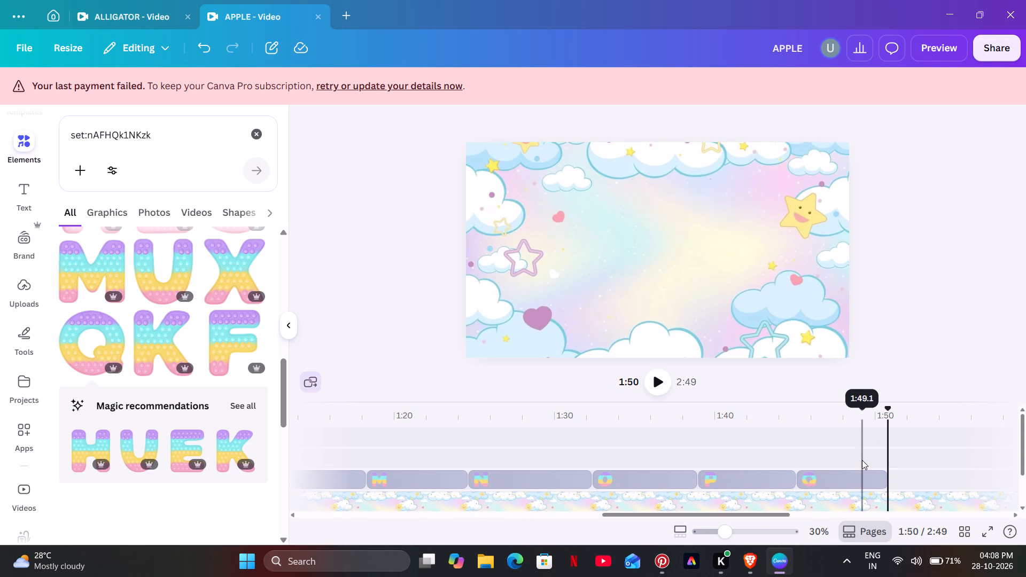
scroll(194, 346, up, 2)
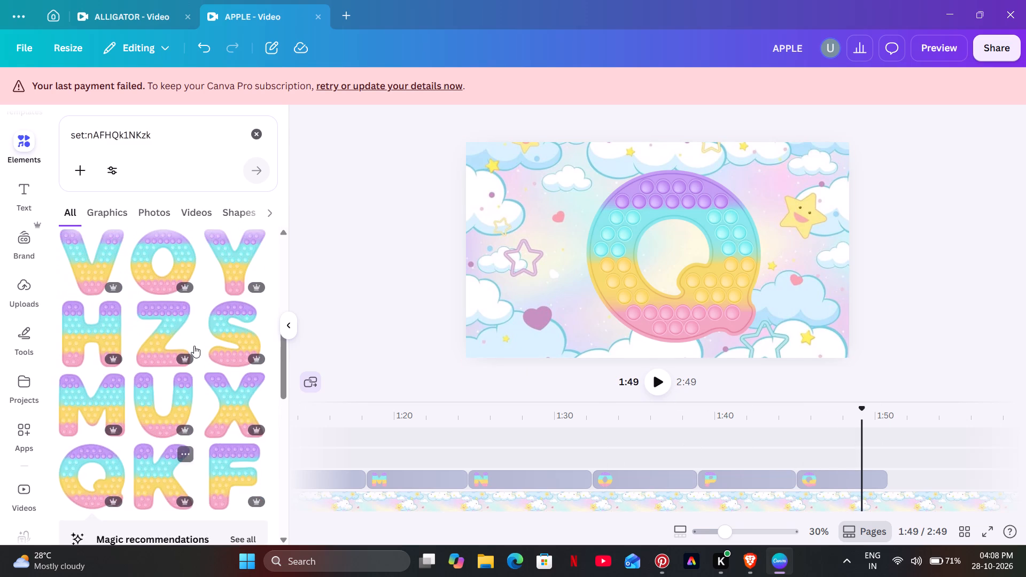
scroll(194, 346, up, 4)
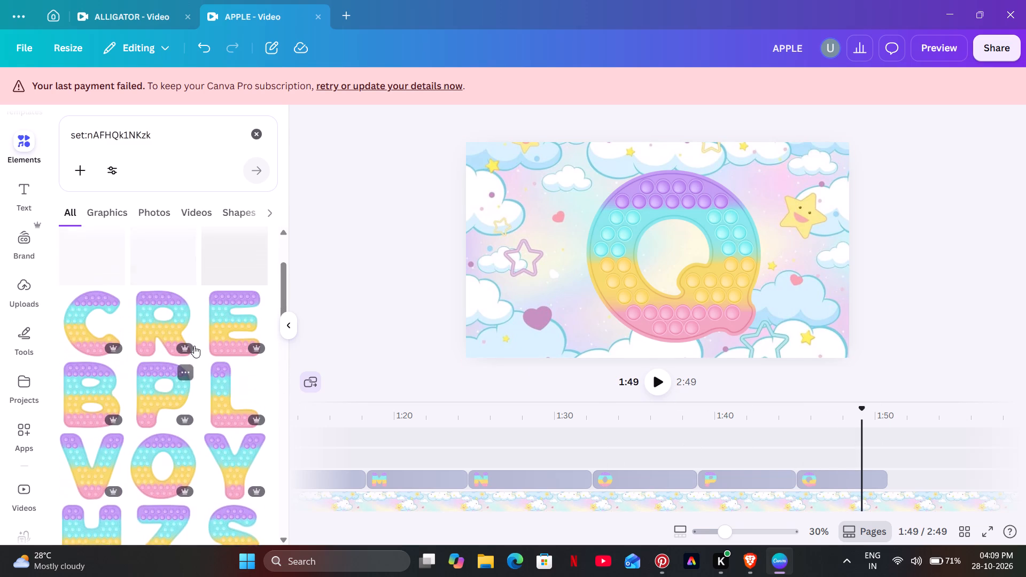
click(164, 382)
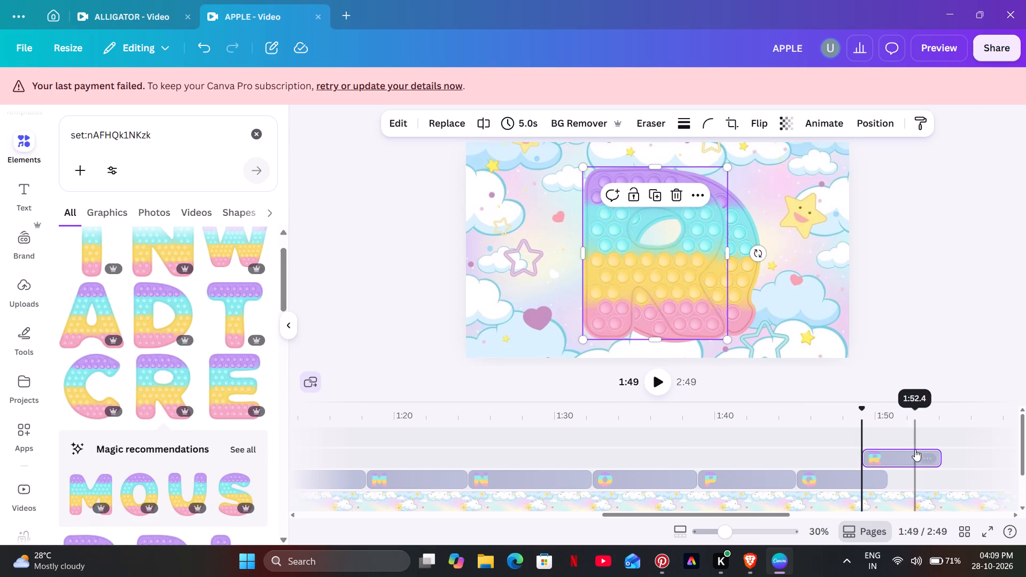
drag(902, 456, 860, 480)
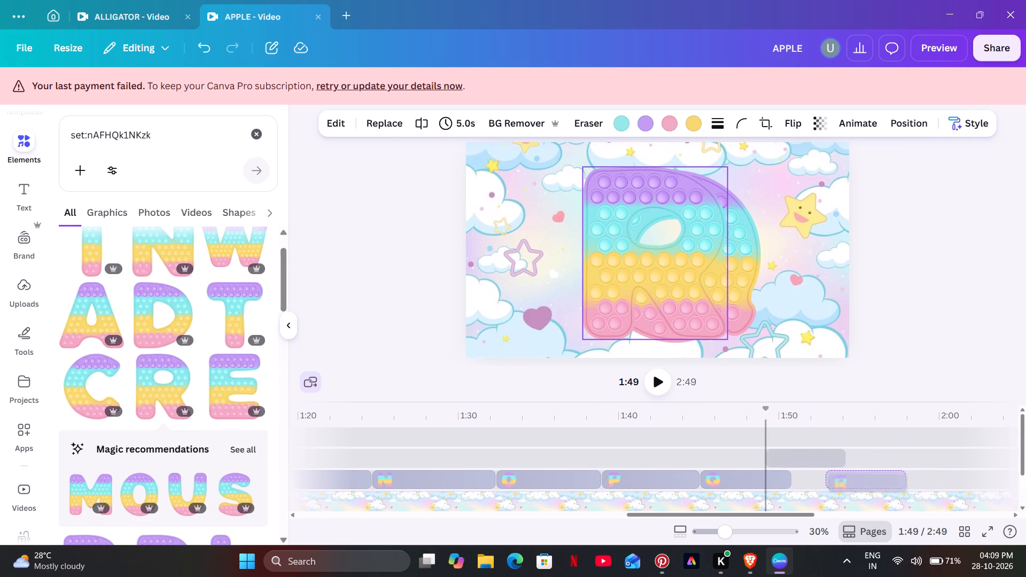
drag(860, 480, 834, 478)
Play on to 1:56 and extend the letter R clip to 6.2 s, ending at the playhead.
click(770, 459)
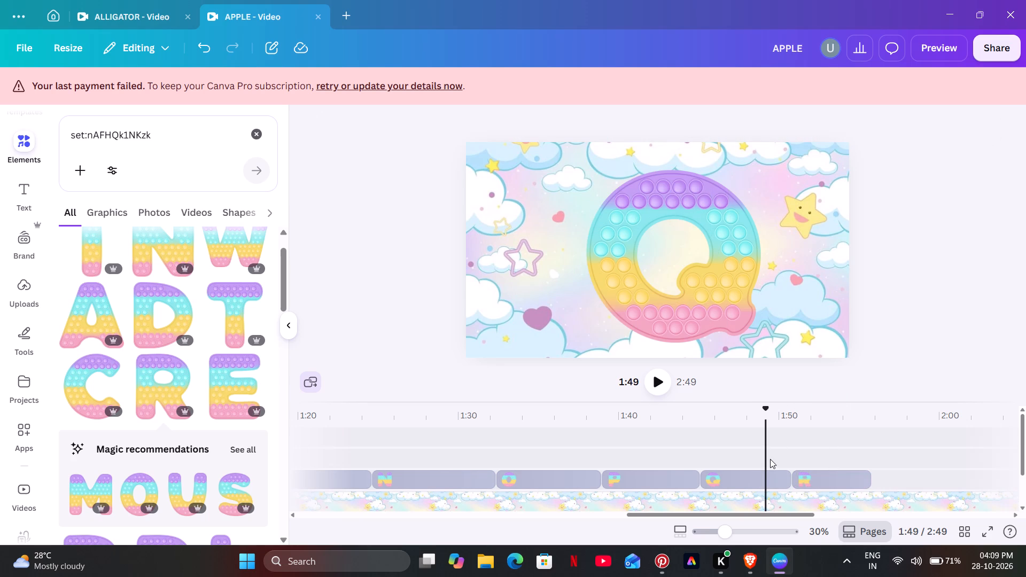
click(666, 389)
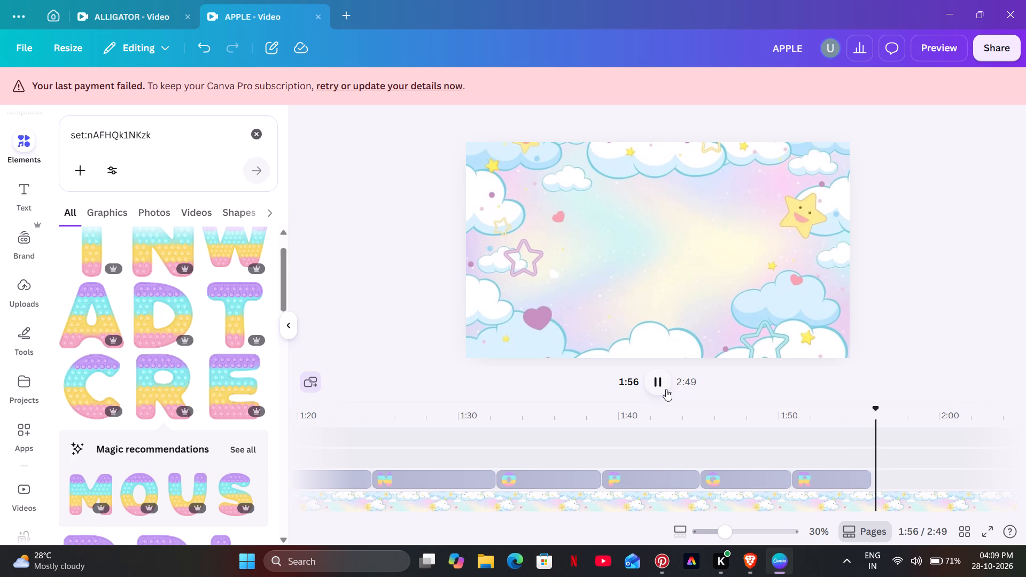
click(666, 389)
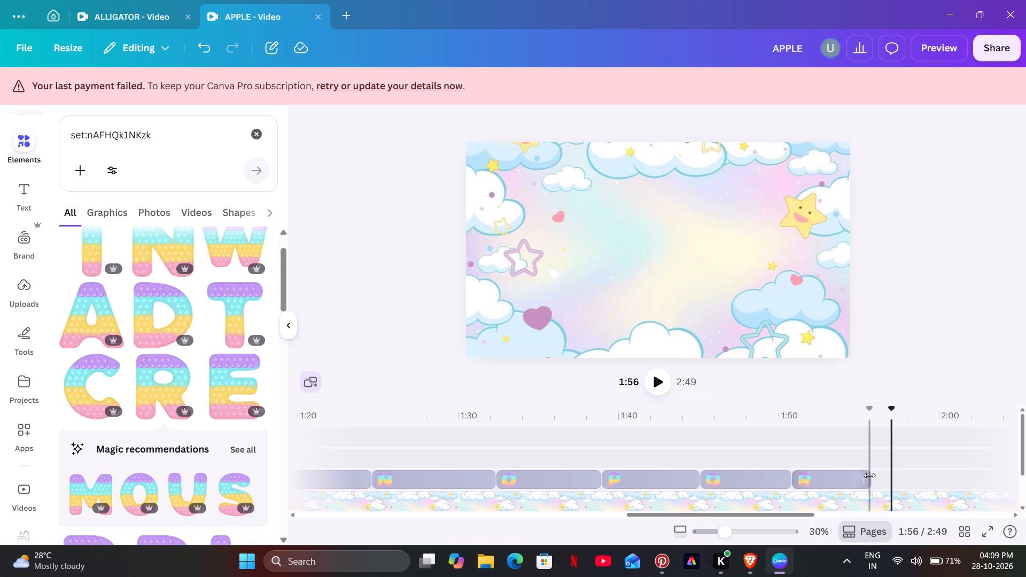
drag(868, 480, 882, 477)
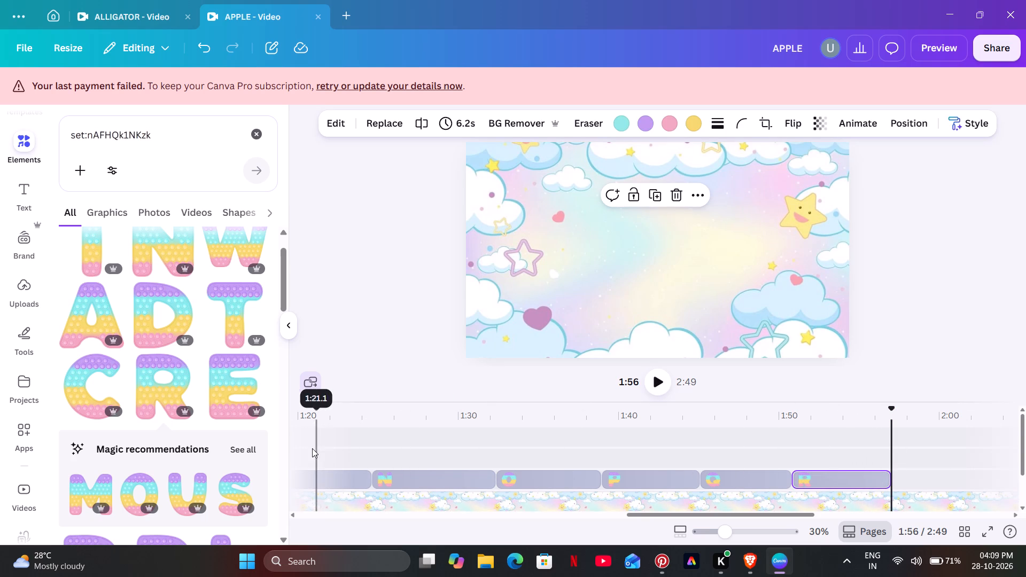
Add the pop-it letter S from the collection and place it on the letter track directly after the R clip.
scroll(241, 472, down, 4)
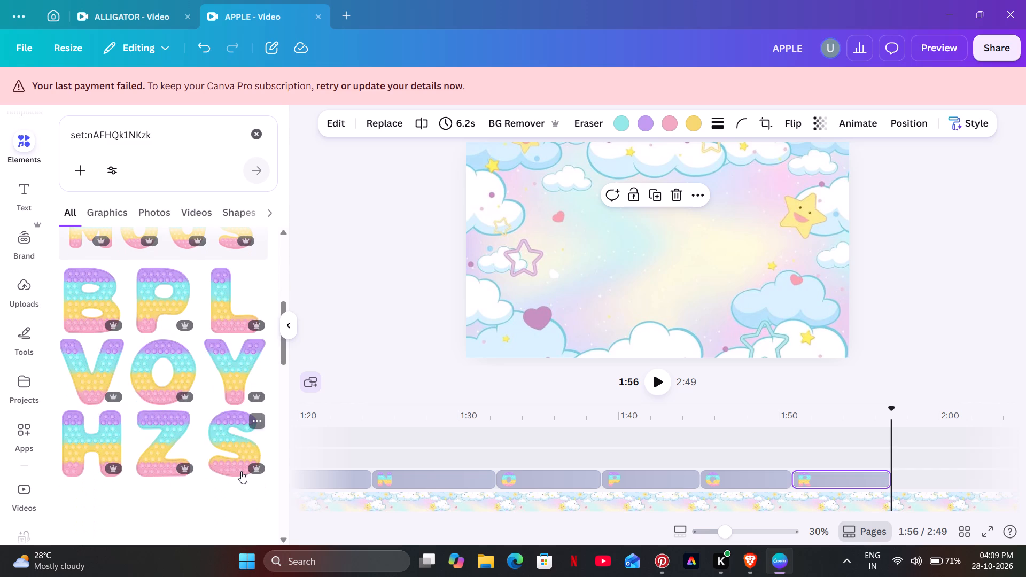
click(236, 454)
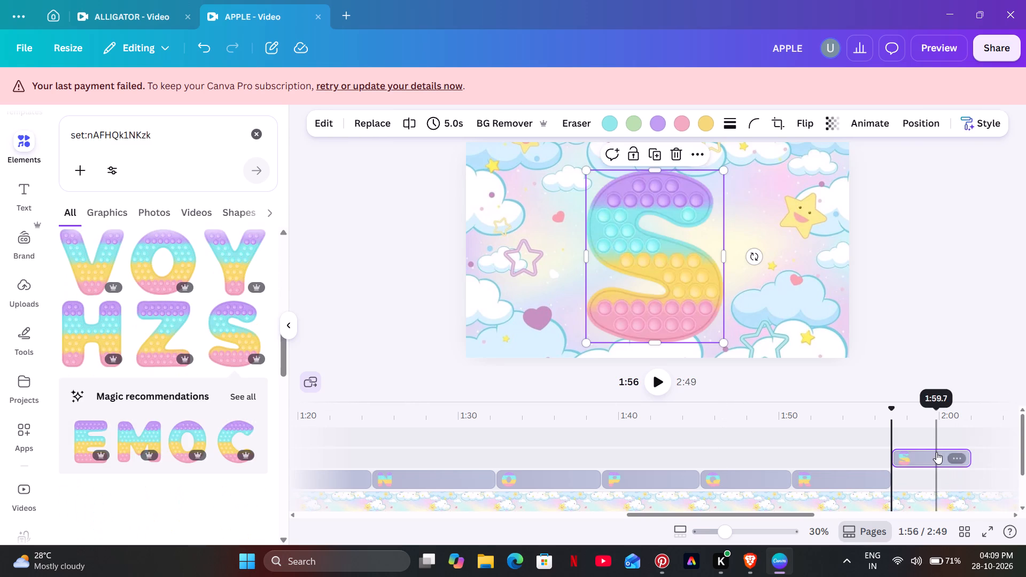
drag(936, 452, 790, 477)
Play on to 2:03, extend the letter S clip to 6.3 s, and replay its ending.
click(734, 461)
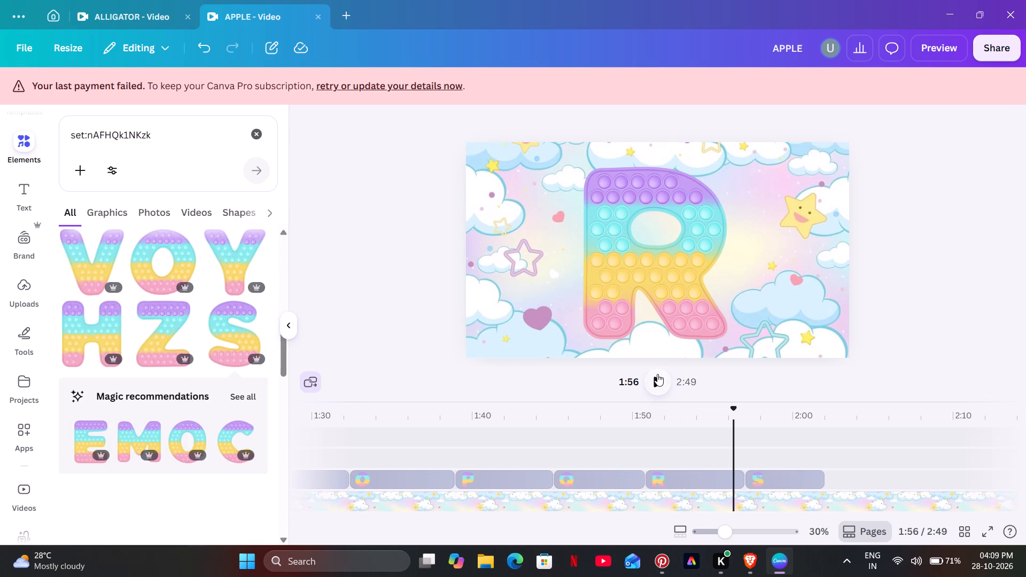
click(657, 374)
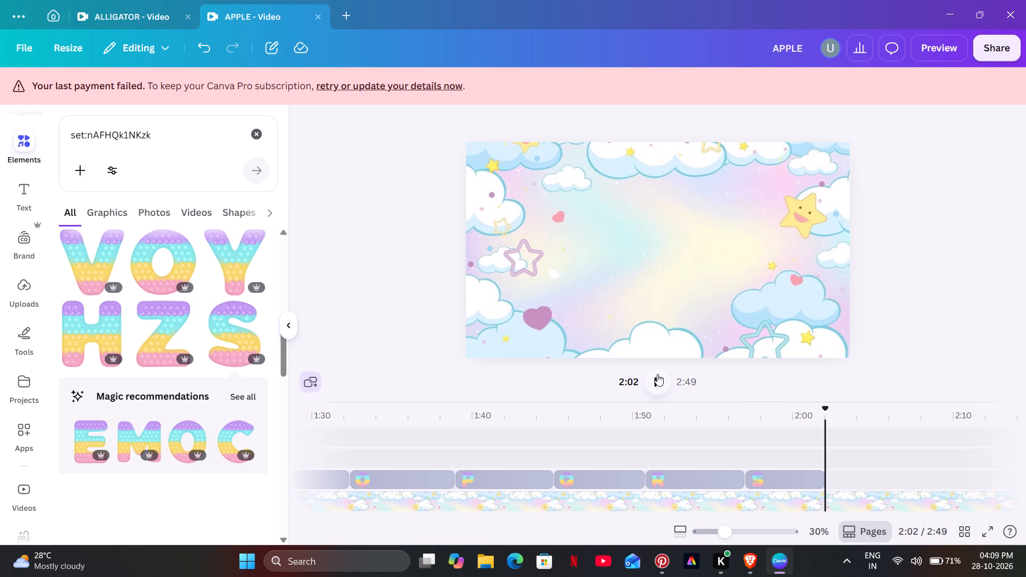
click(657, 374)
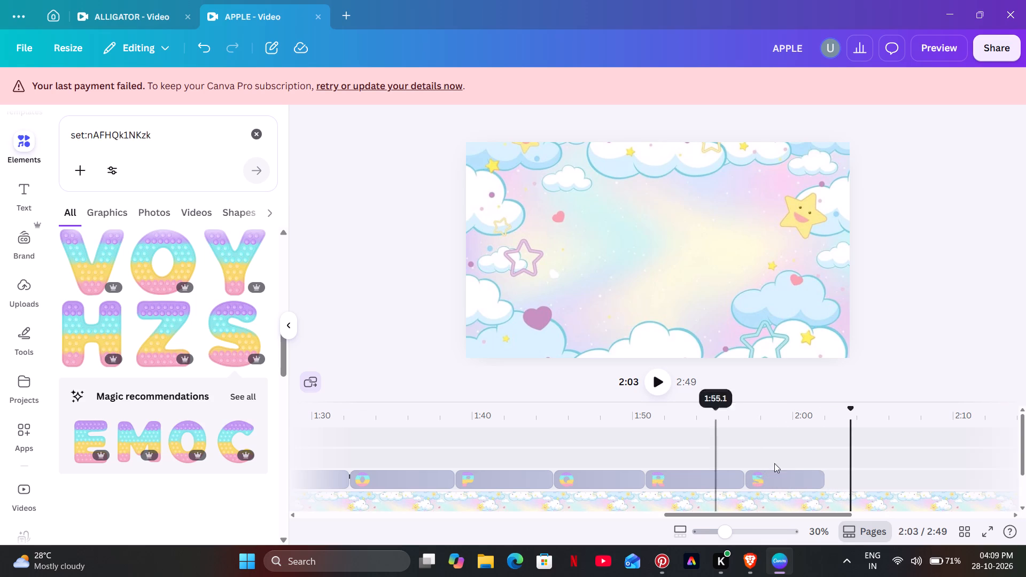
drag(820, 475, 841, 479)
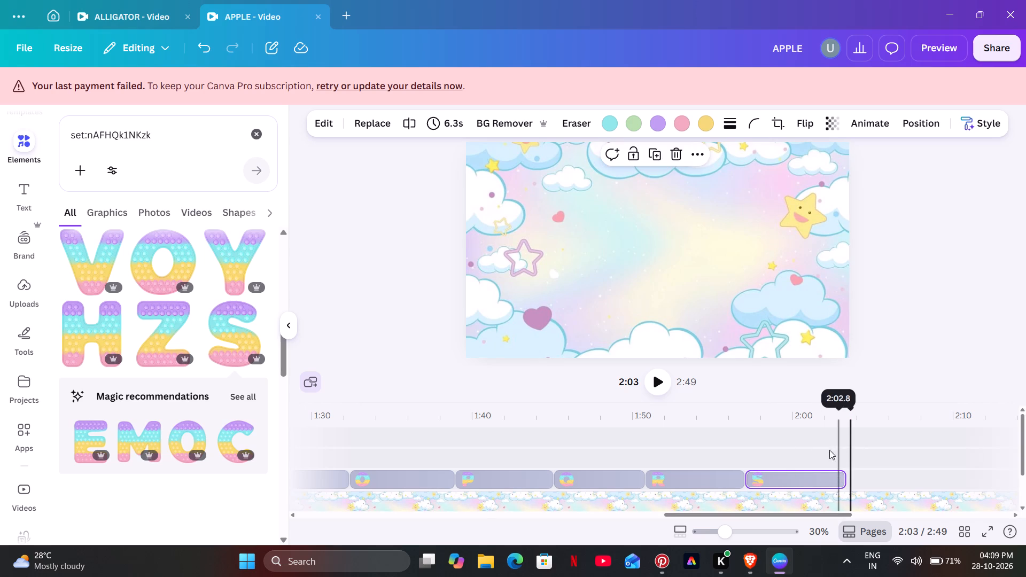
click(818, 455)
click(660, 377)
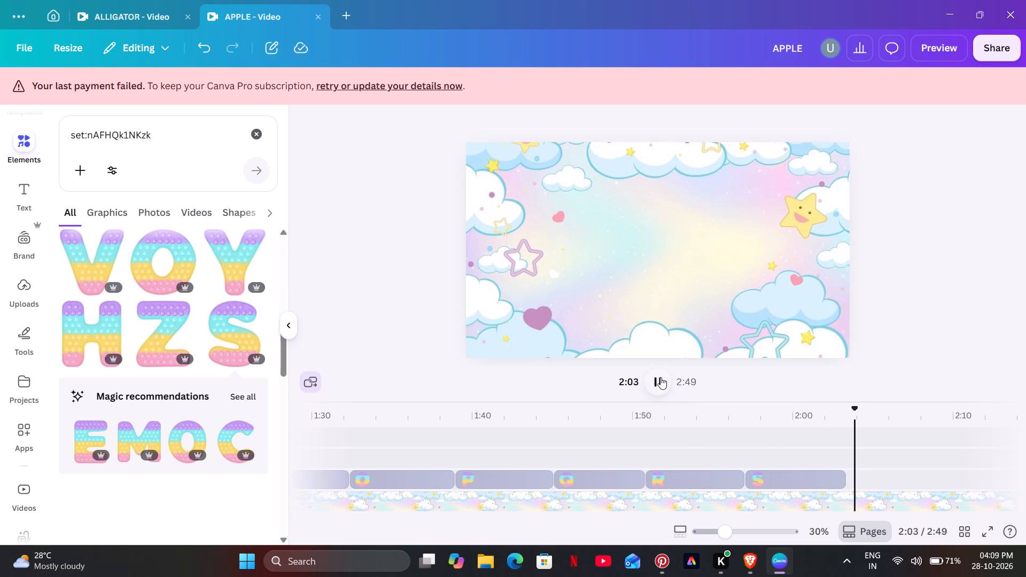
click(660, 377)
Add the pop-it letter T from the collection and place it on the letter track directly after the S clip.
scroll(140, 294, down, 3)
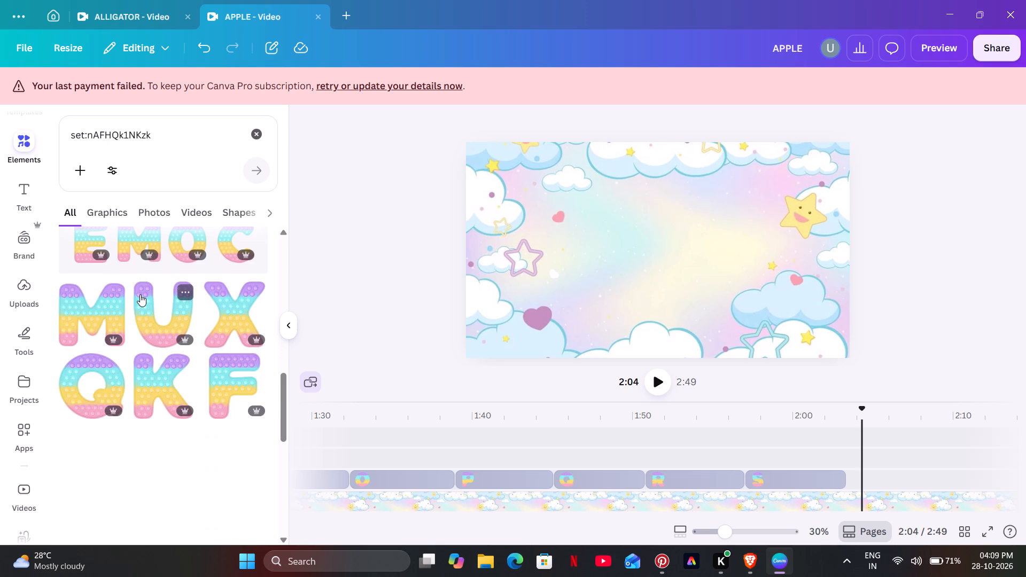
scroll(140, 294, down, 3)
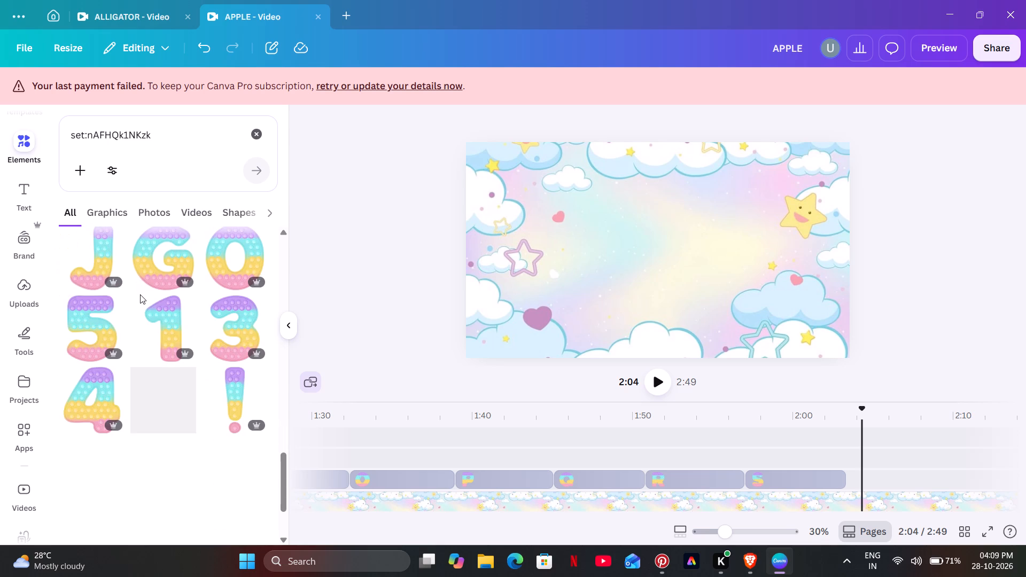
scroll(140, 294, up, 7)
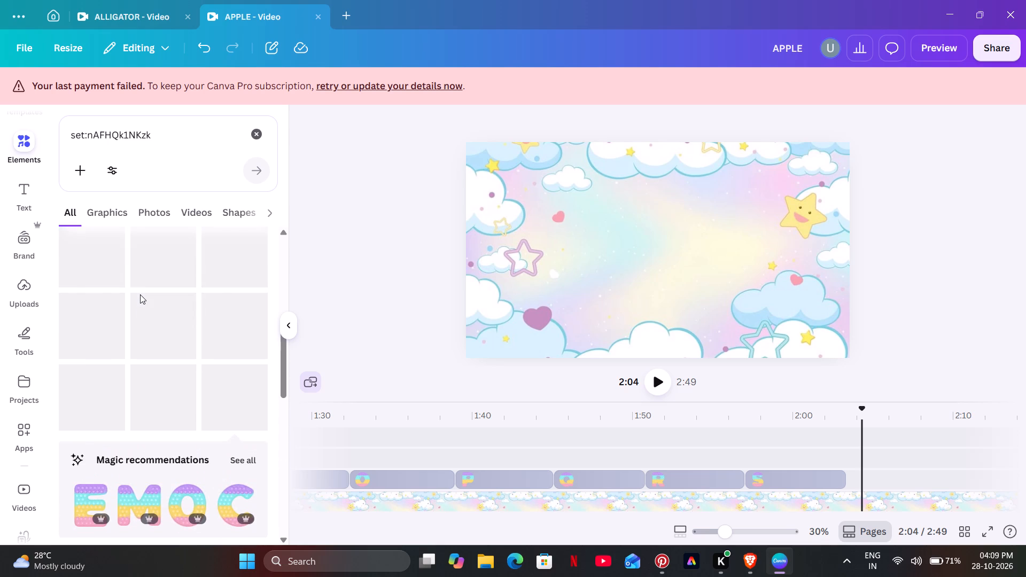
scroll(140, 294, up, 3)
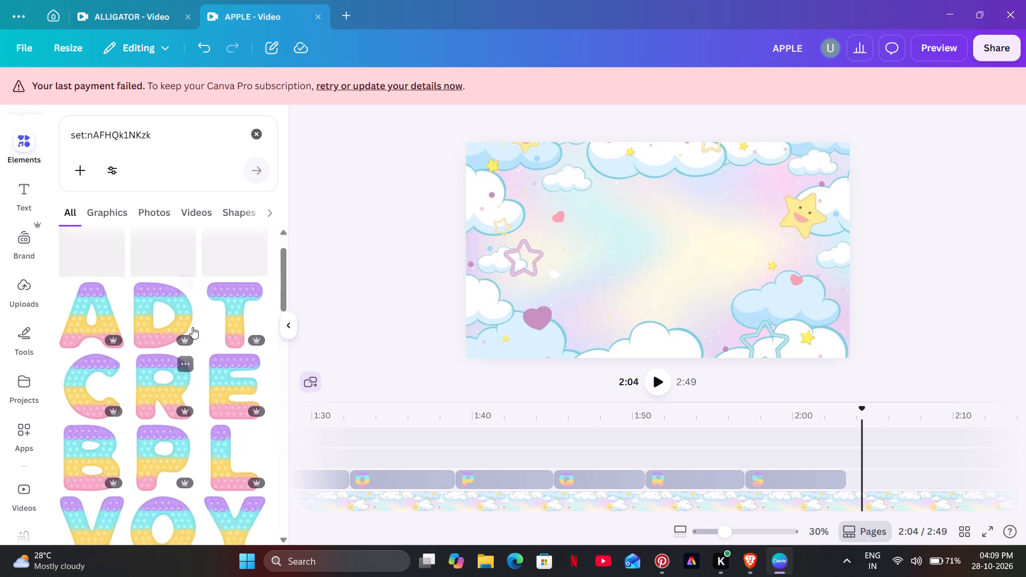
click(221, 311)
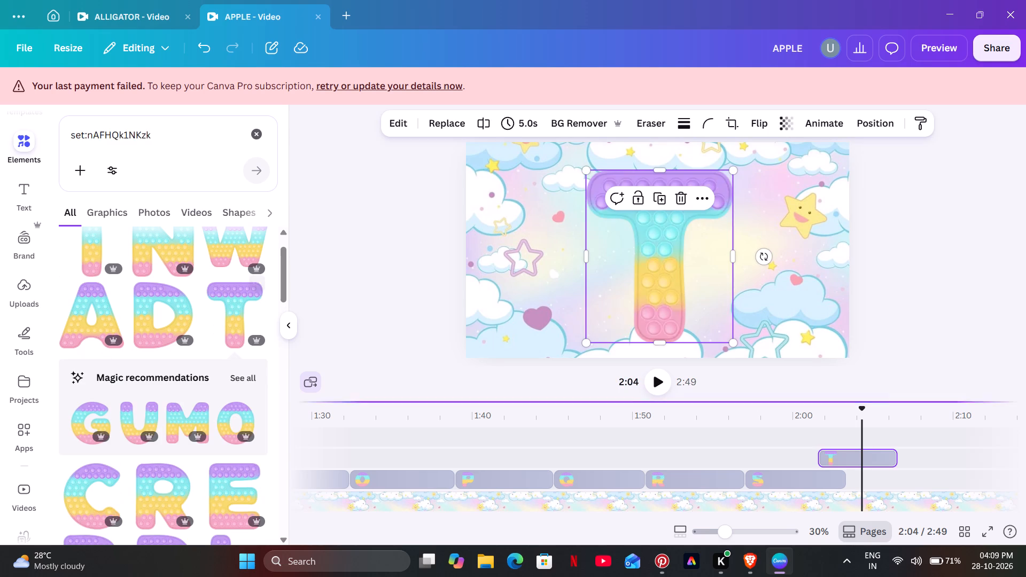
drag(846, 451, 890, 465)
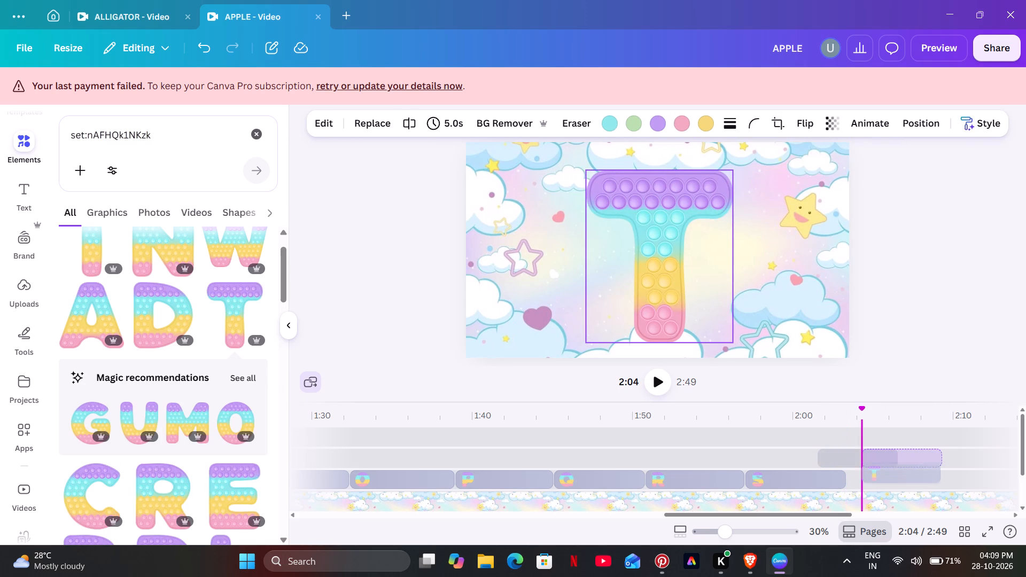
drag(890, 465, 878, 469)
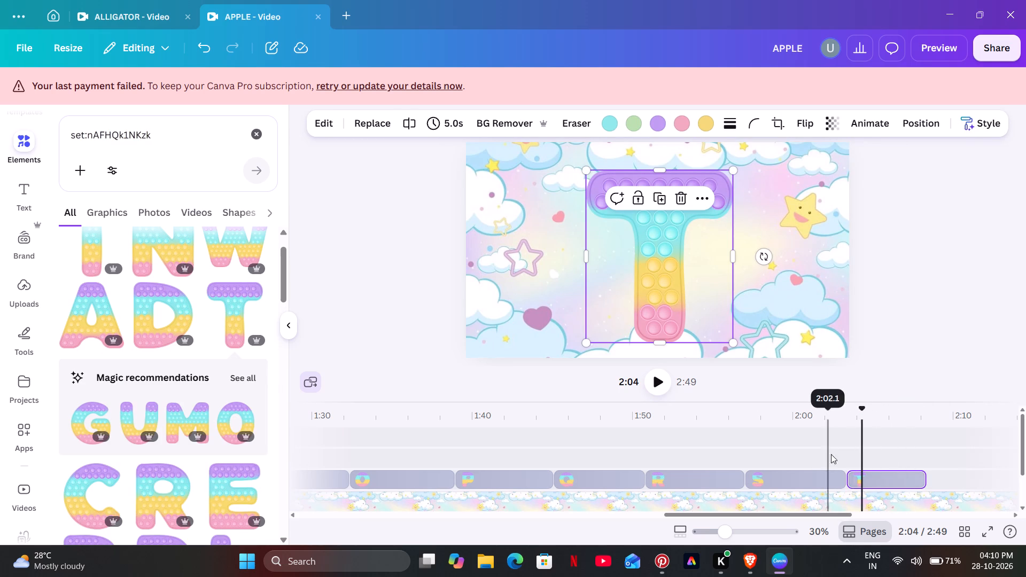
Play from the end of the letter S clip through the letter T clip and stop at 2:11.
click(851, 448)
click(838, 450)
click(653, 371)
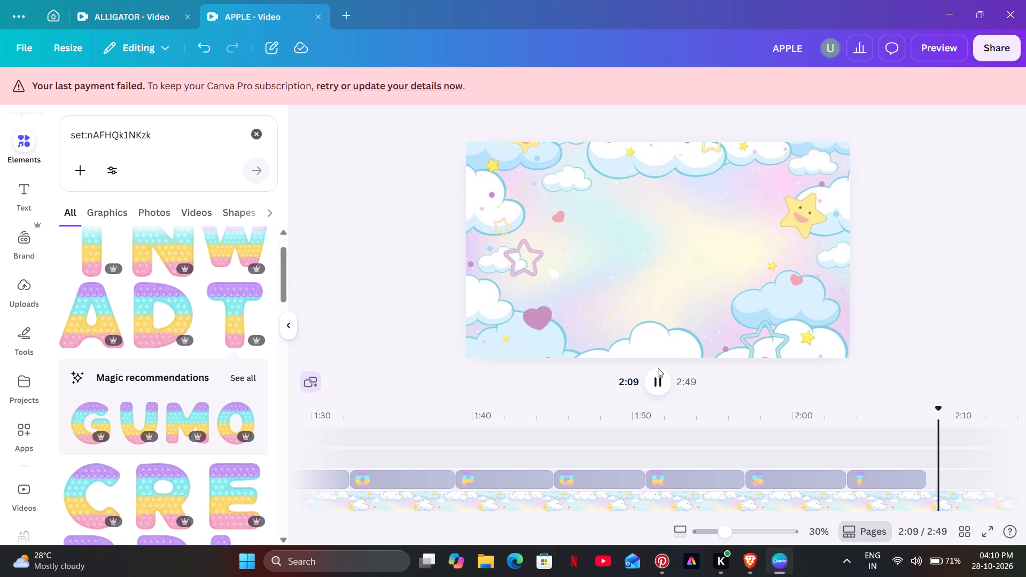
click(658, 368)
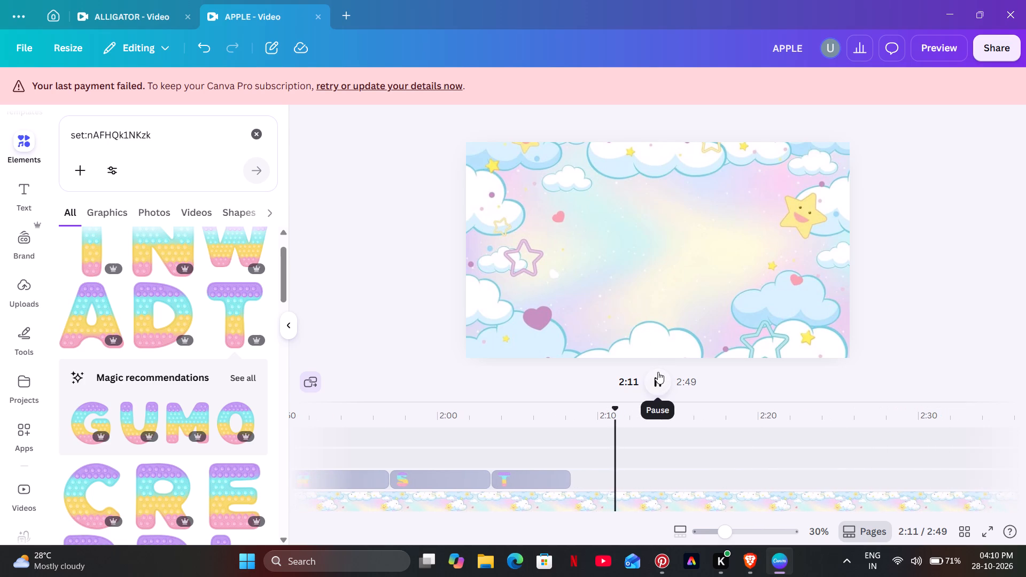
click(658, 372)
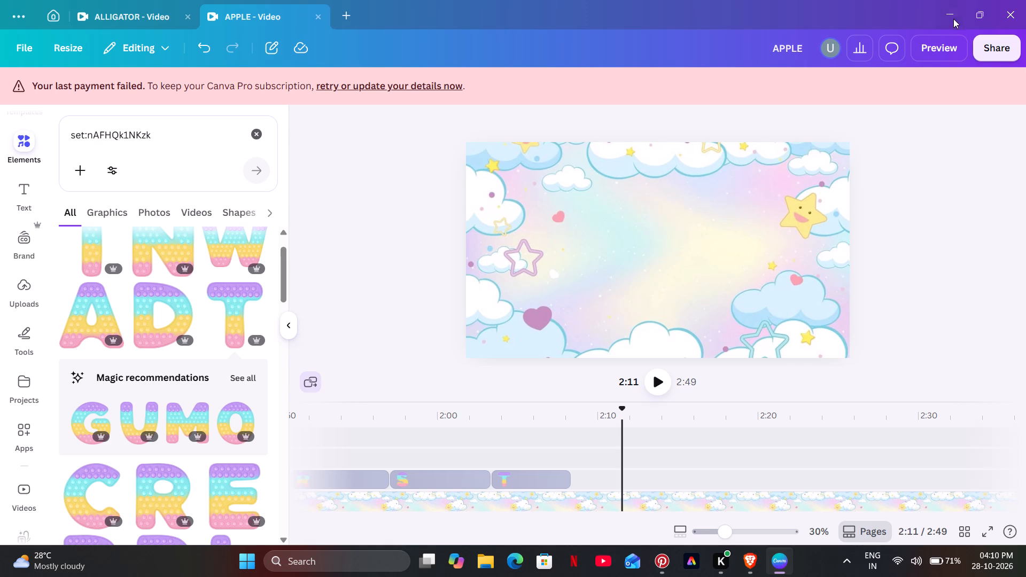